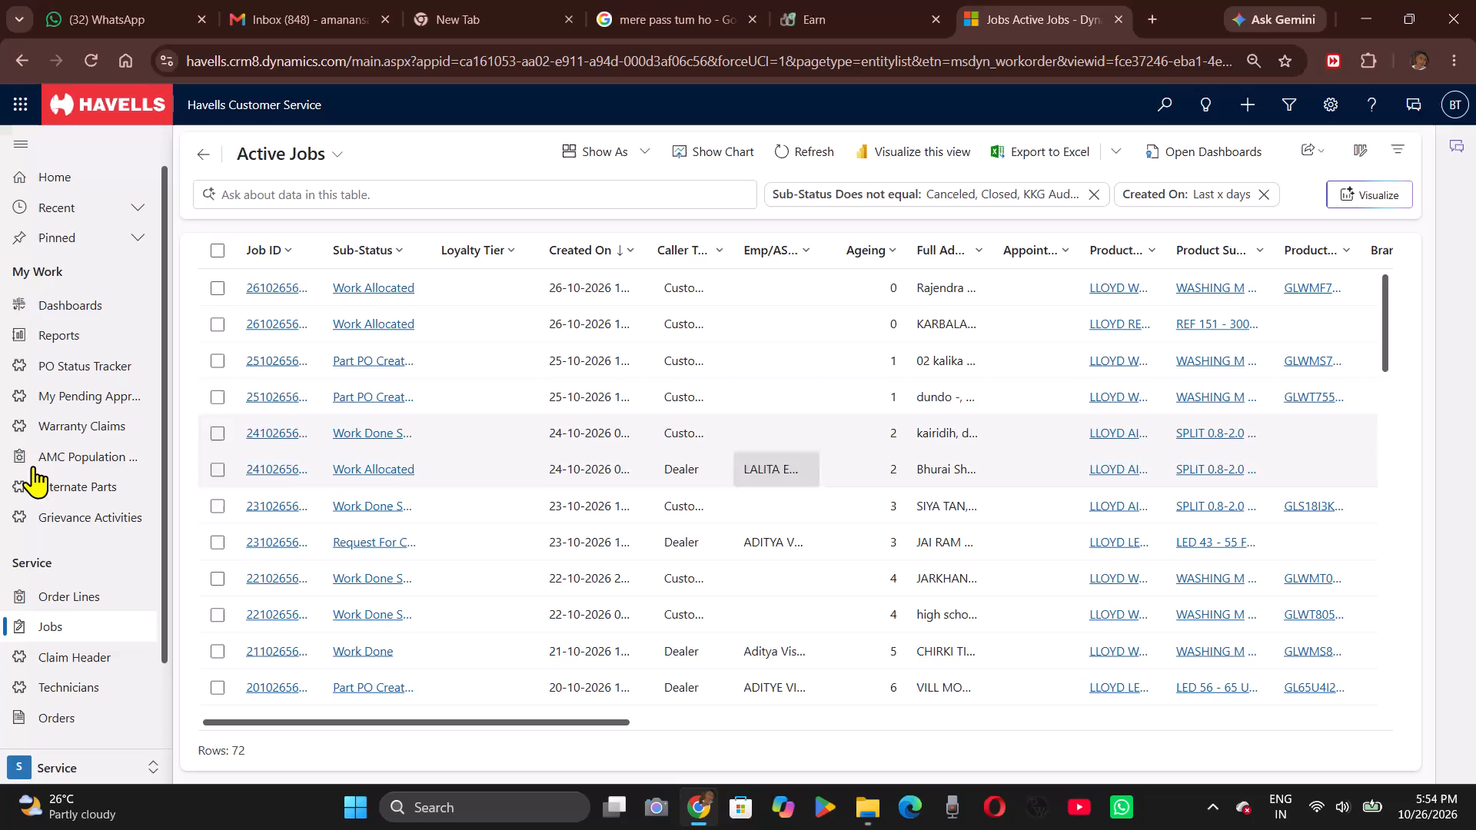
Switch to the Inventory area and open the list of RMAs under Returns.
drag(85, 753, 79, 767)
click(79, 767)
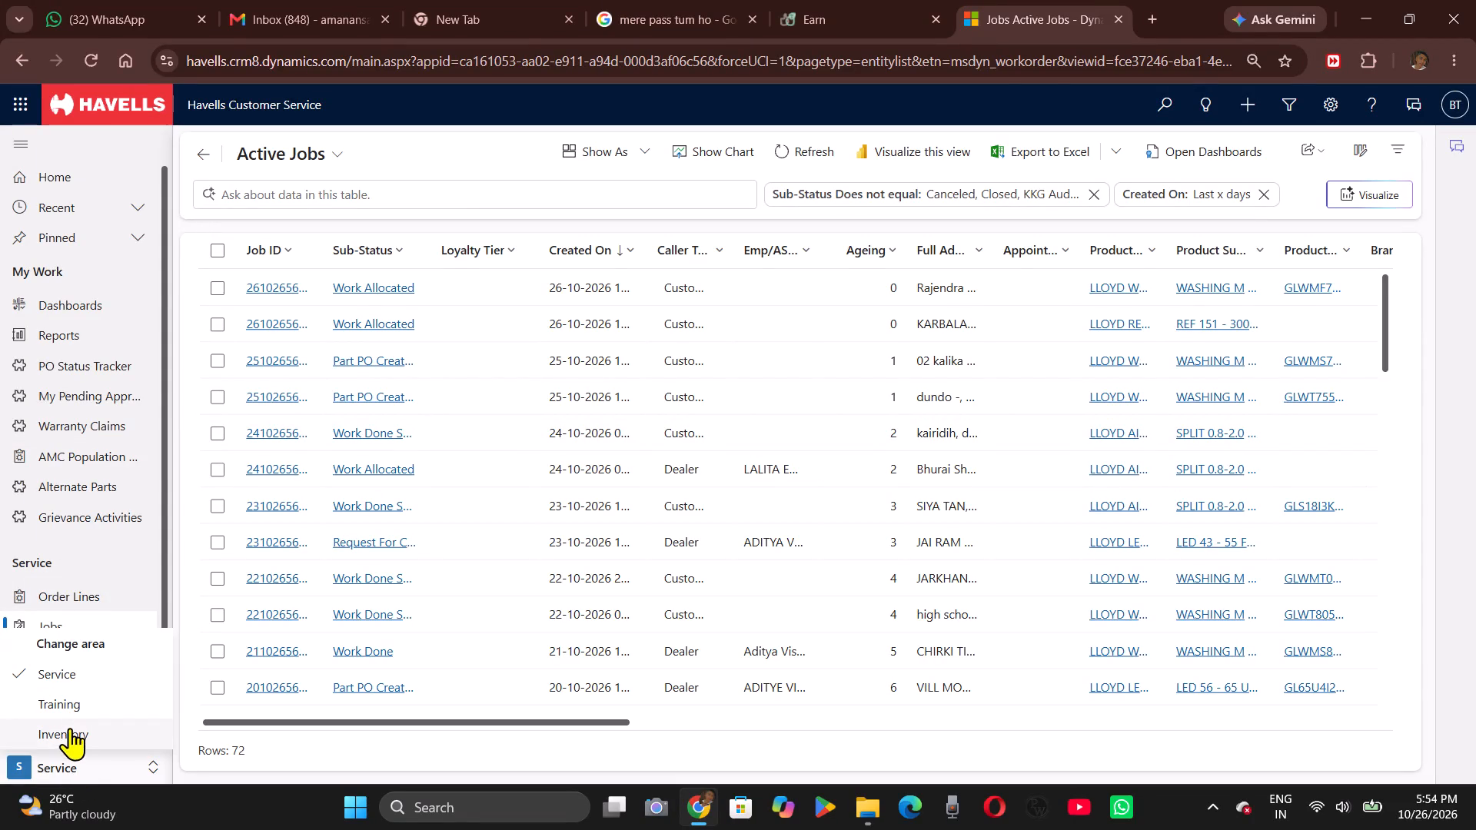
click(70, 732)
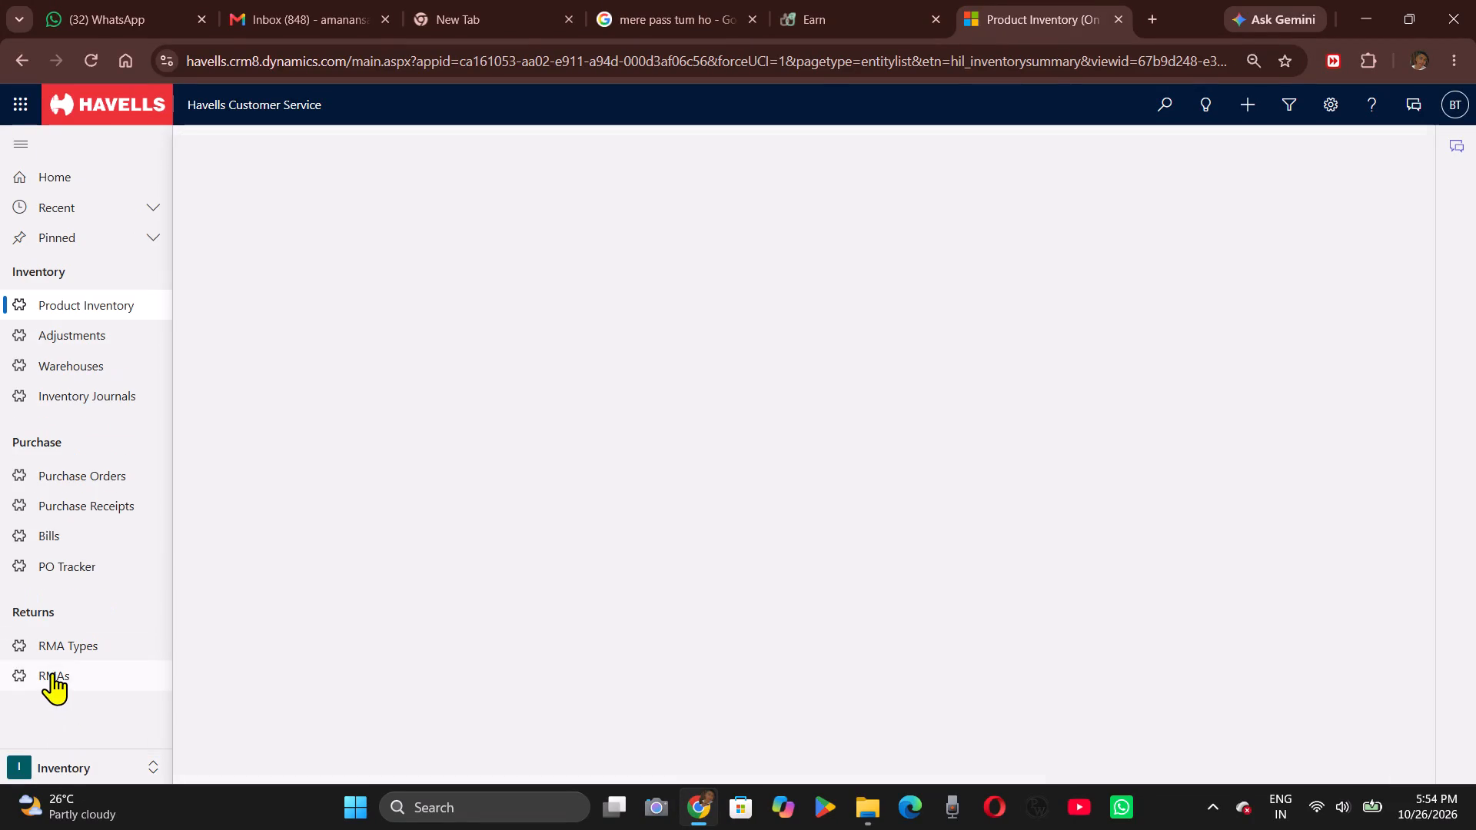
click(52, 672)
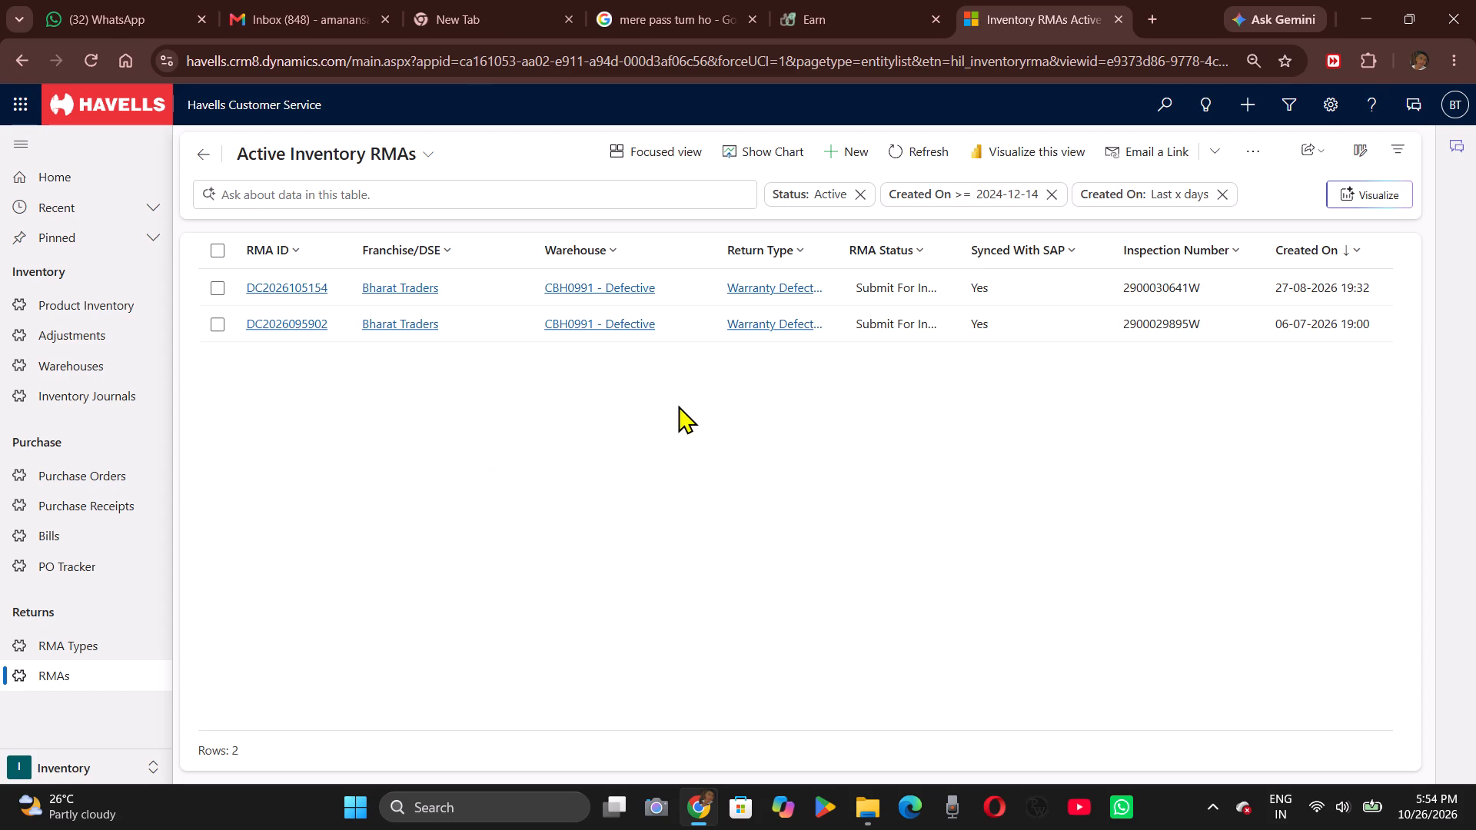
Start a new Inventory RMA with warehouse CBH0991 - Defective and return type Warranty Defective Challan.
click(846, 148)
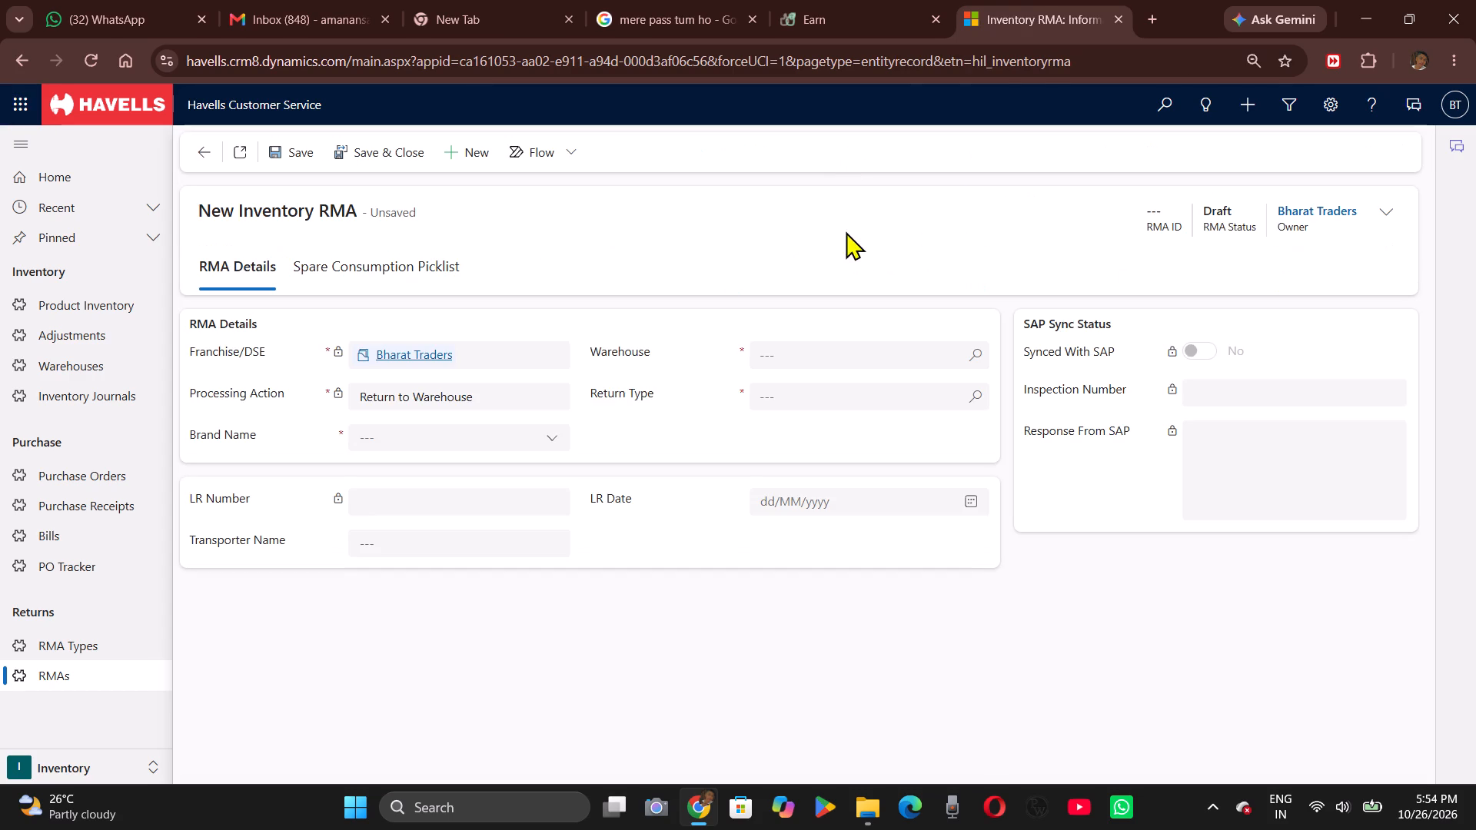
click(843, 360)
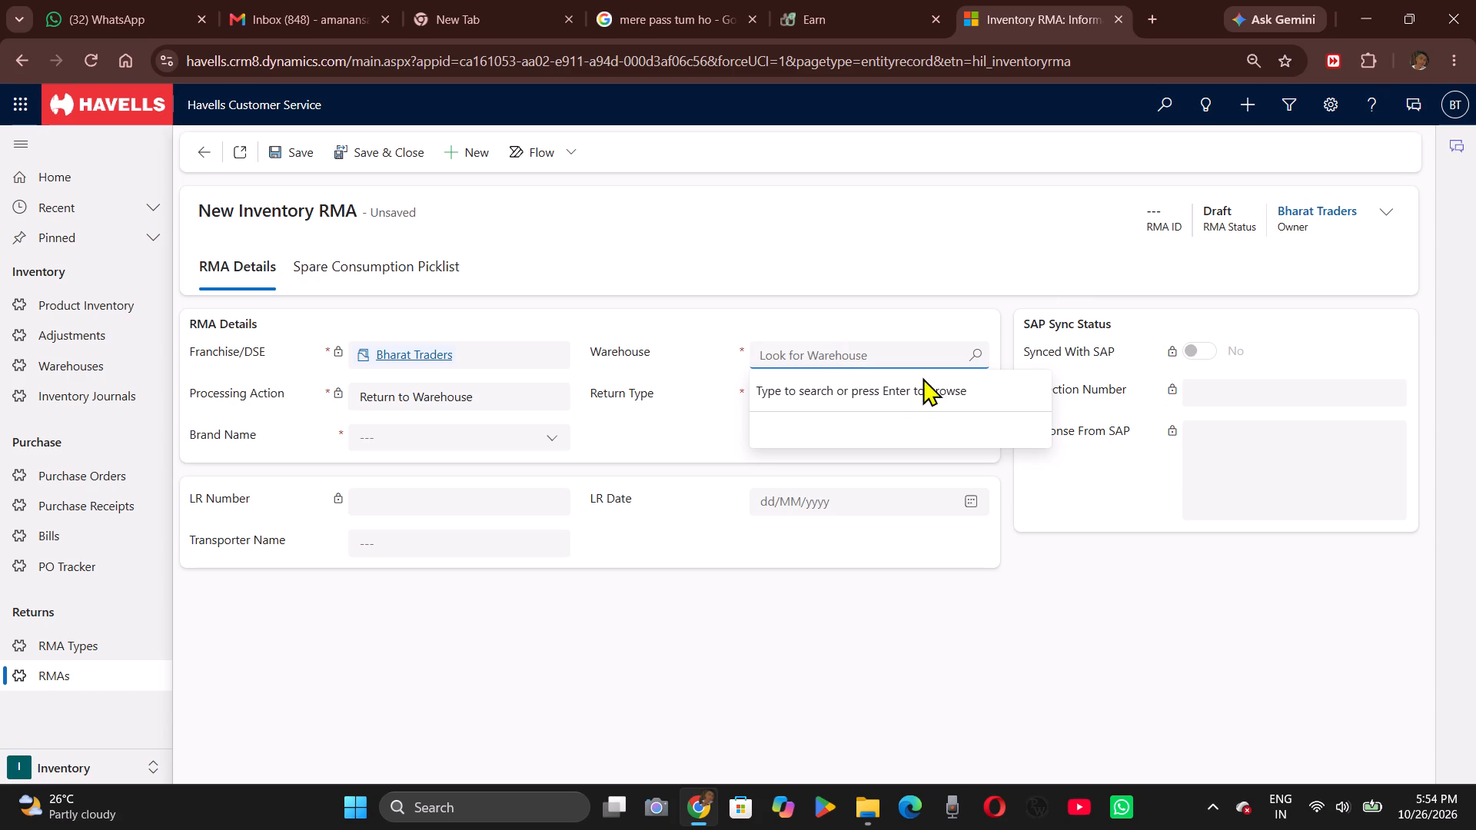
click(974, 349)
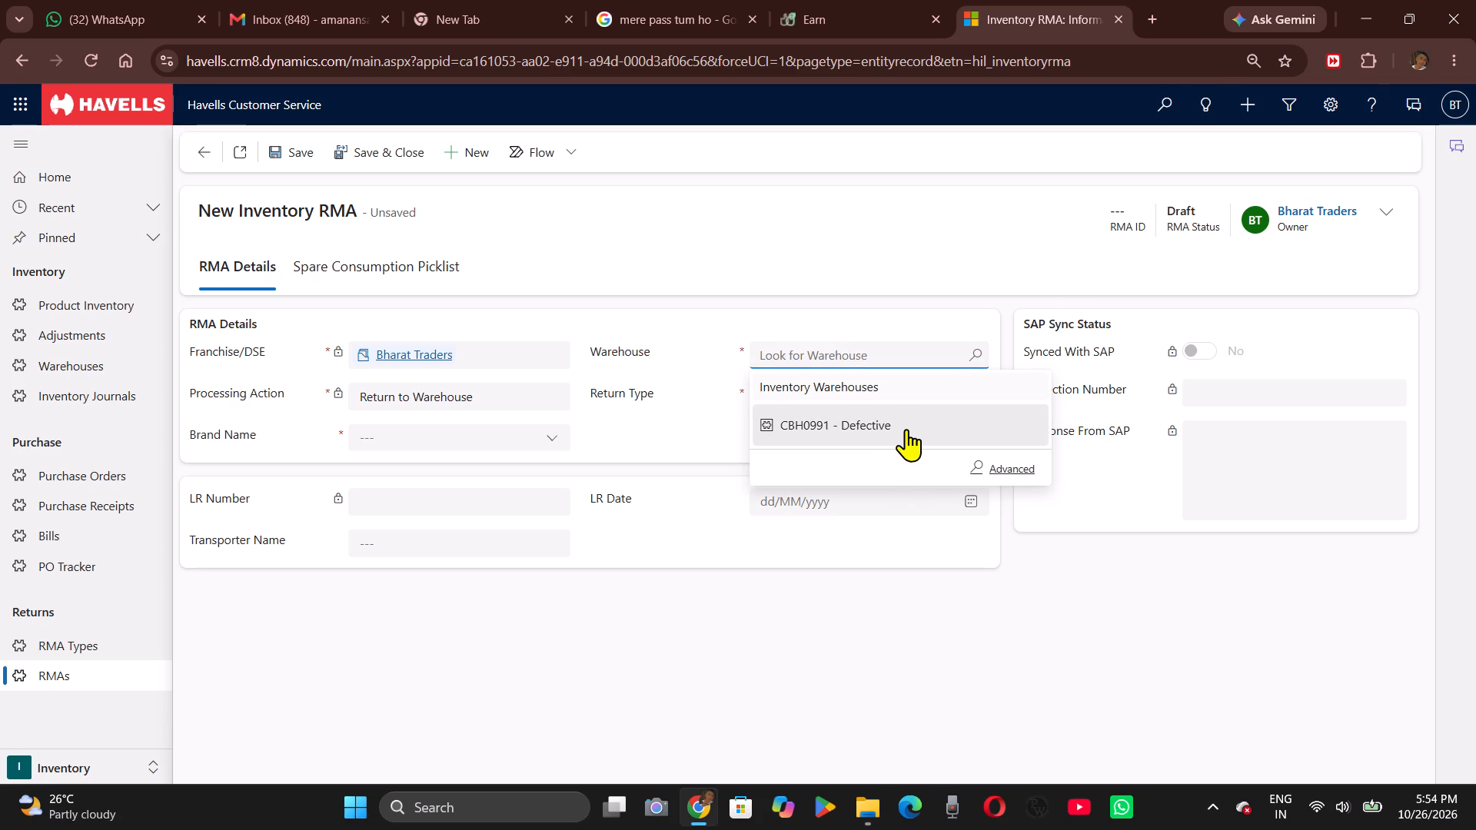
click(906, 429)
click(969, 397)
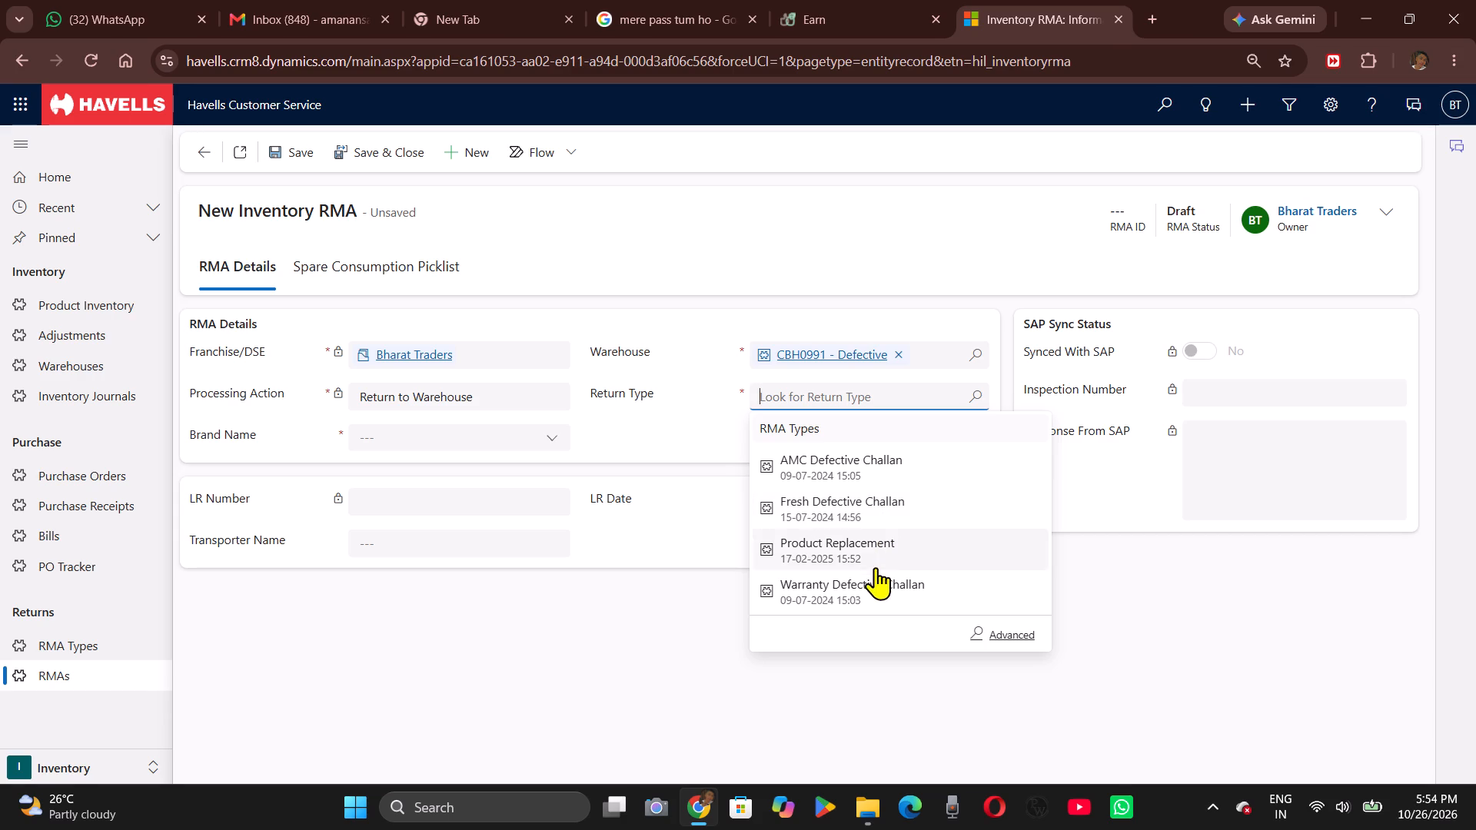
click(869, 596)
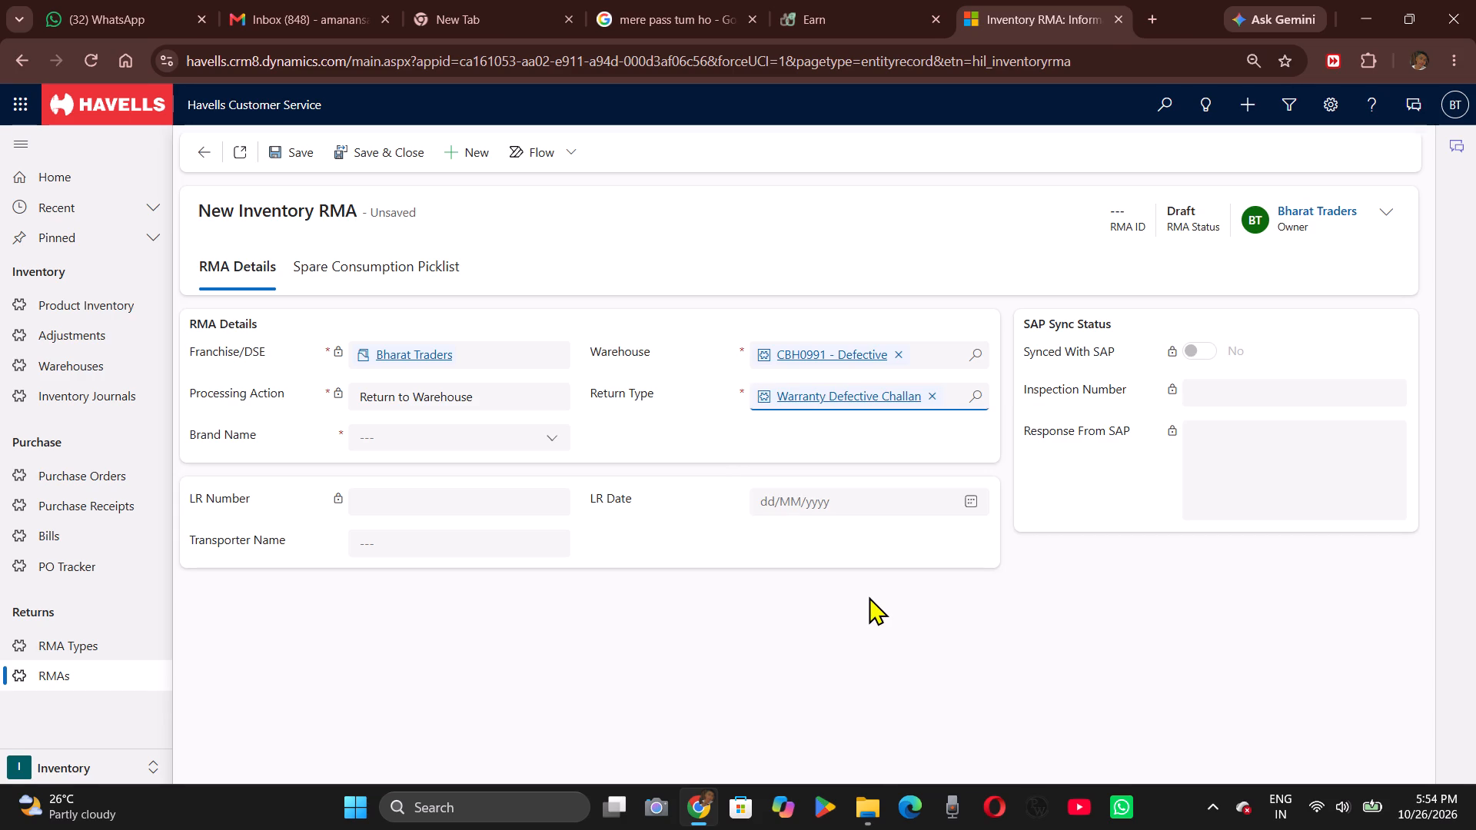
Set the RMA's brand name to Lloyd, save the record and dismiss the error dialogs.
click(297, 159)
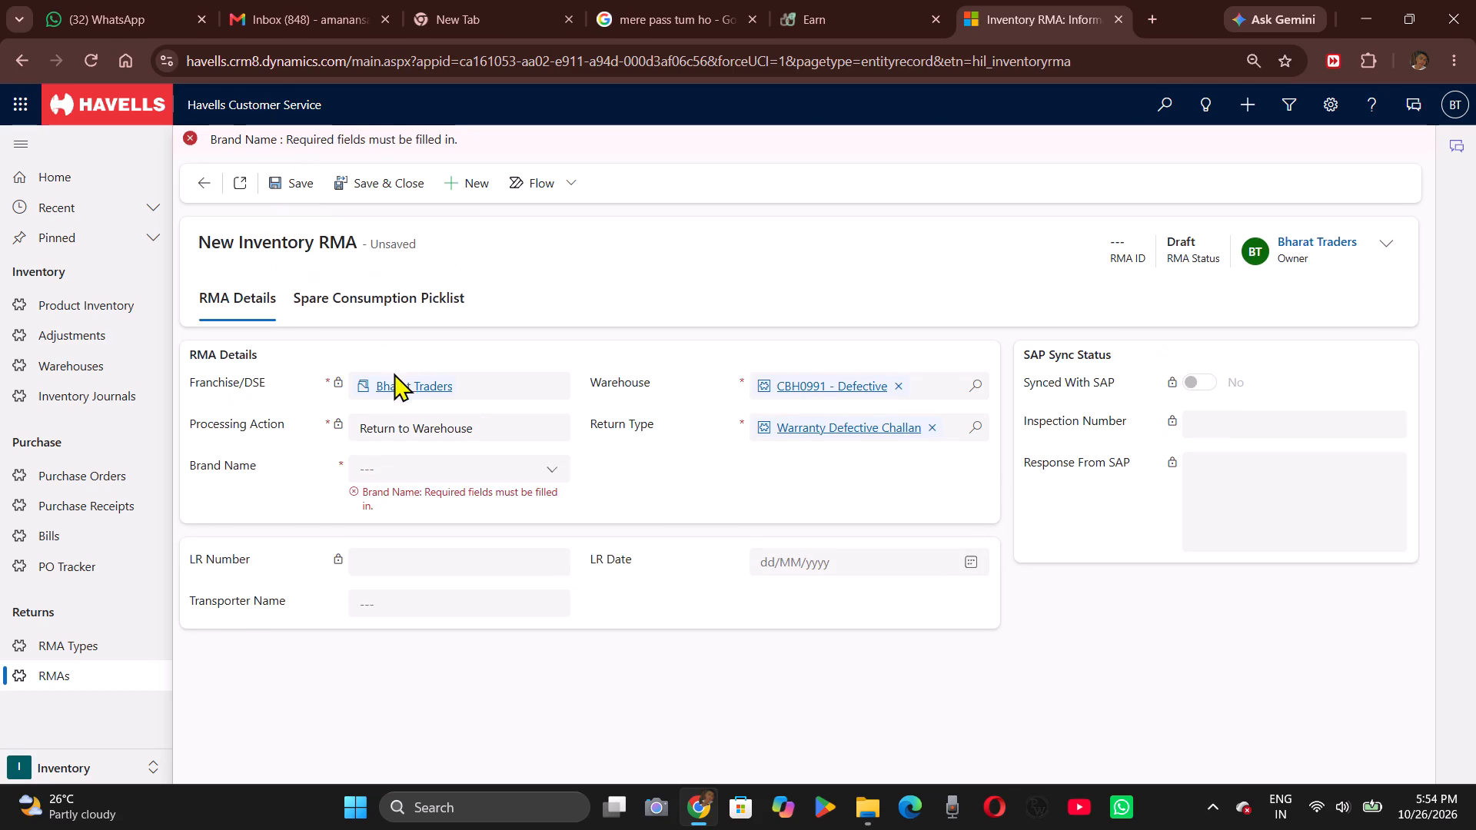
click(472, 473)
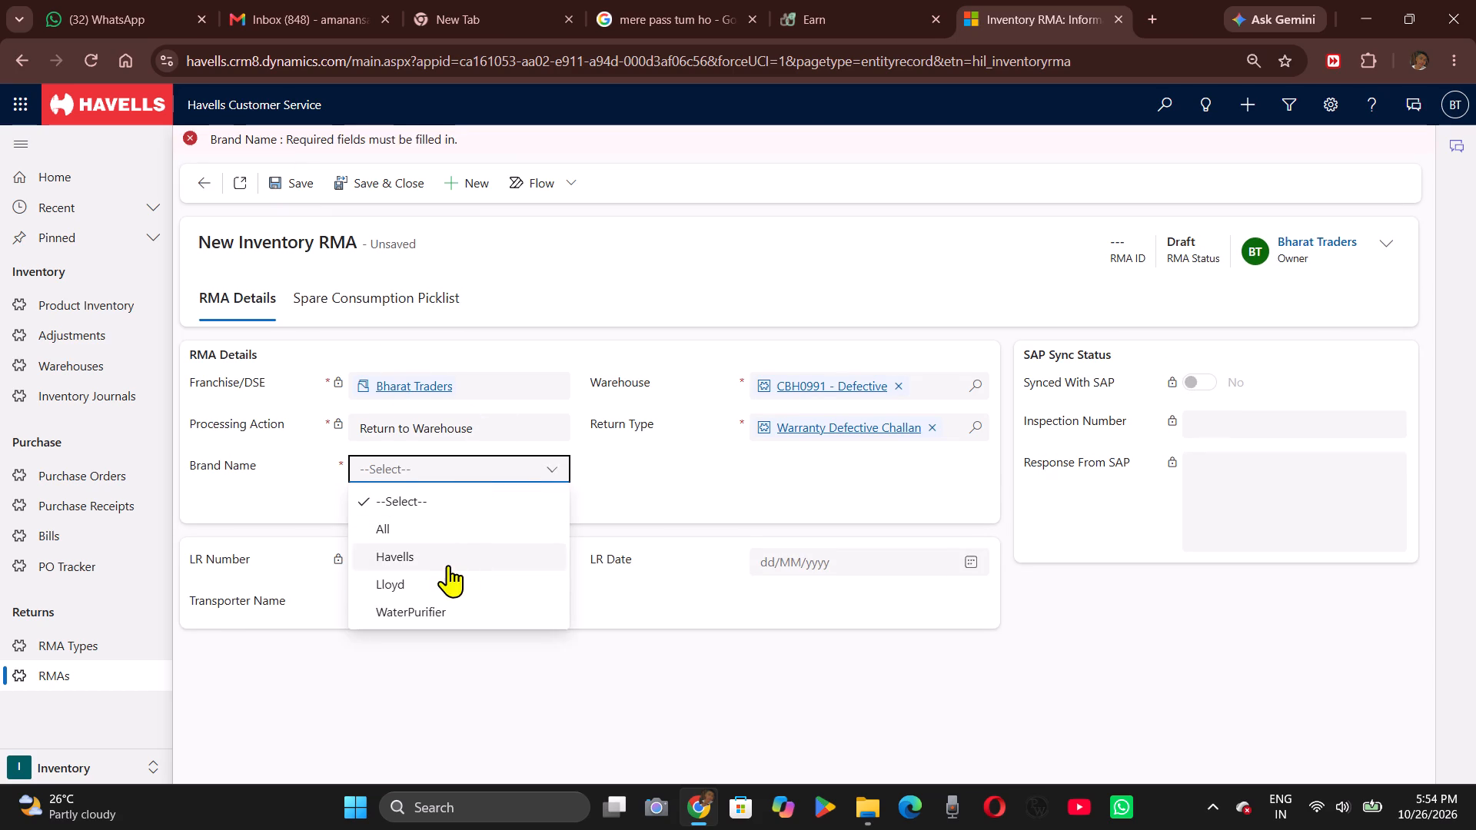
click(441, 580)
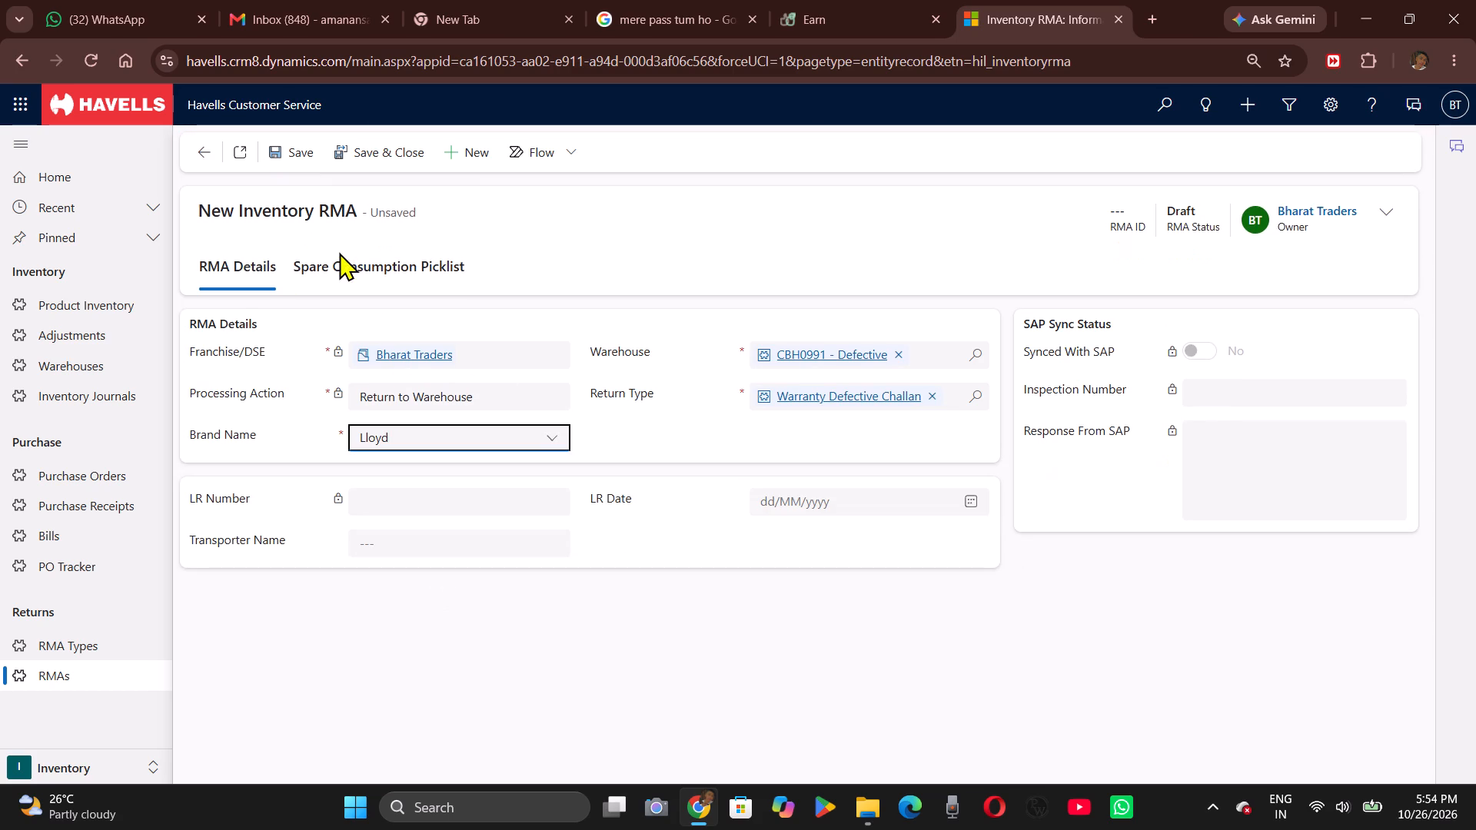
click(293, 148)
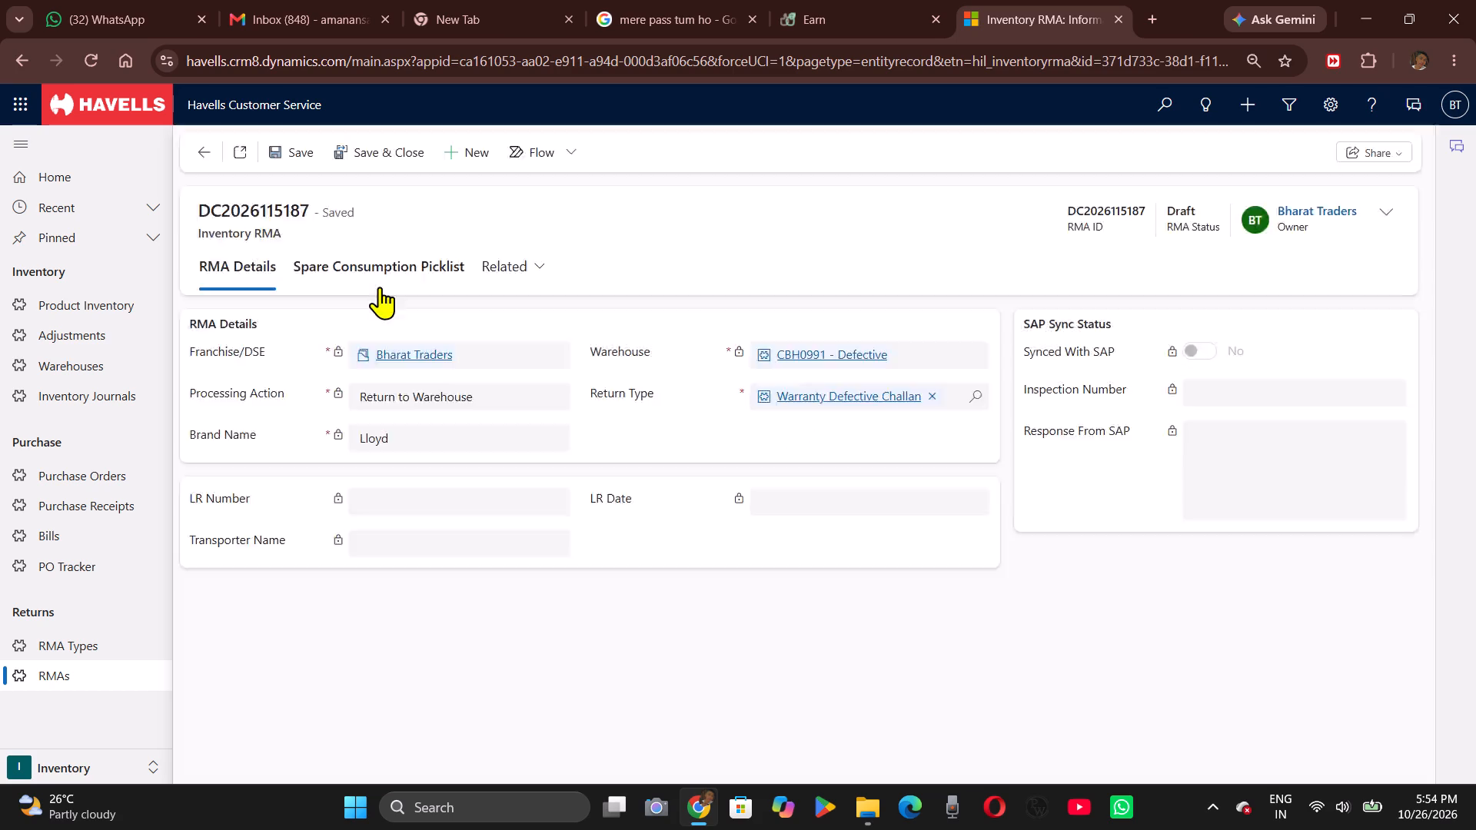
click(863, 469)
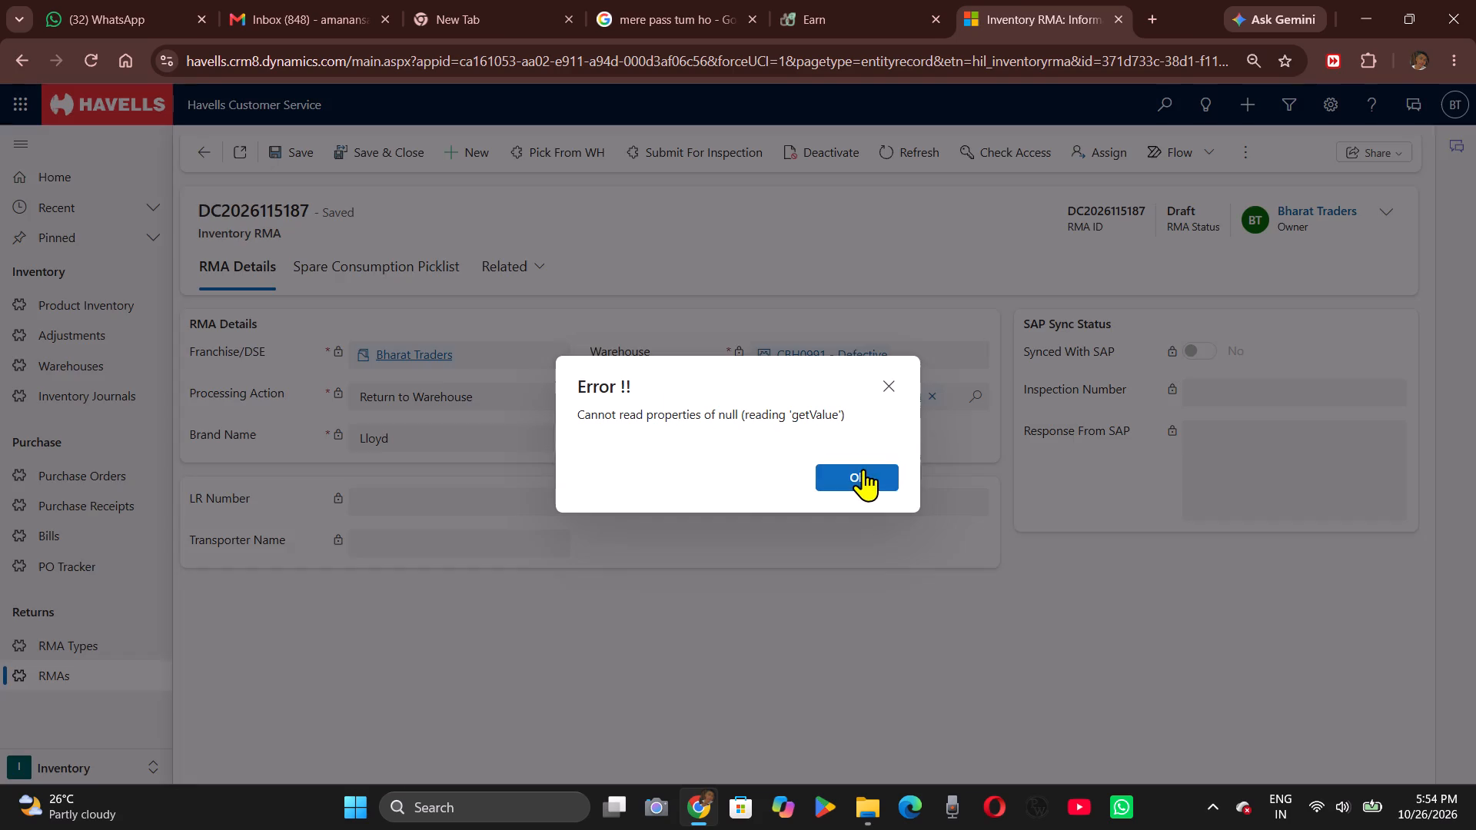
click(863, 469)
click(863, 469)
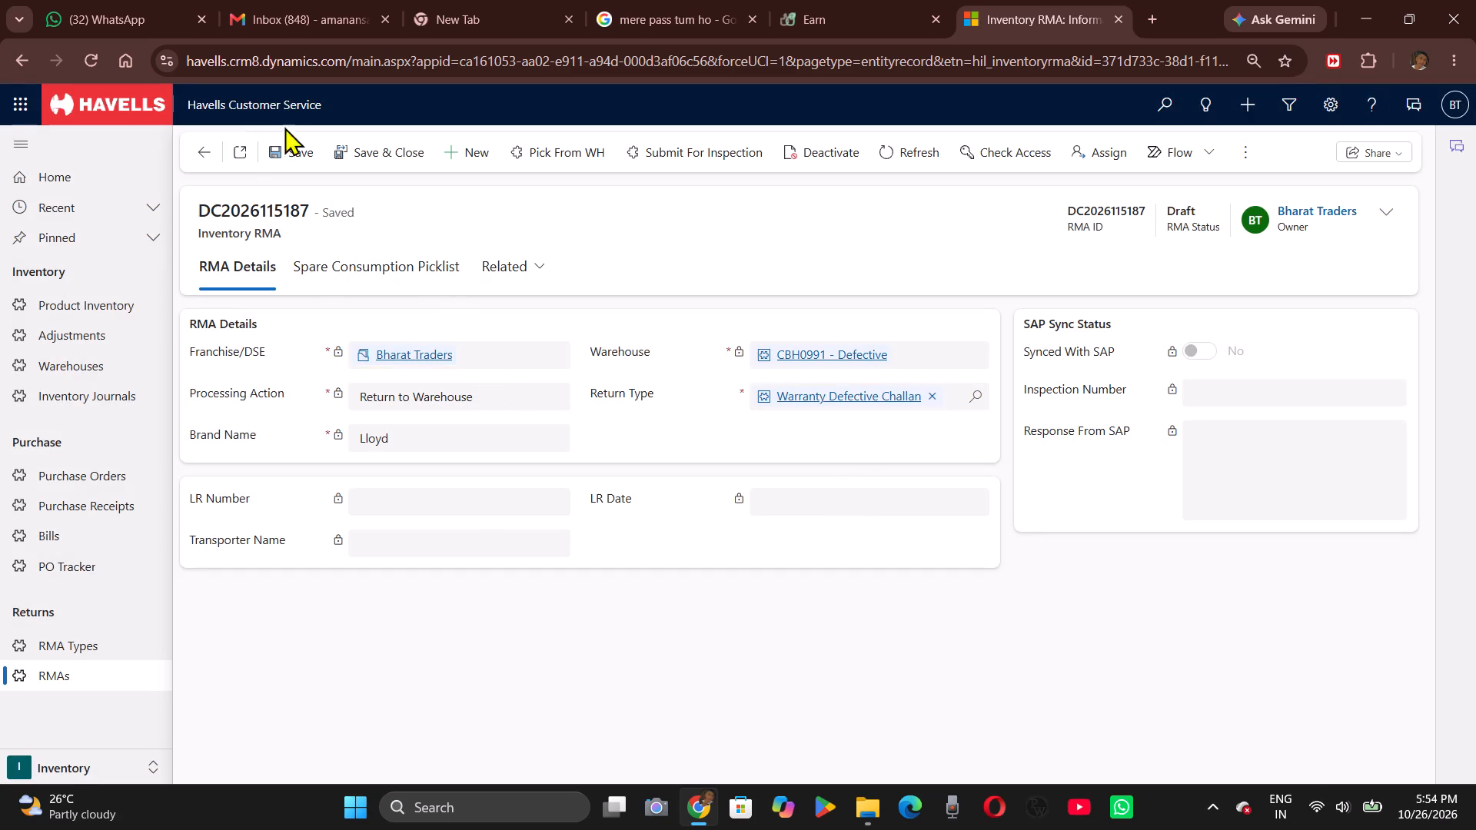
drag(290, 160, 733, 496)
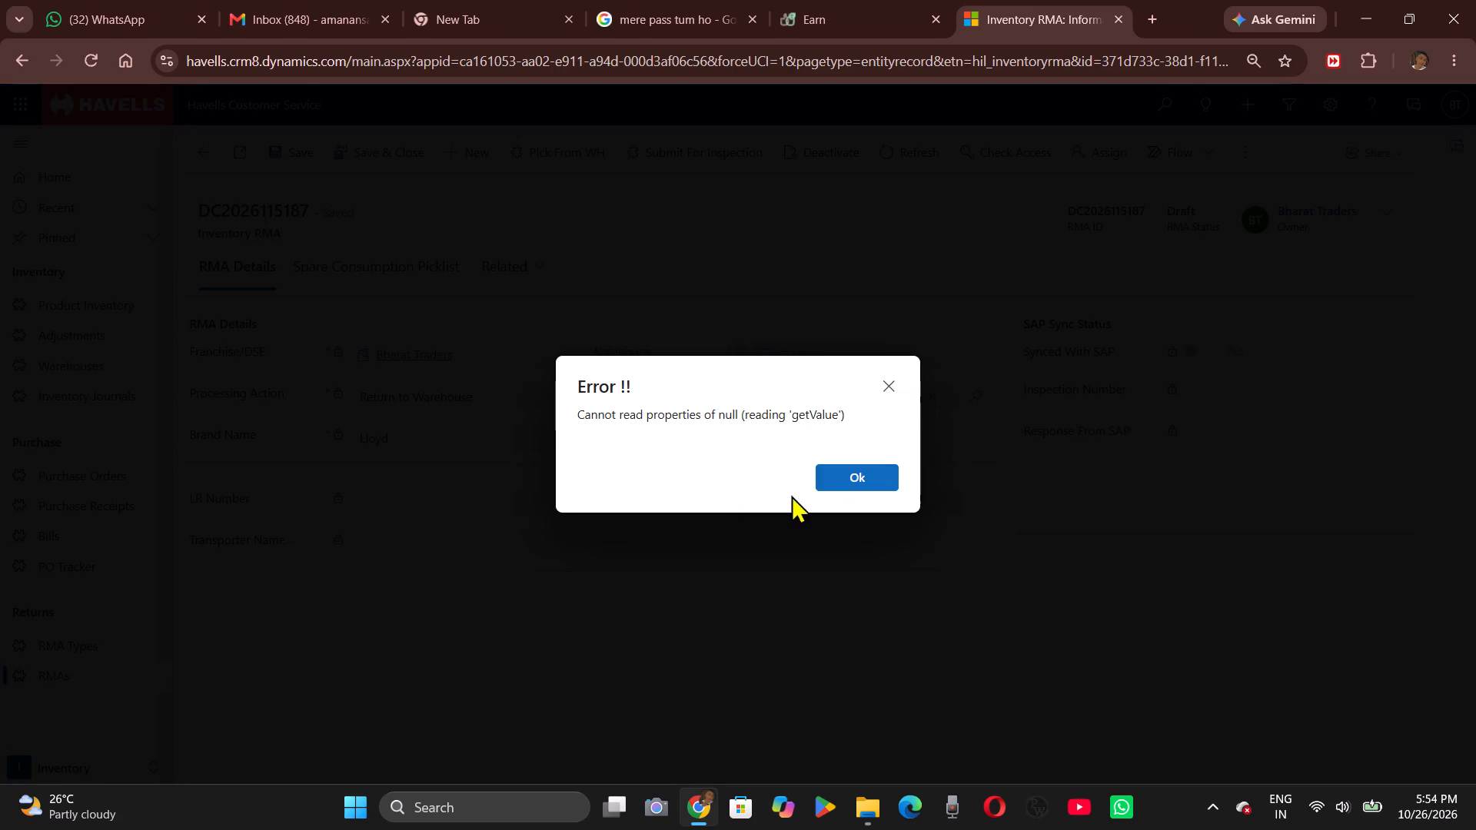
click(866, 473)
click(866, 473)
click(866, 473)
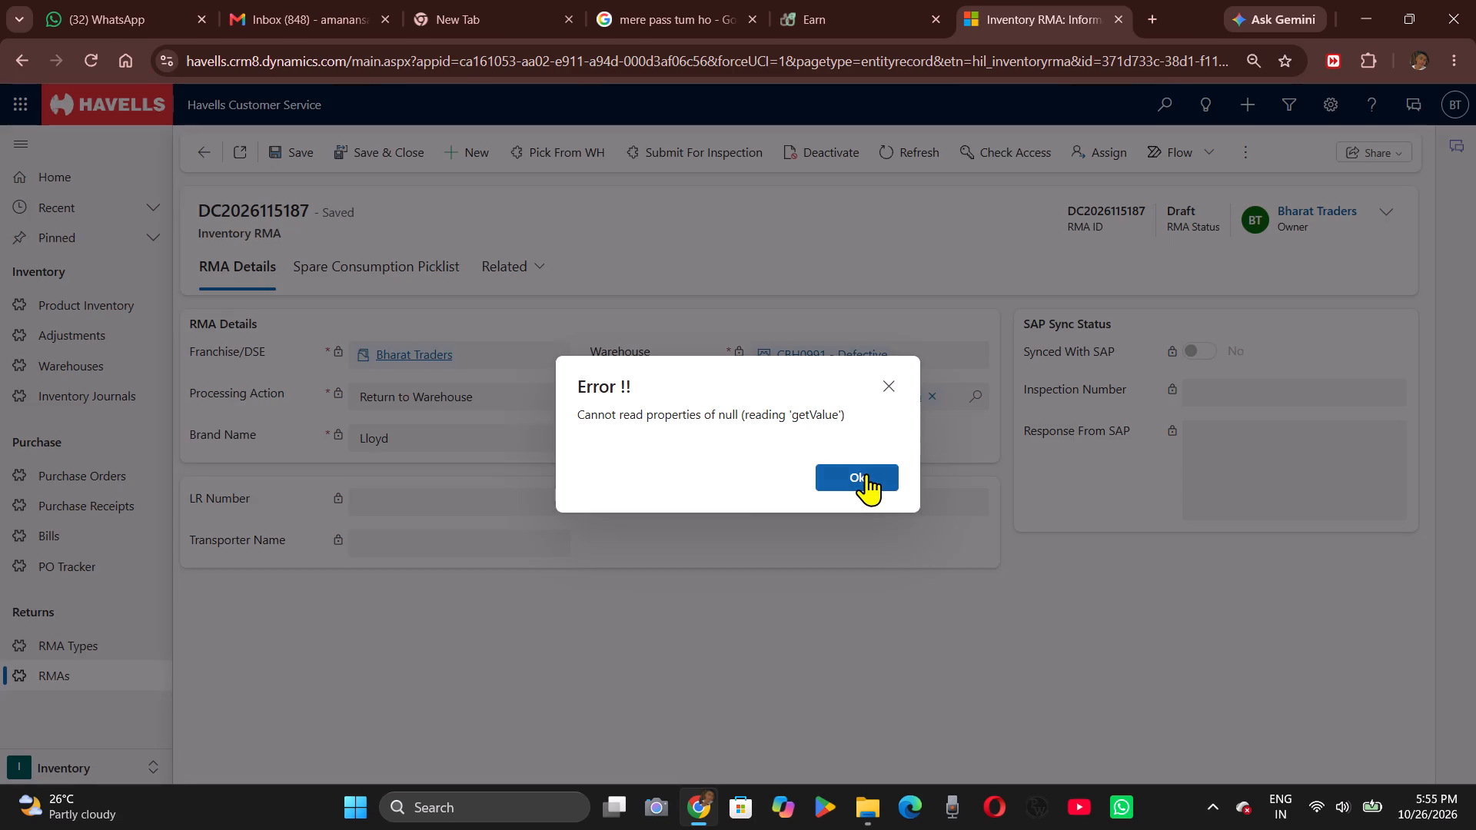
click(866, 473)
From the RMA's Spare Consumption Picklist, pick the spares from the selected warehouse, confirm the action and clear the error dialogs.
click(430, 274)
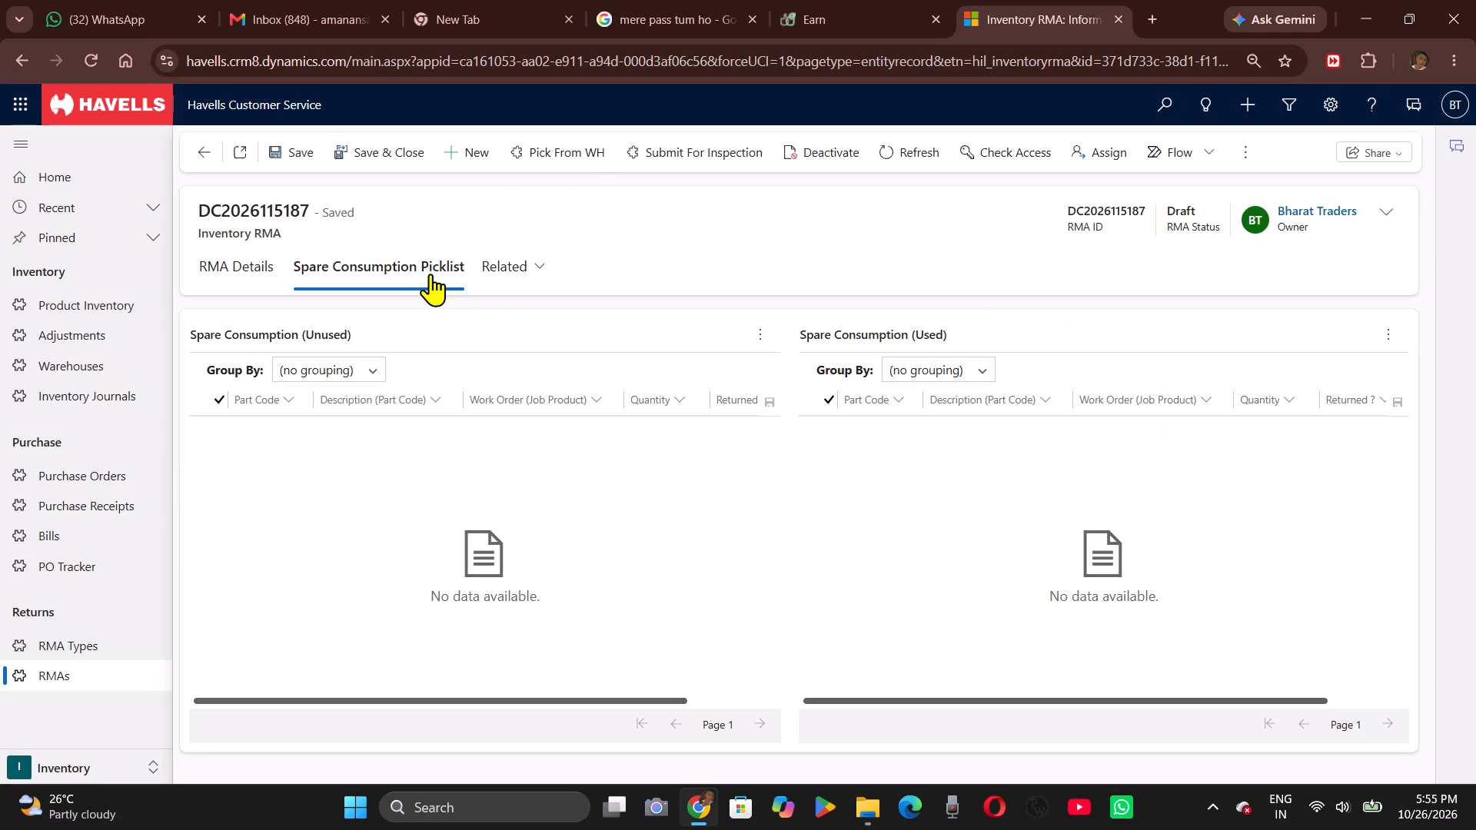
click(584, 160)
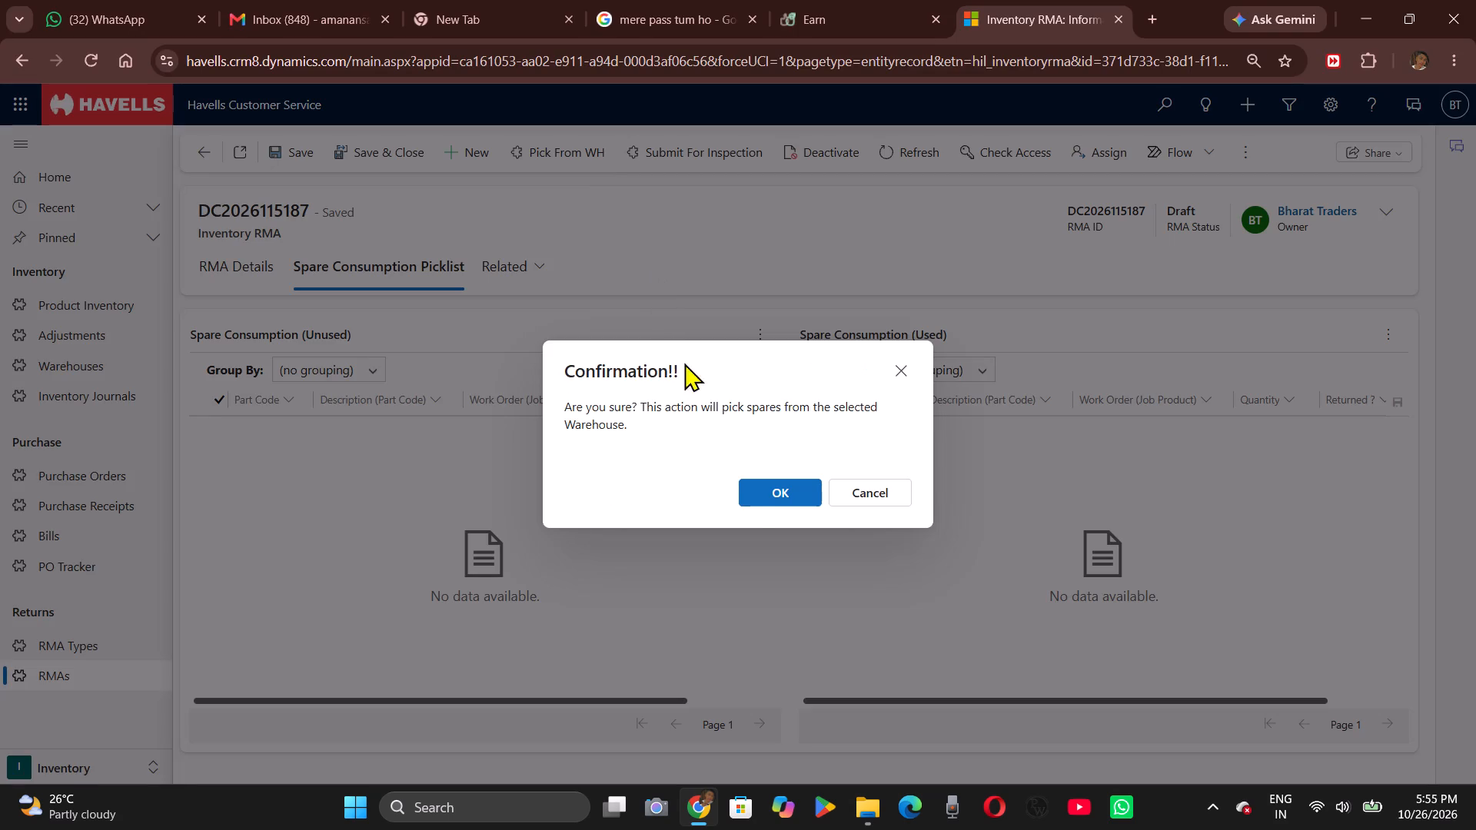
click(794, 496)
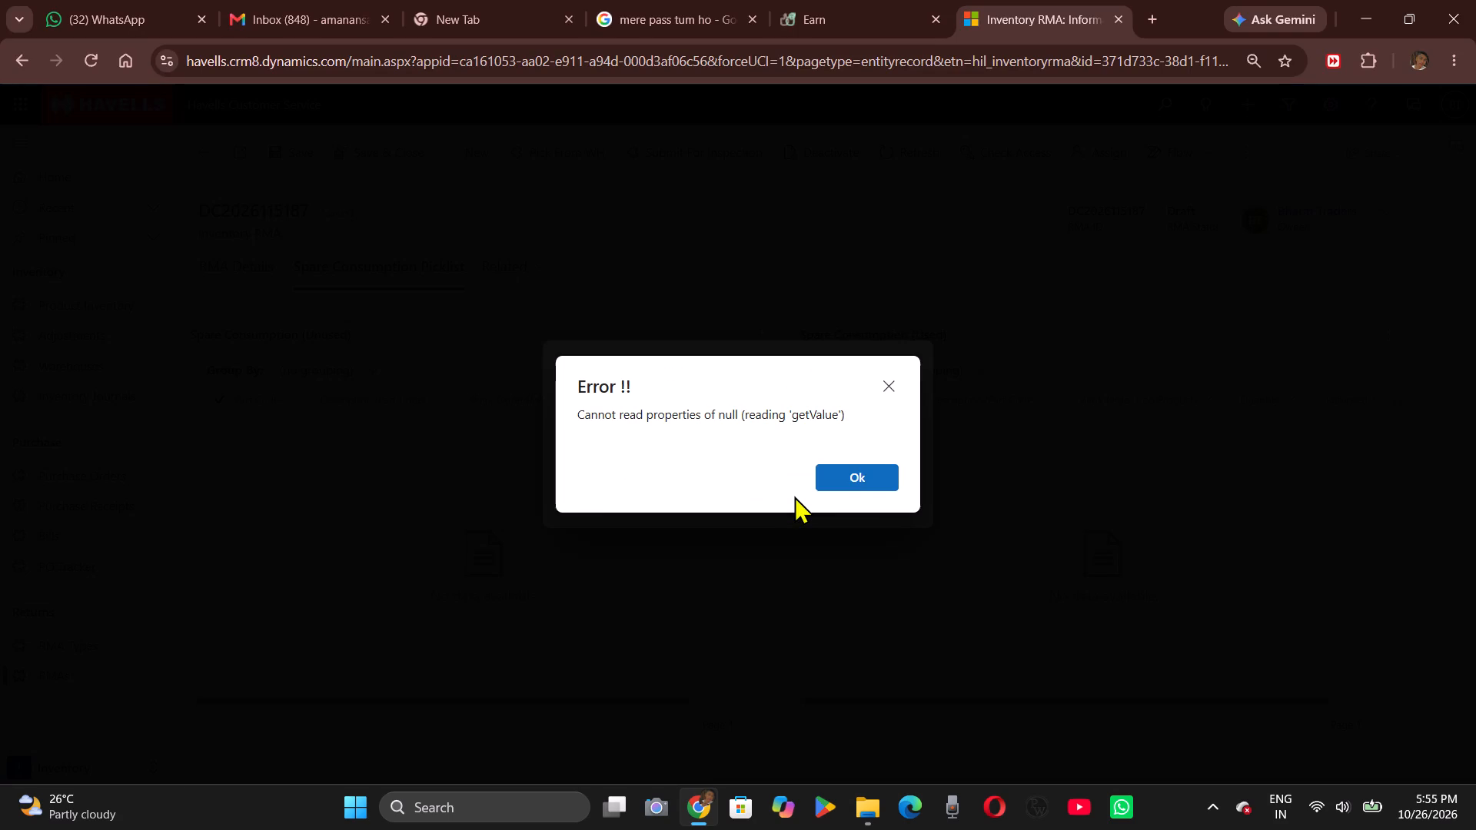
click(849, 474)
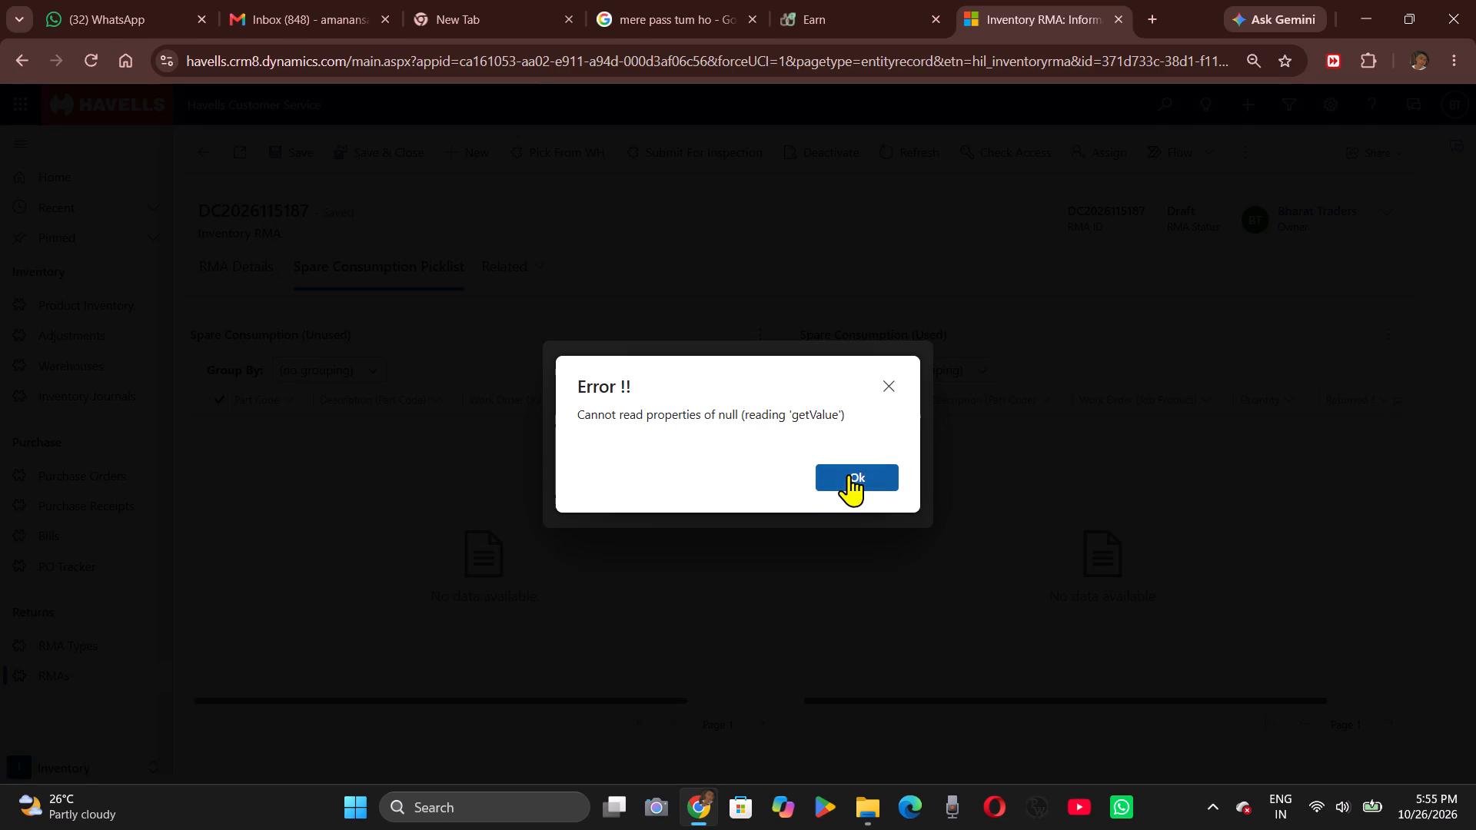
click(849, 474)
click(849, 474)
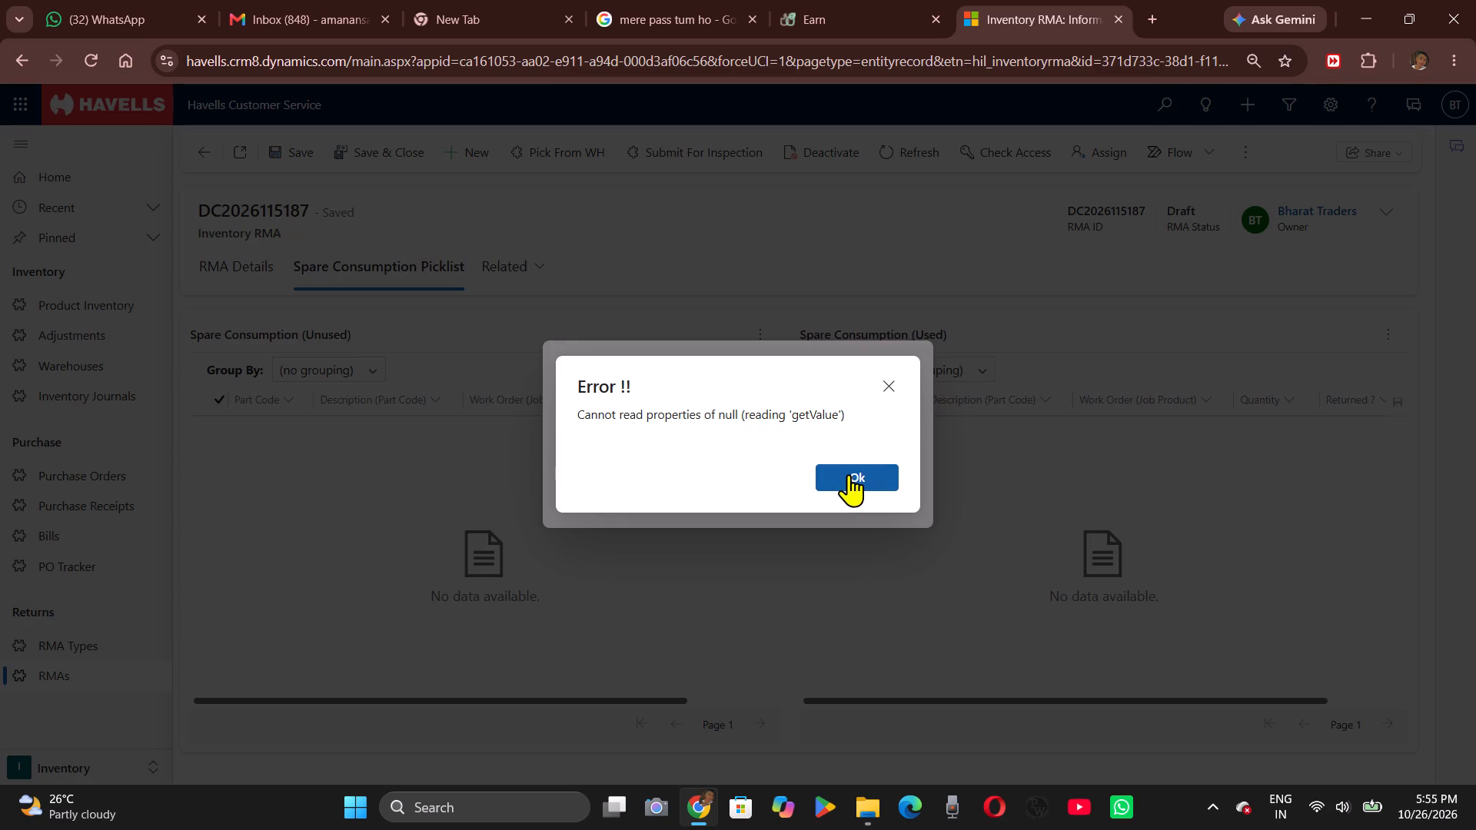
click(849, 474)
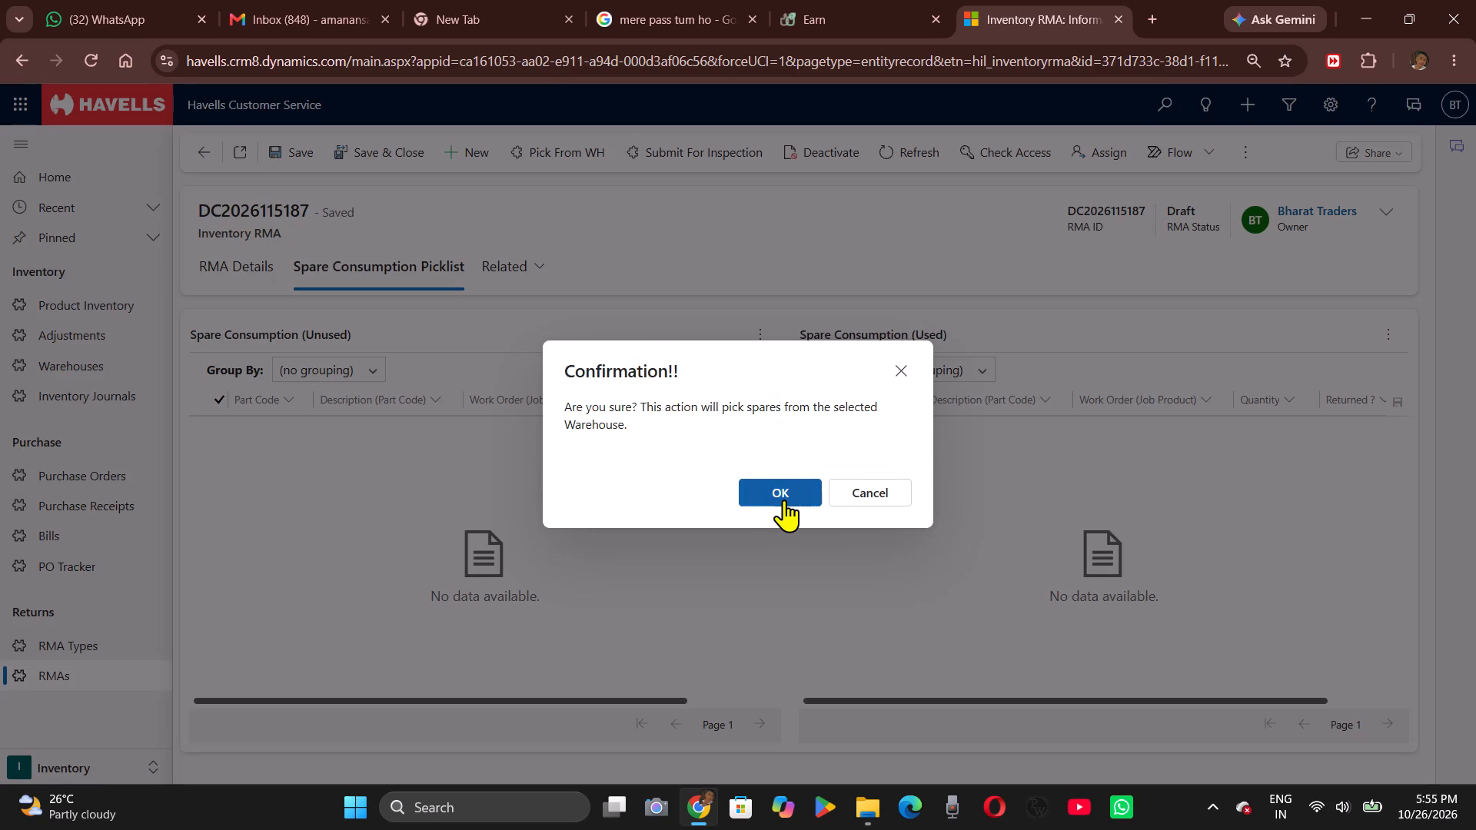
click(783, 500)
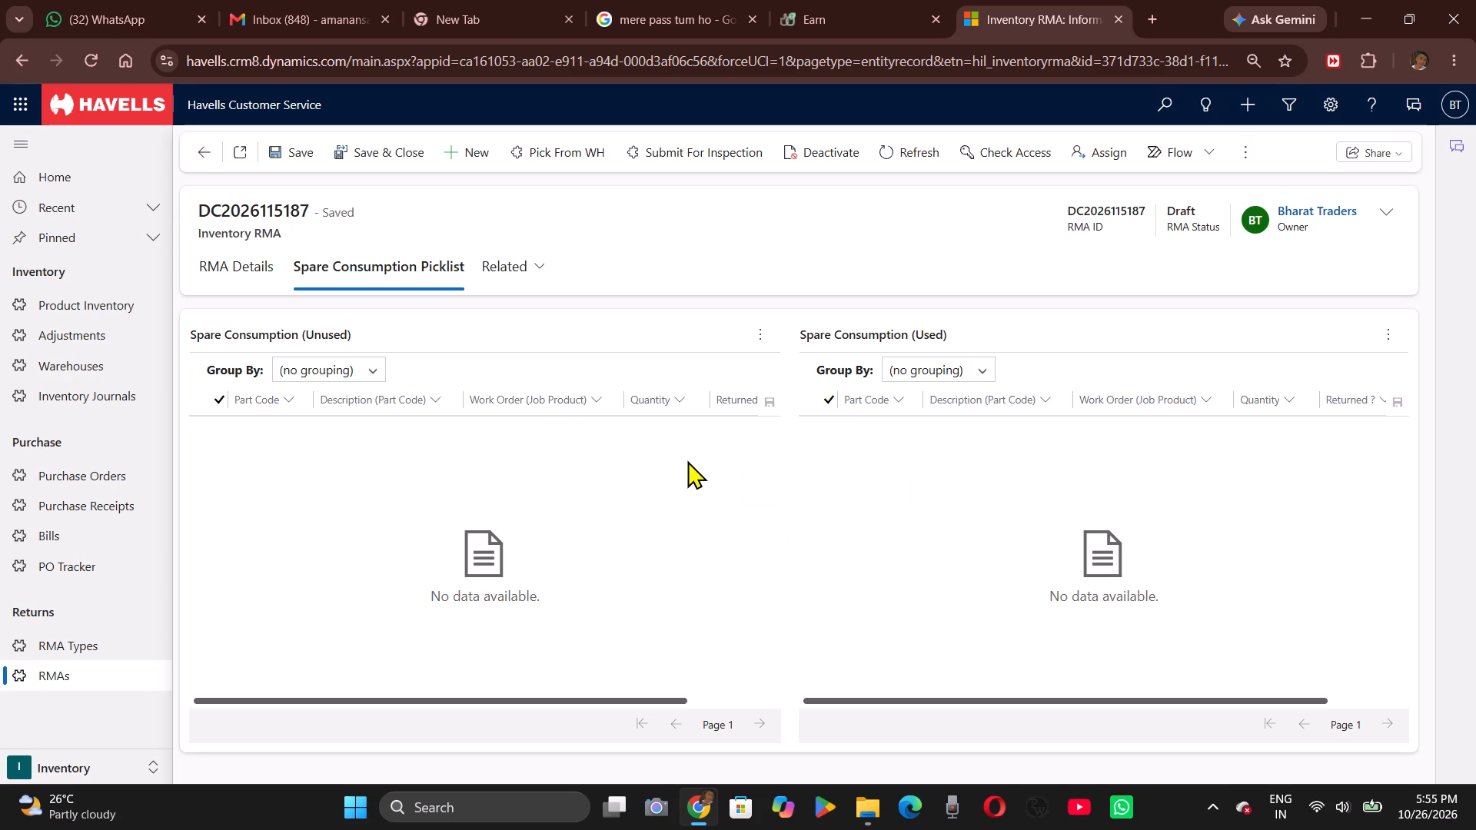
Refresh the RMA record and close all the dialogs covering it.
scroll(687, 460, up, 1)
click(889, 150)
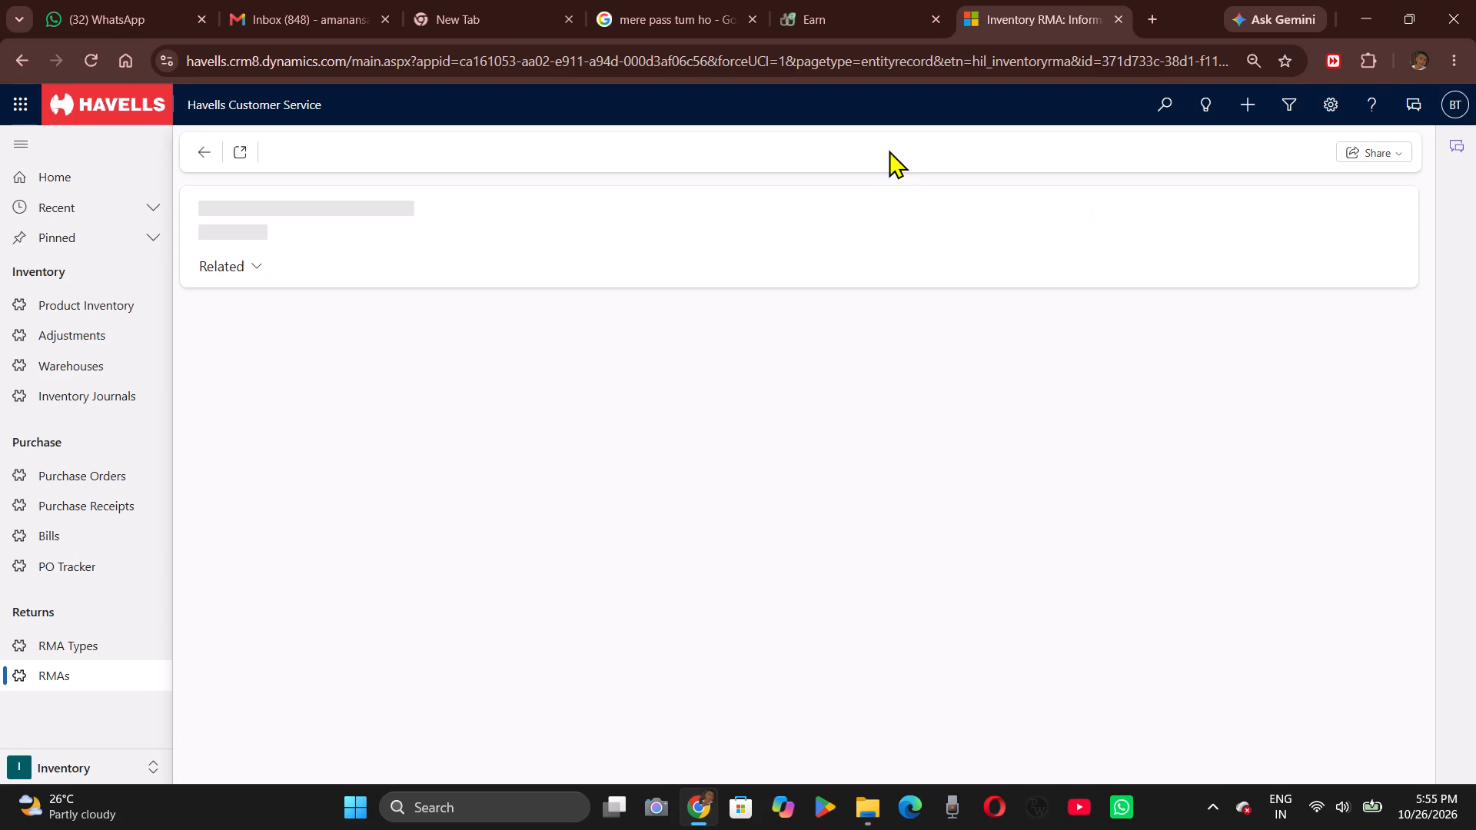
click(873, 485)
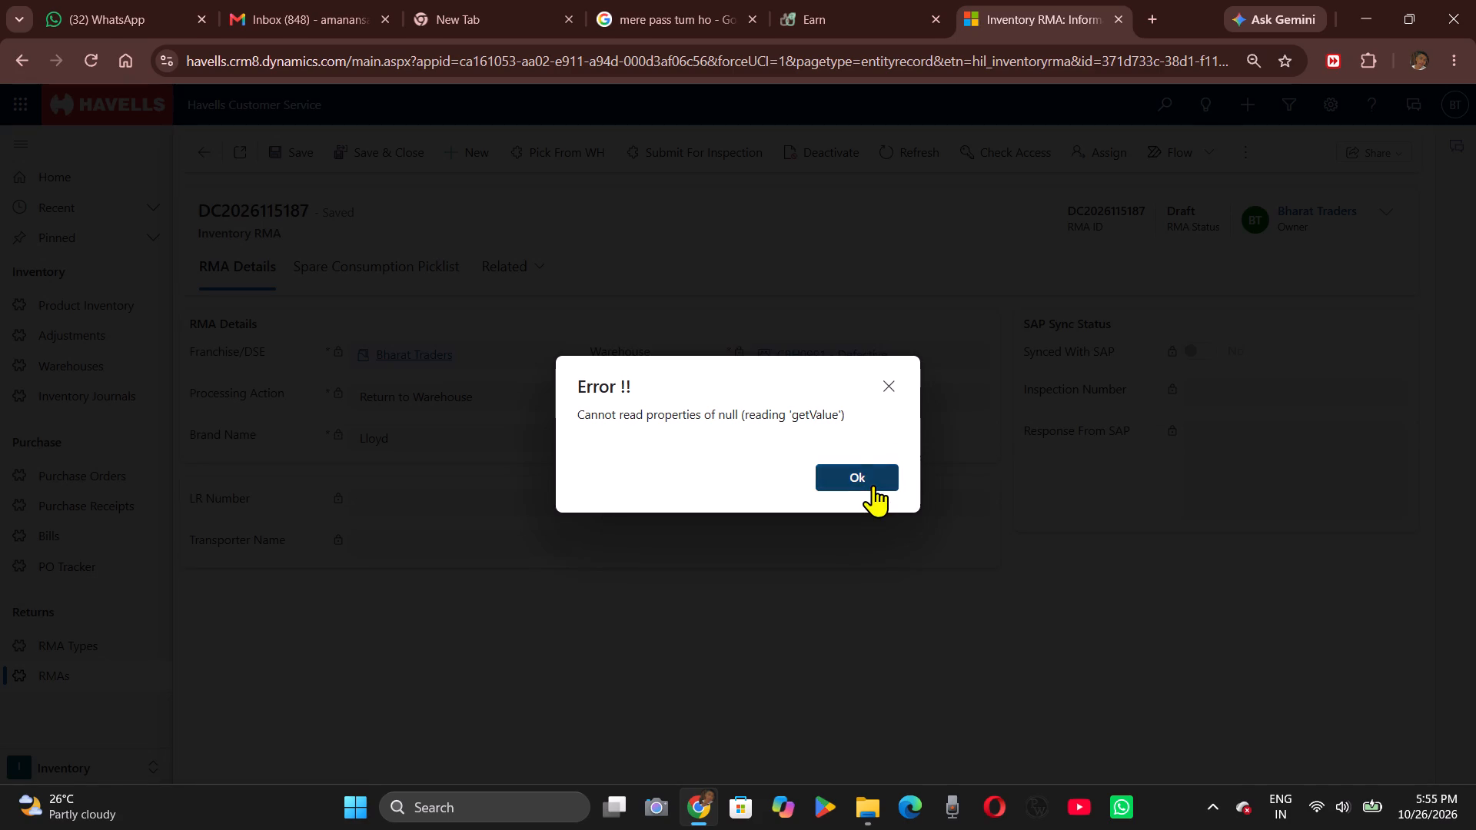
click(873, 485)
click(873, 485)
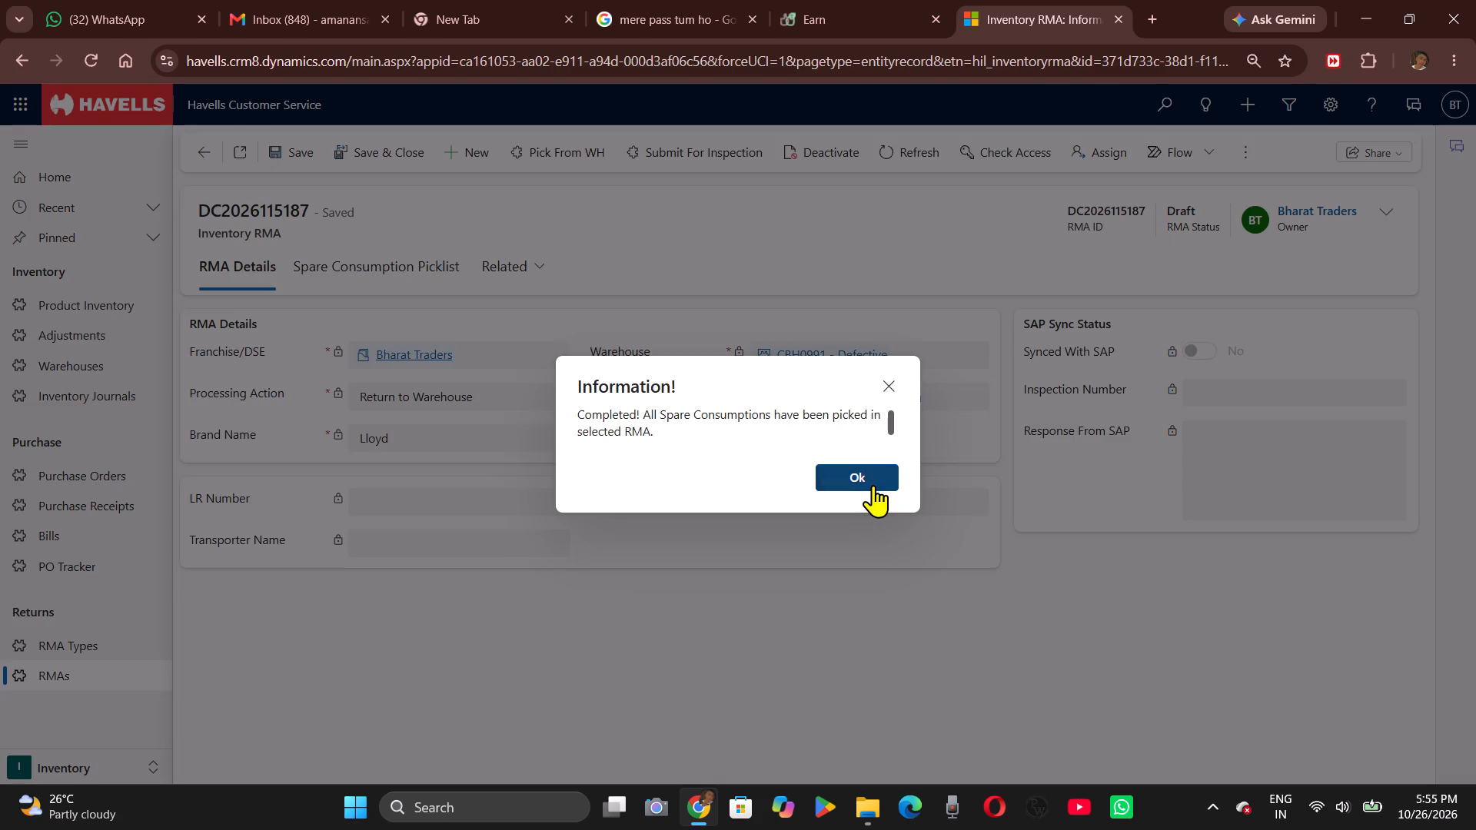
click(422, 263)
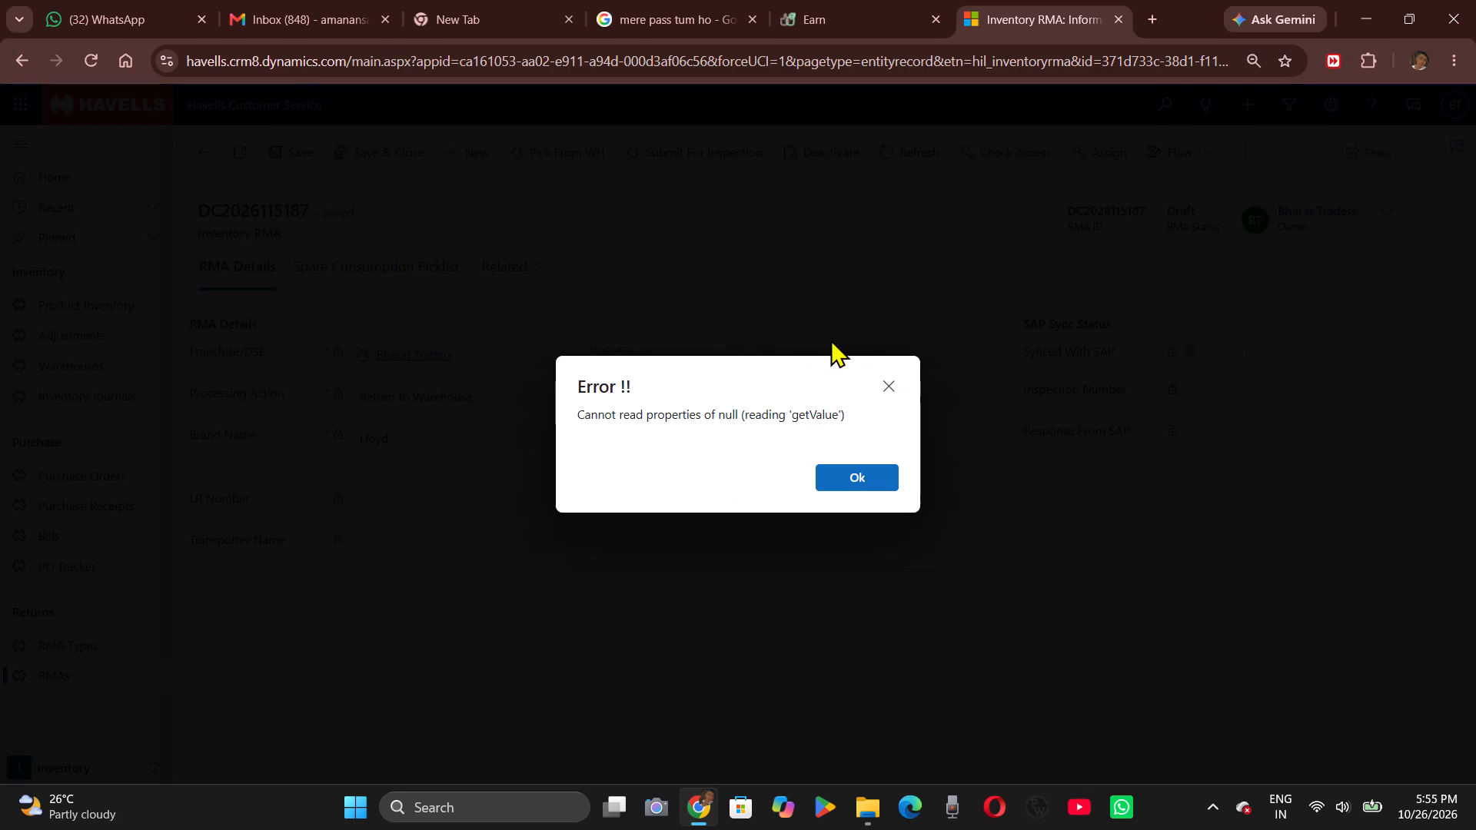
click(897, 393)
click(897, 393)
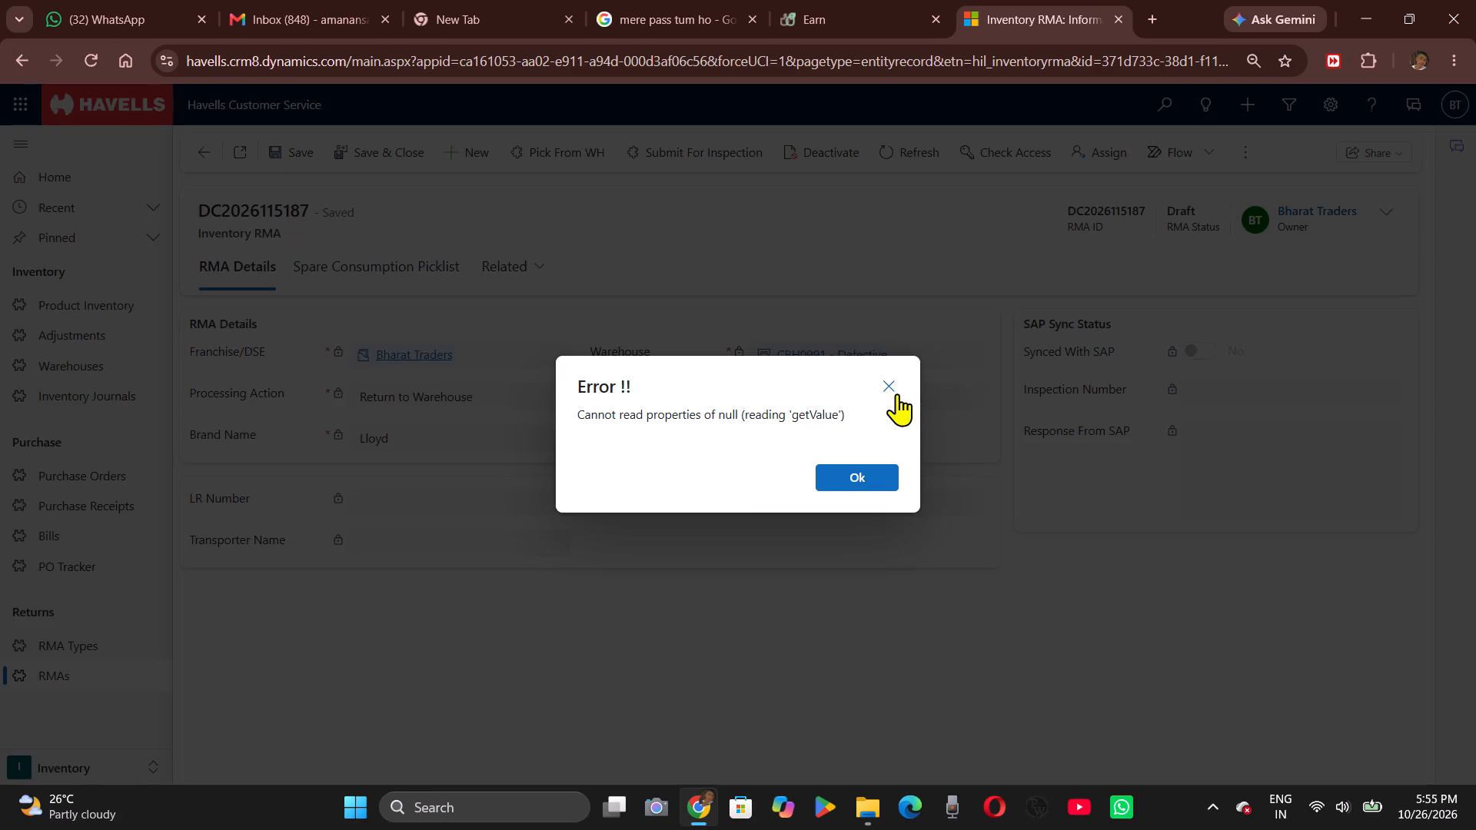
click(897, 393)
click(897, 393)
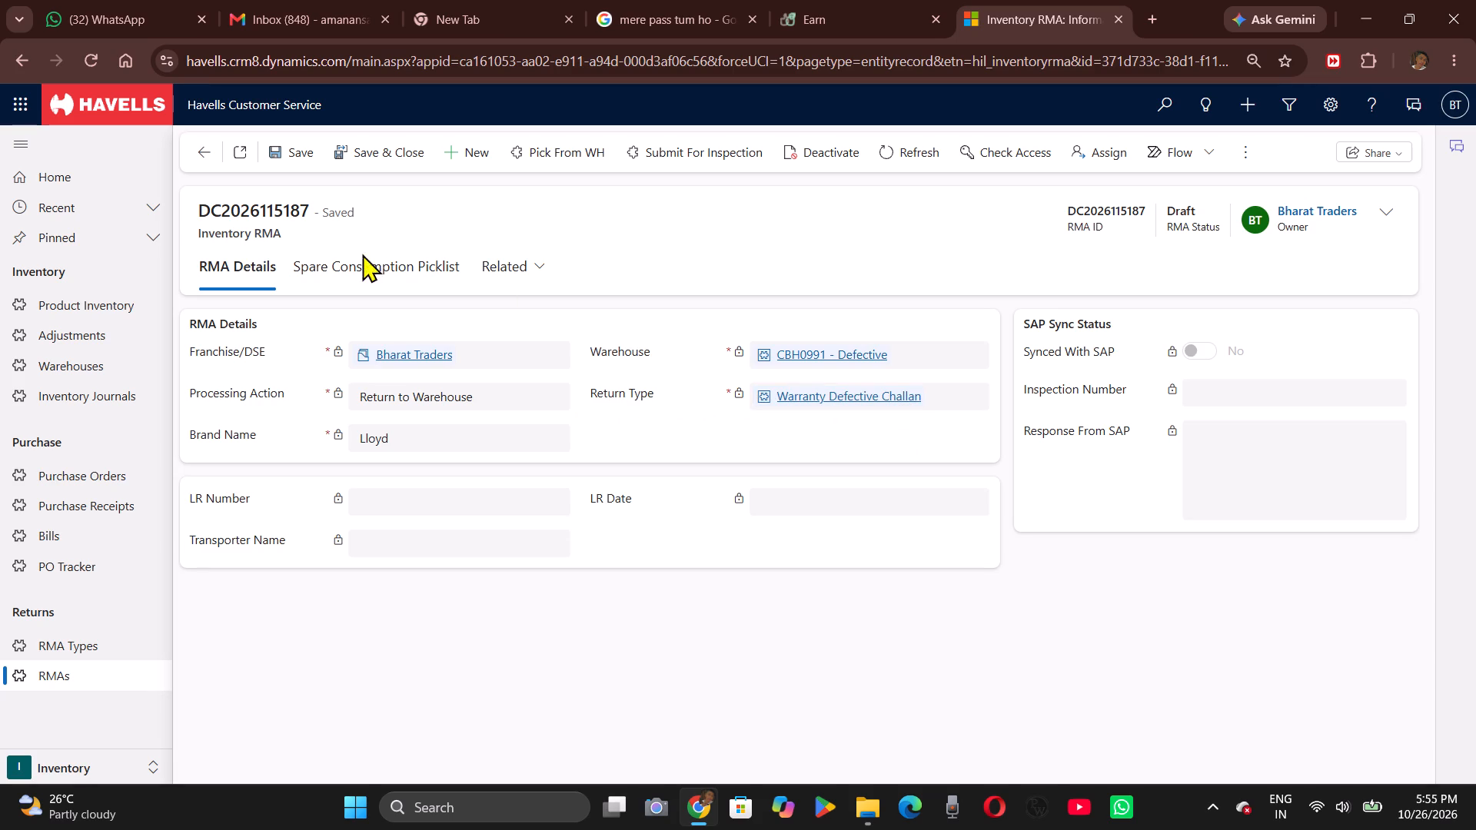
Examine the unused spares in the Spare Consumption Picklist, closing the error dialogs that interrupt.
click(357, 257)
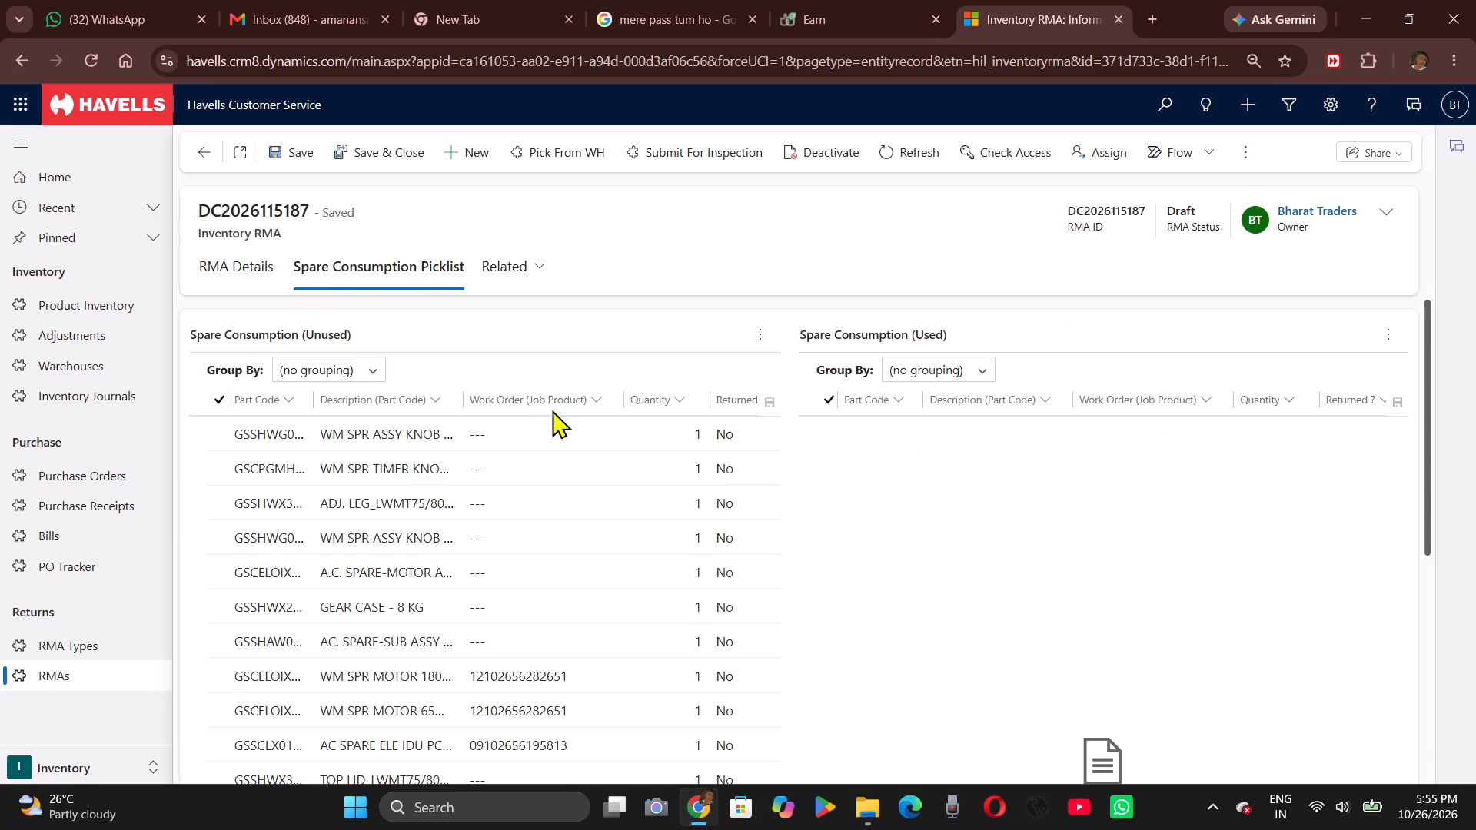
scroll(573, 493, down, 4)
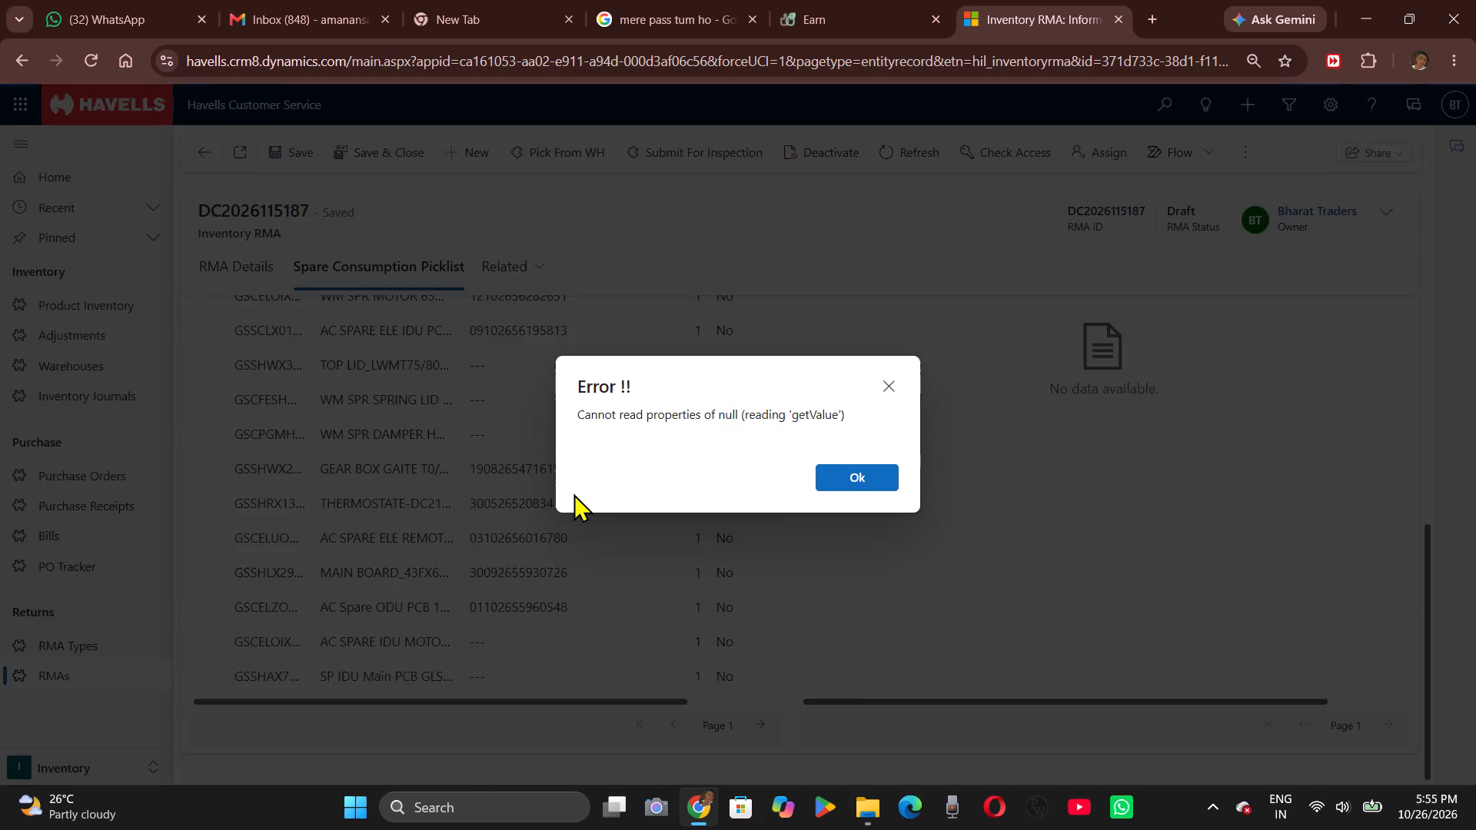
click(887, 387)
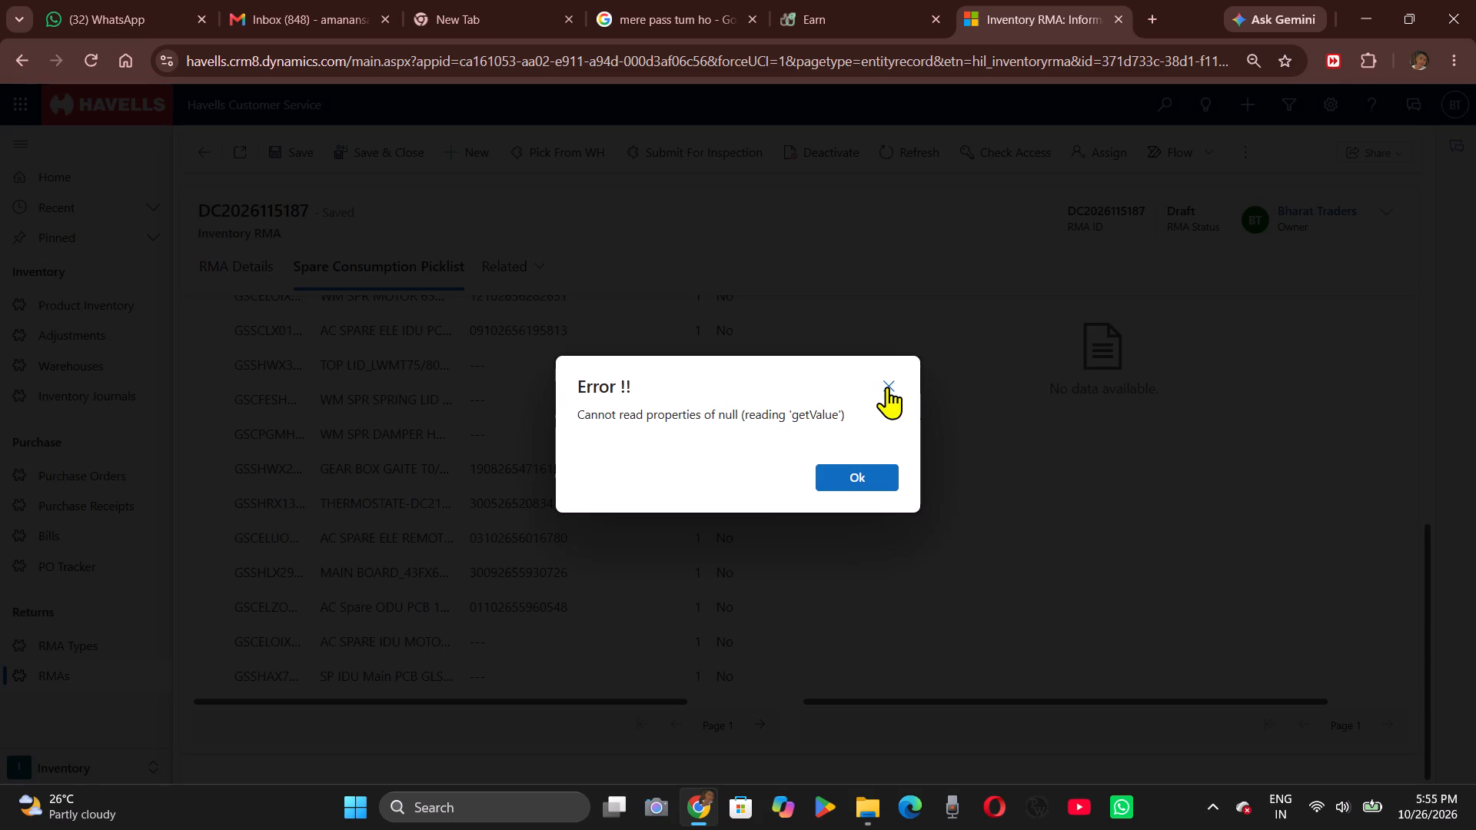
click(887, 387)
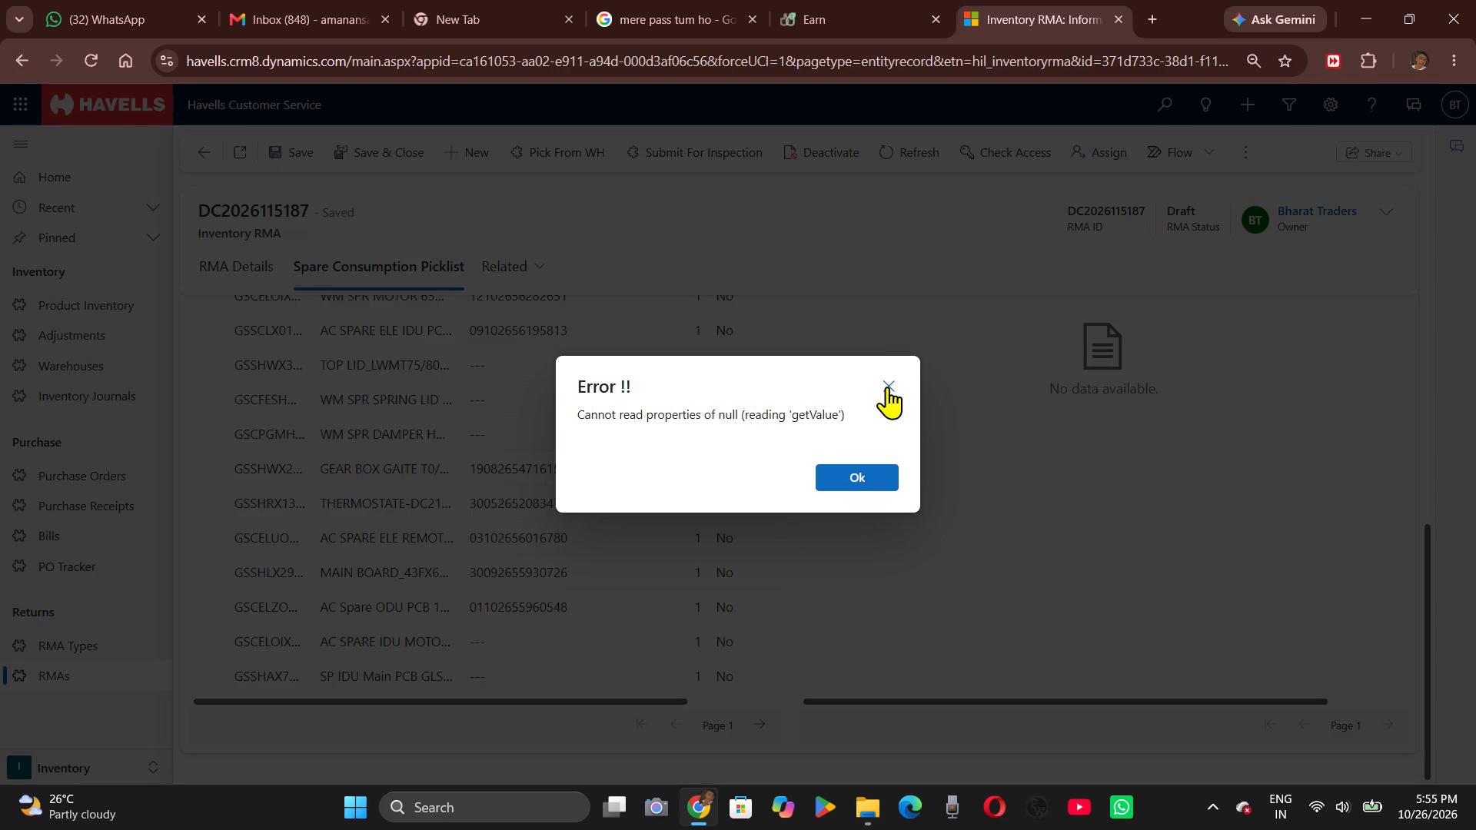
click(887, 387)
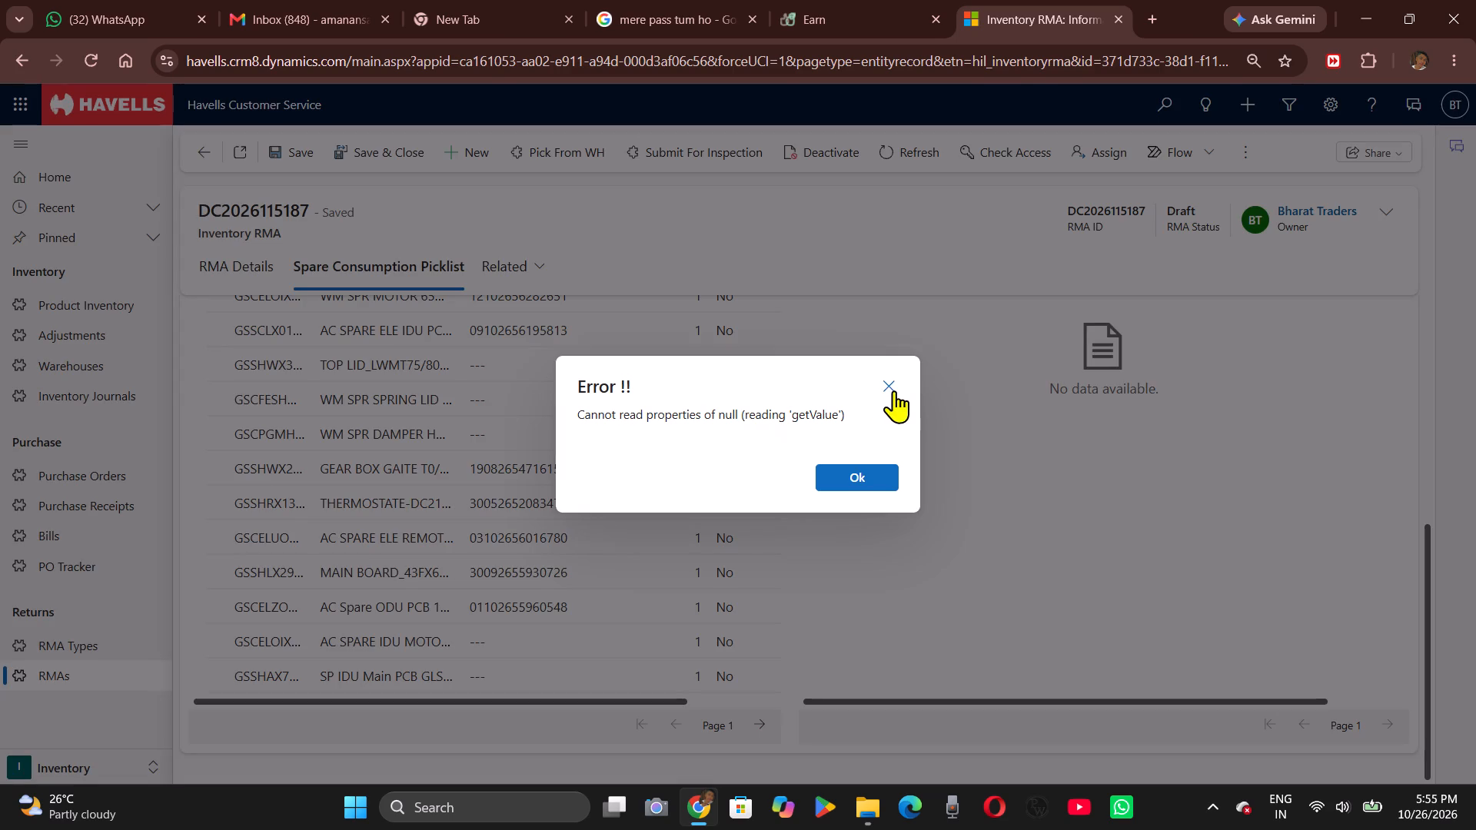
click(894, 390)
scroll(458, 484, up, 1)
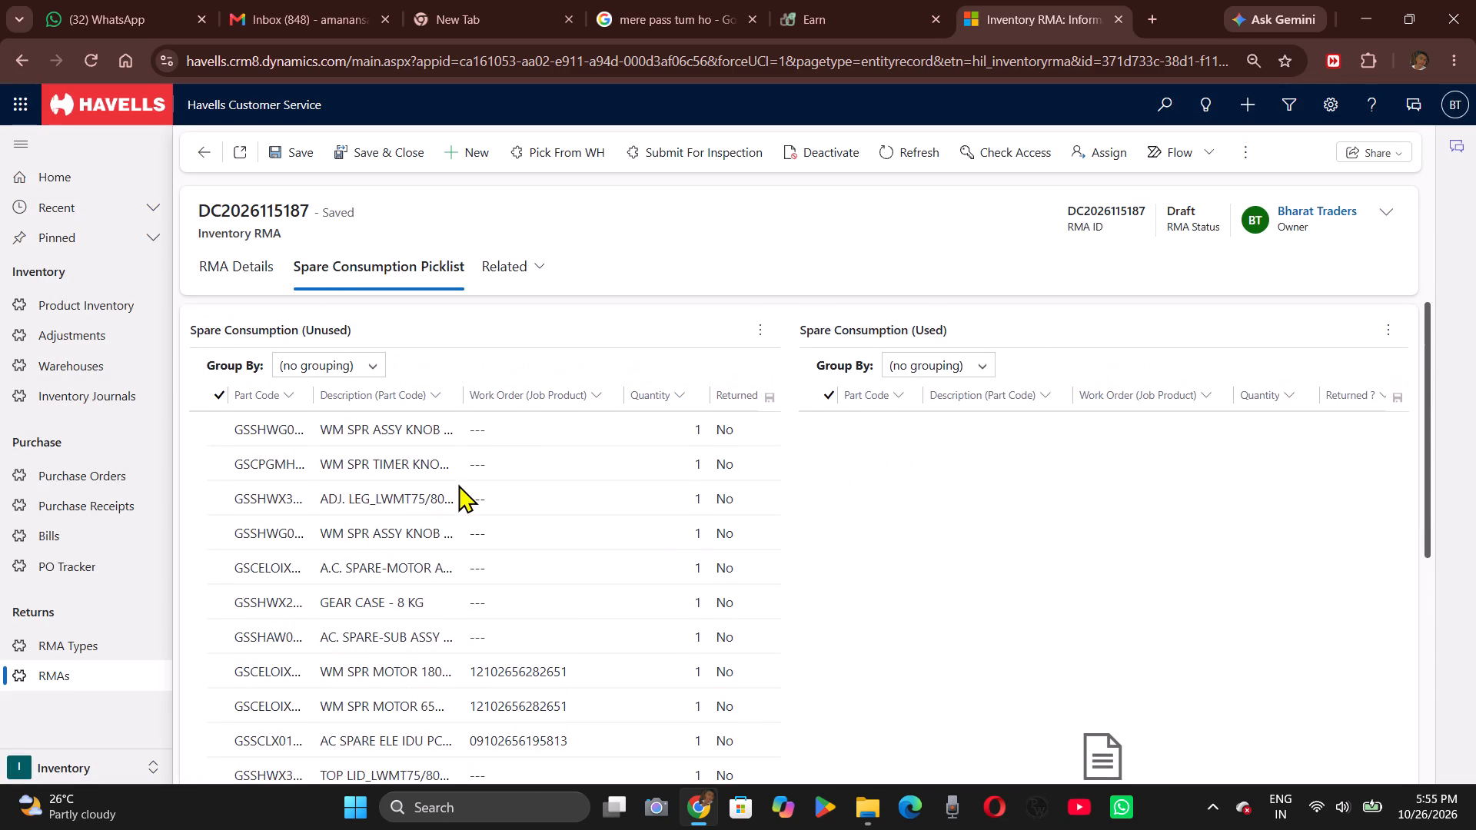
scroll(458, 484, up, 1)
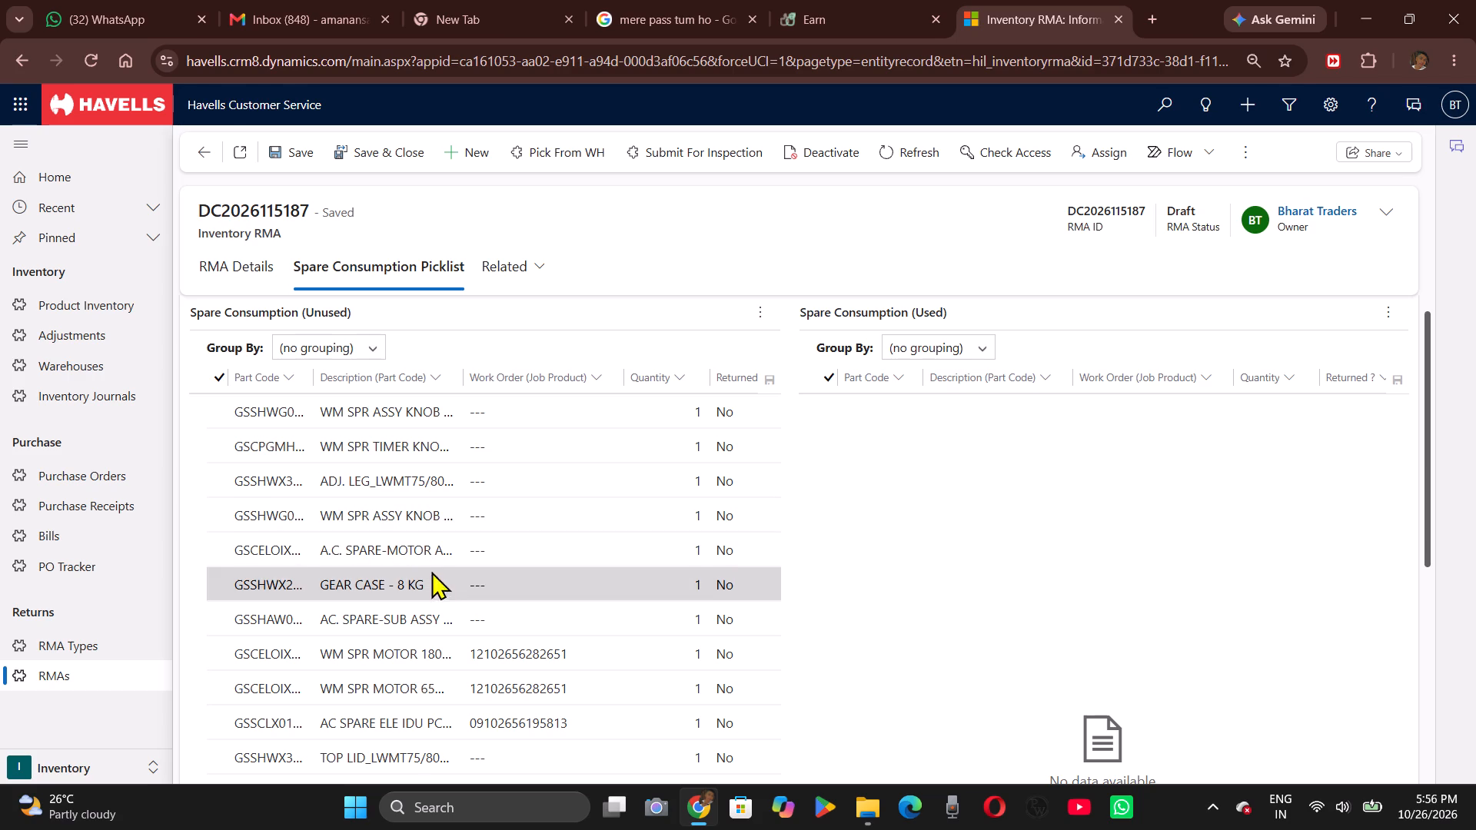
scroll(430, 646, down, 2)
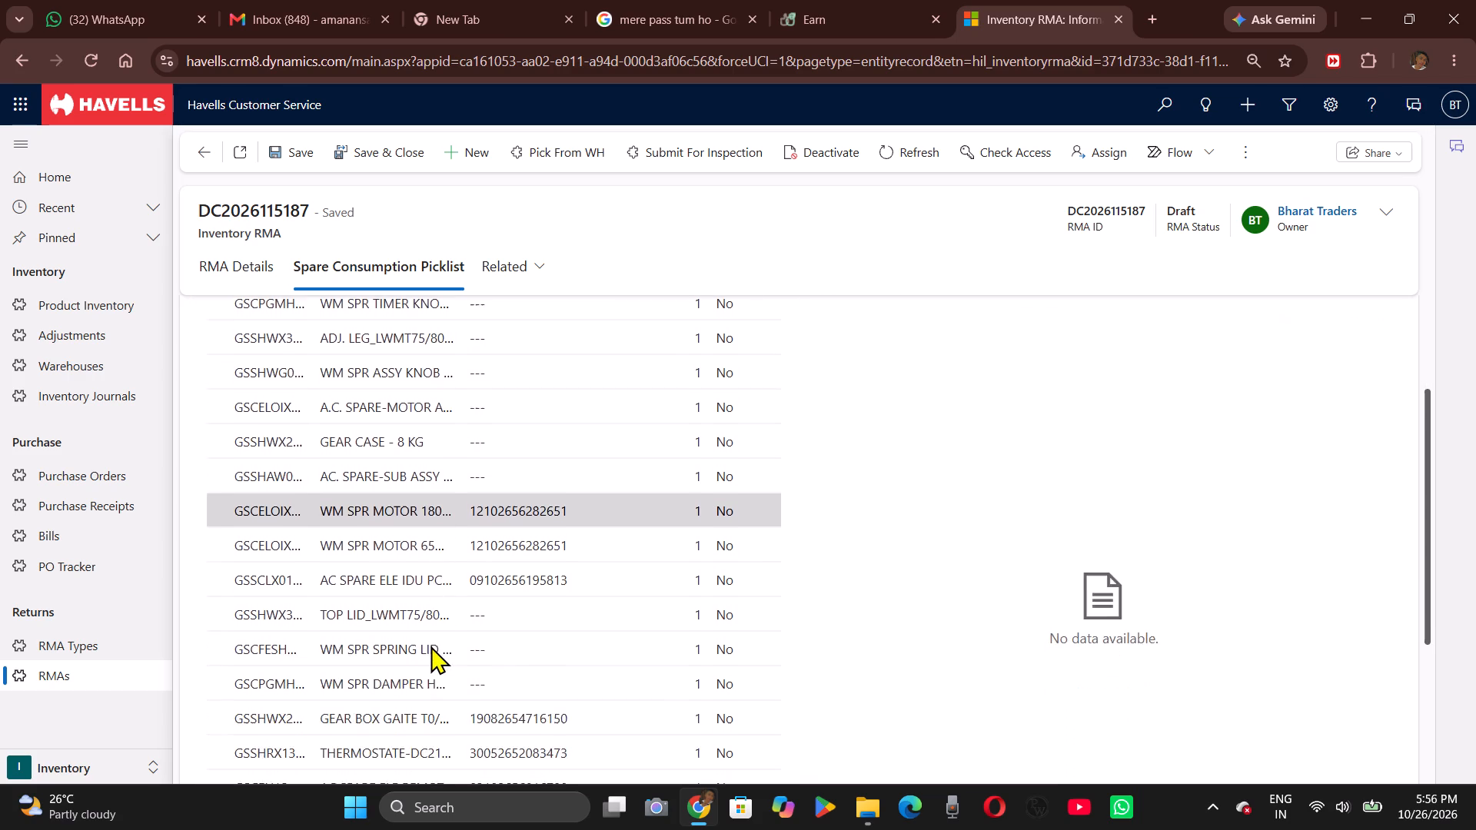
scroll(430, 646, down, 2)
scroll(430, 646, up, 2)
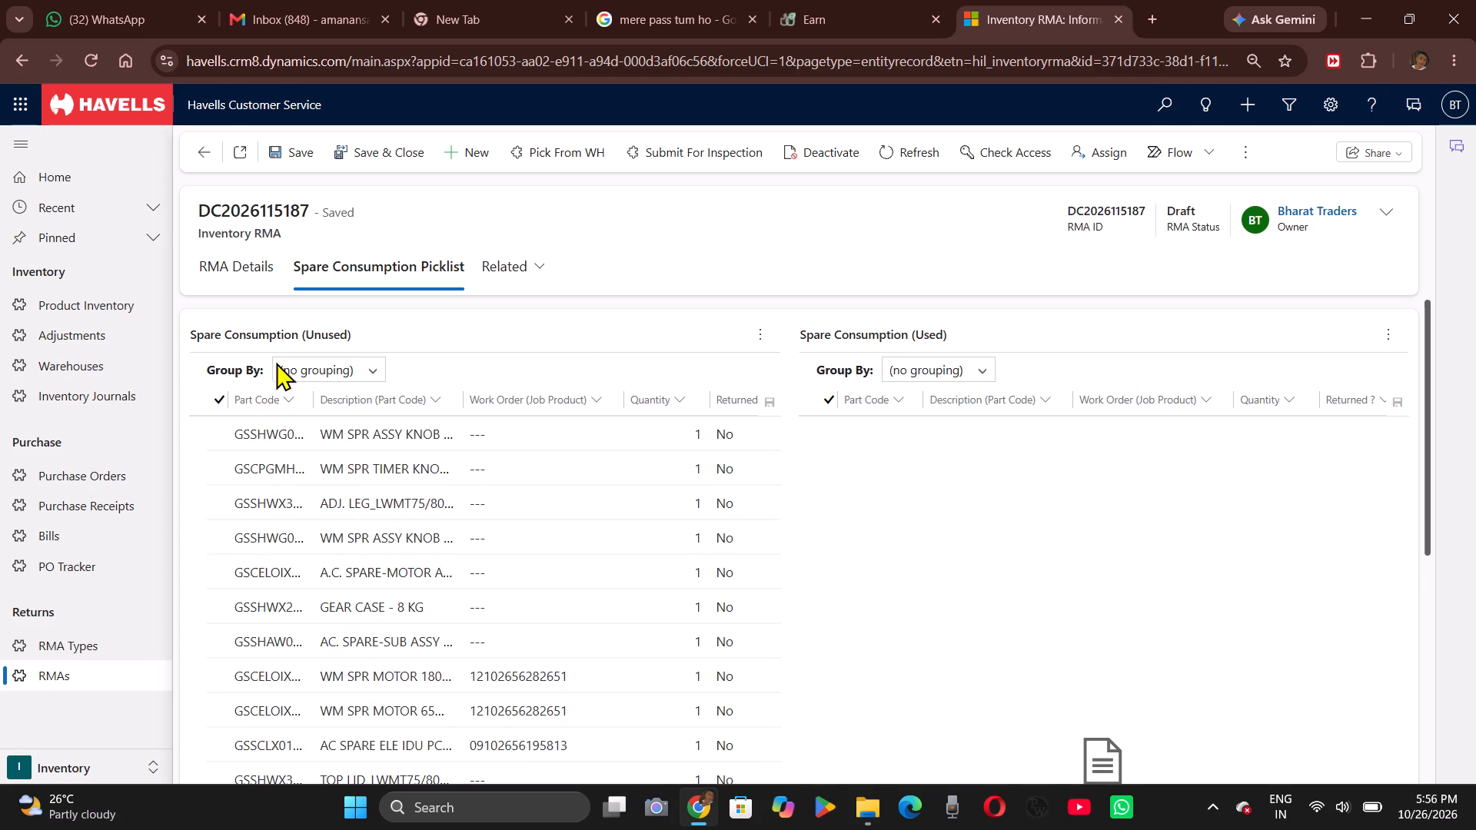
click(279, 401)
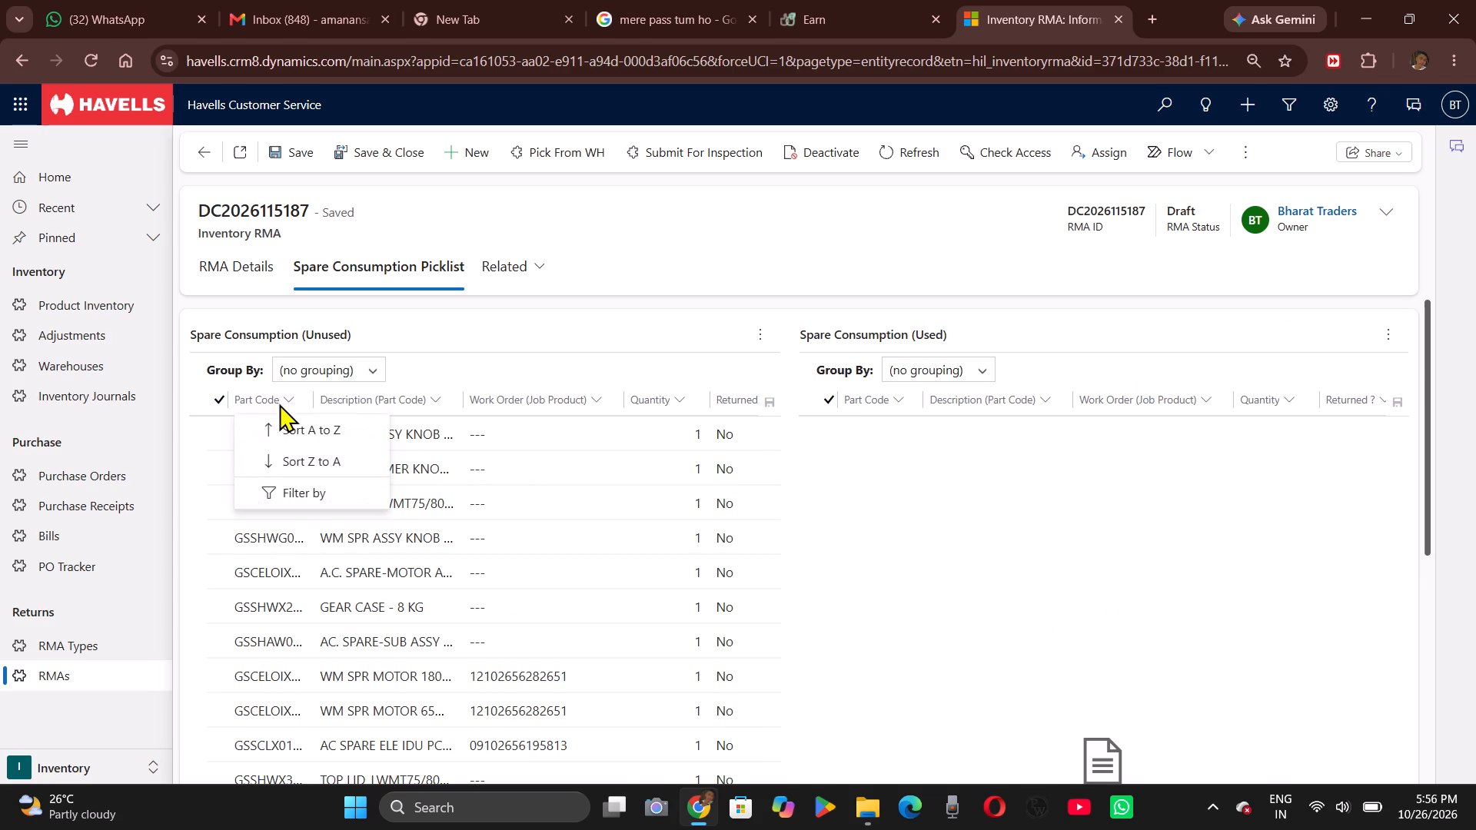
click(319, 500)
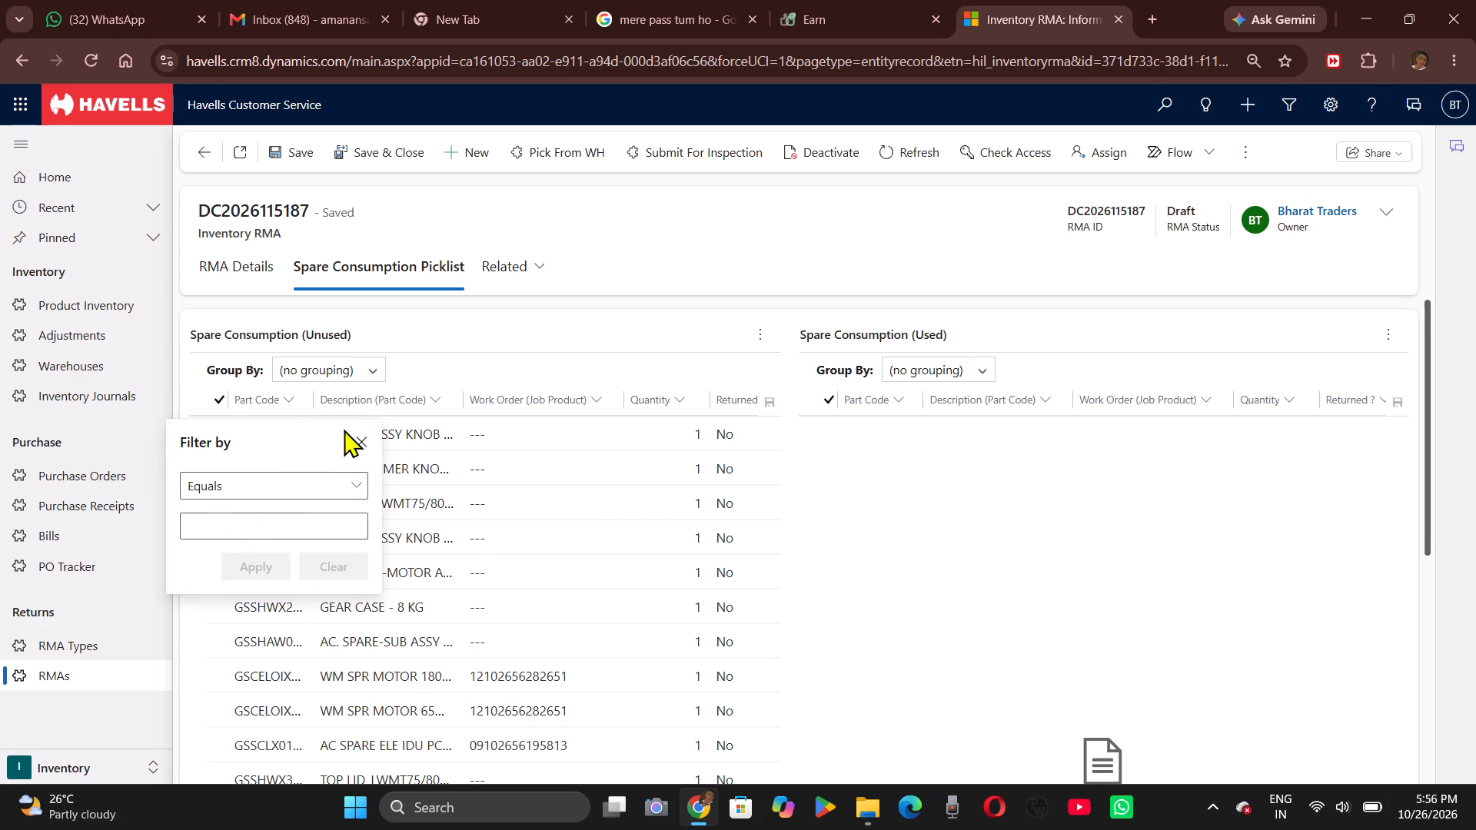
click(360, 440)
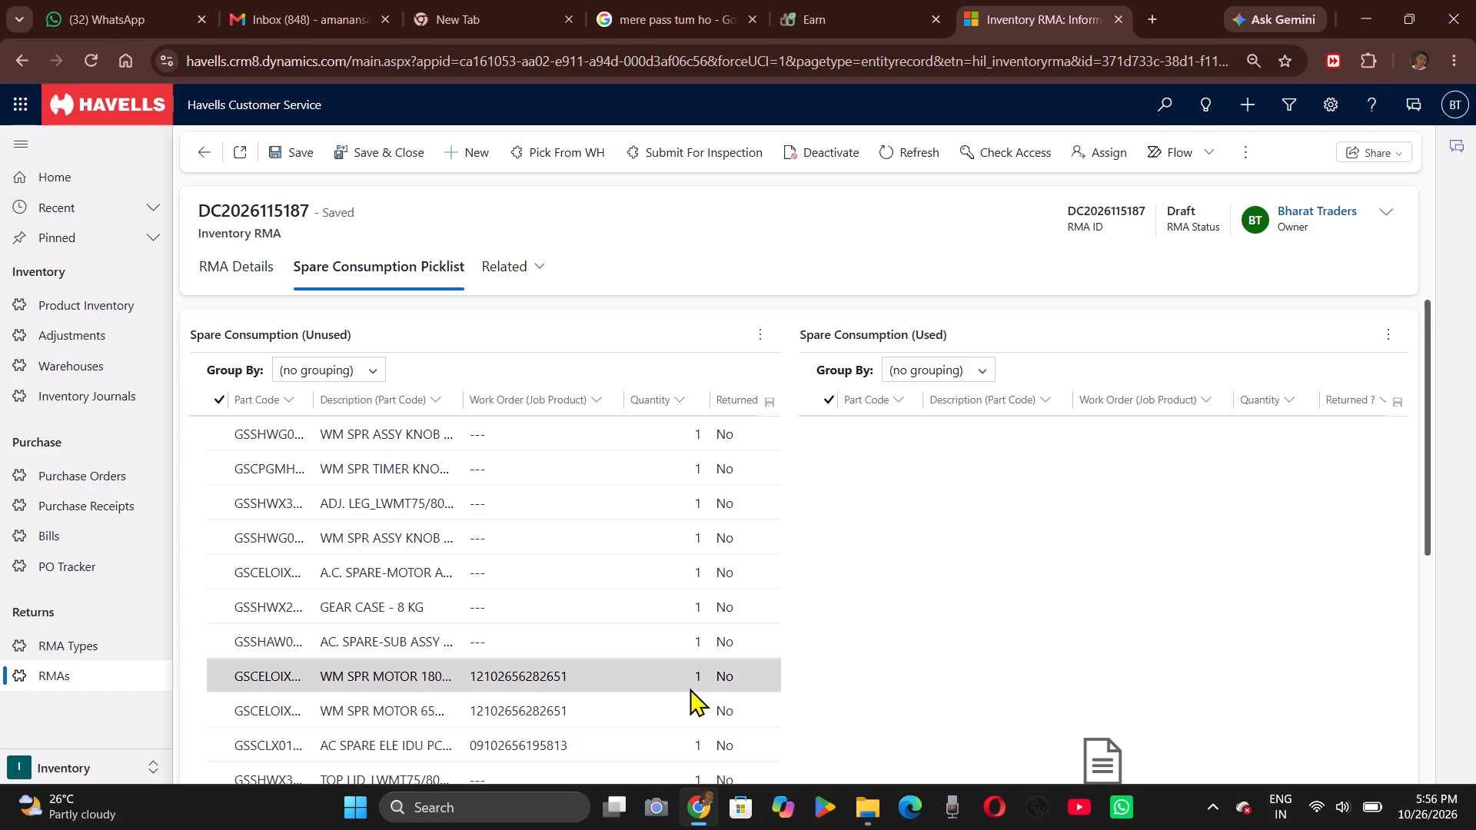
click(754, 677)
click(770, 679)
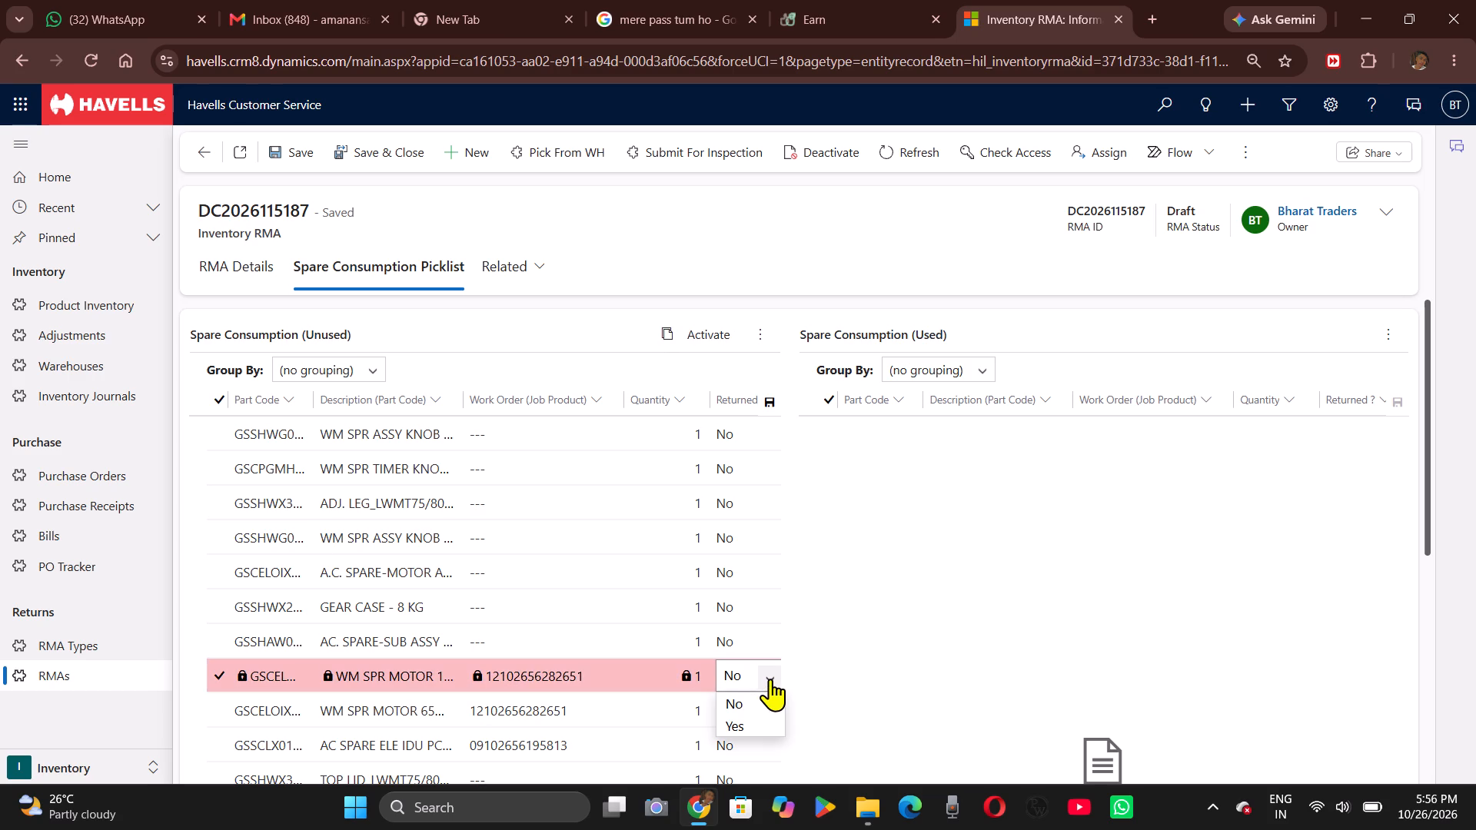
click(736, 722)
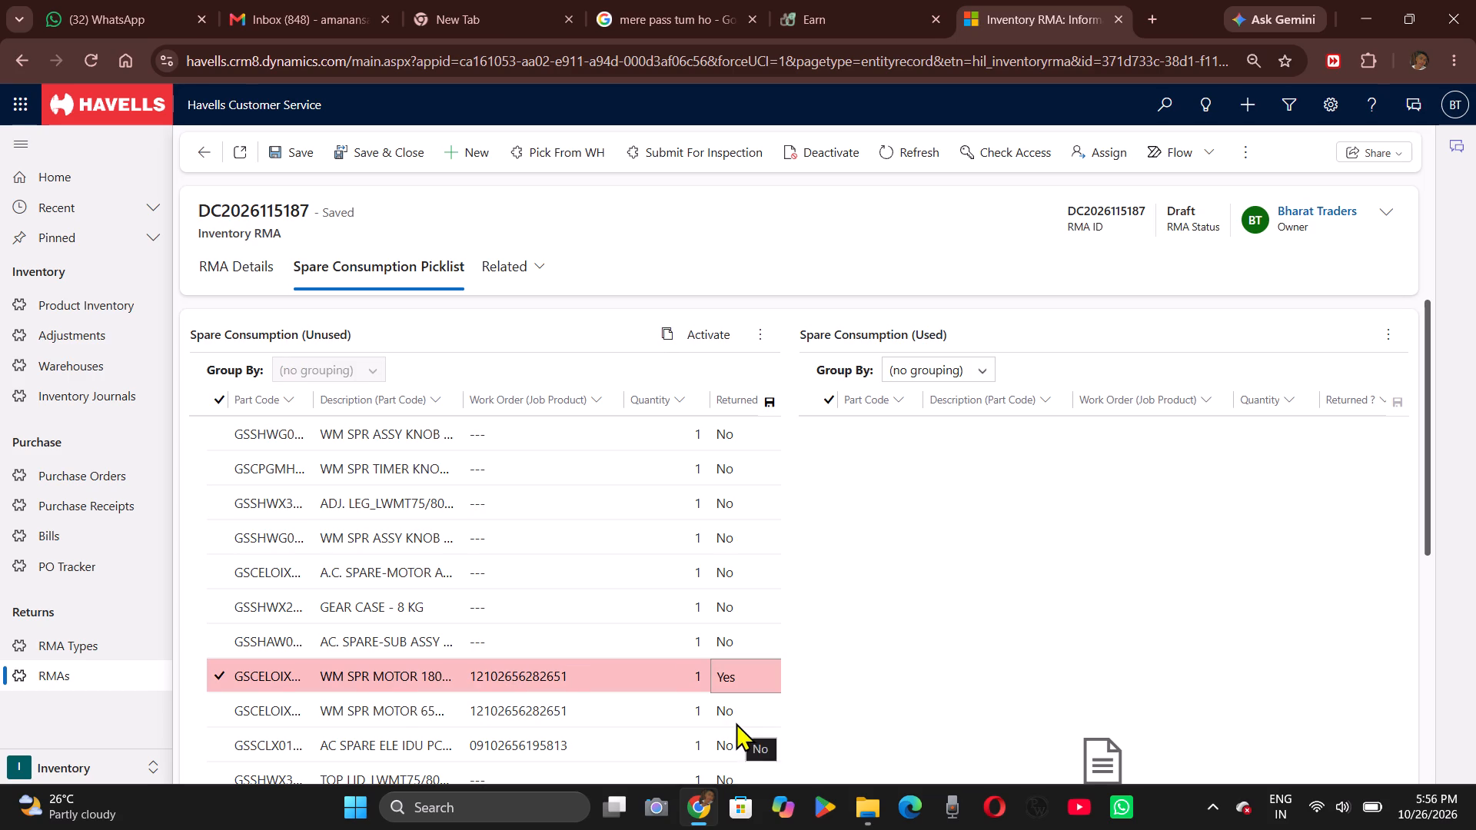
click(291, 148)
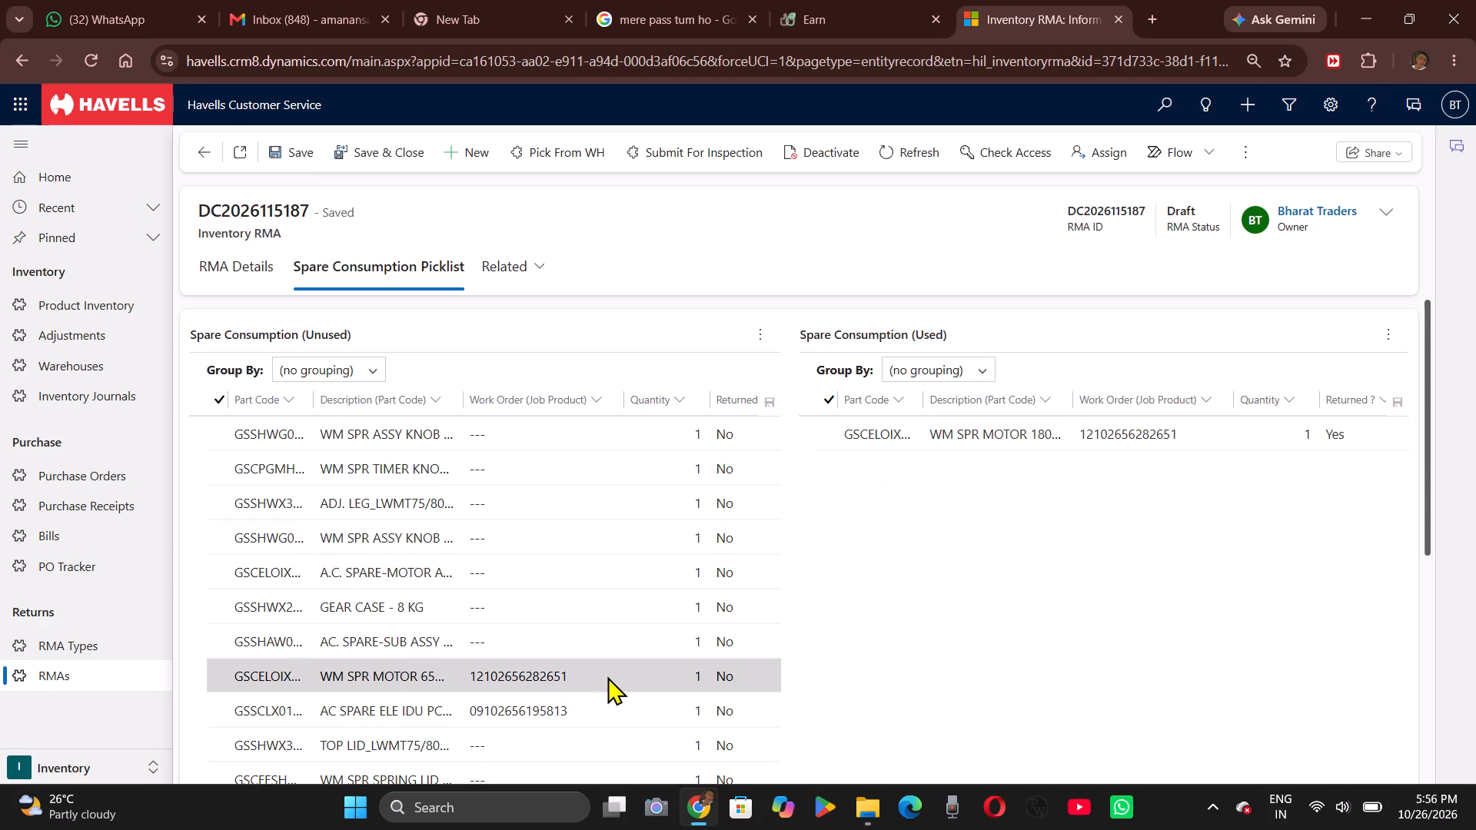
click(557, 677)
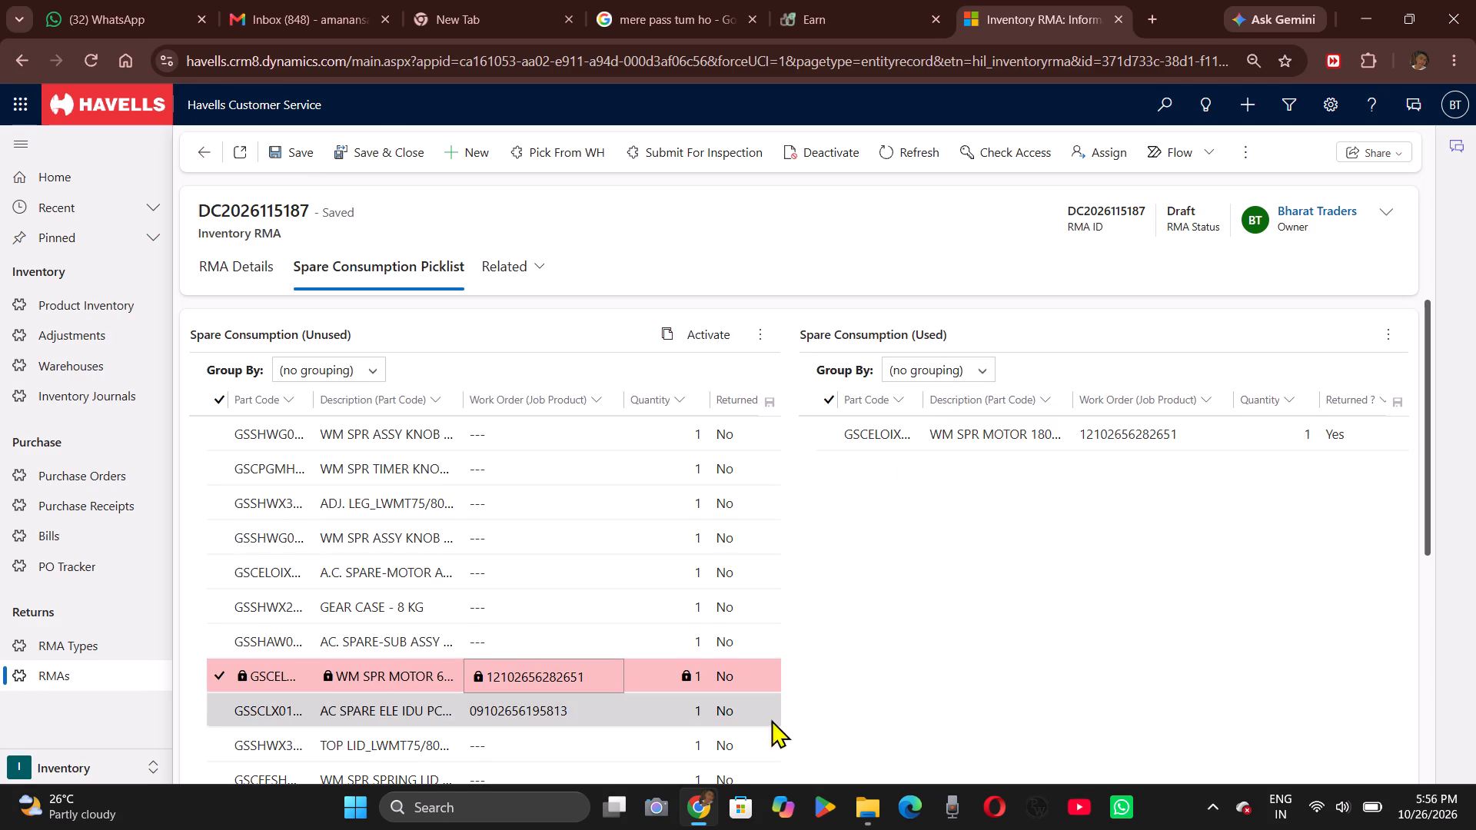
click(727, 661)
click(763, 674)
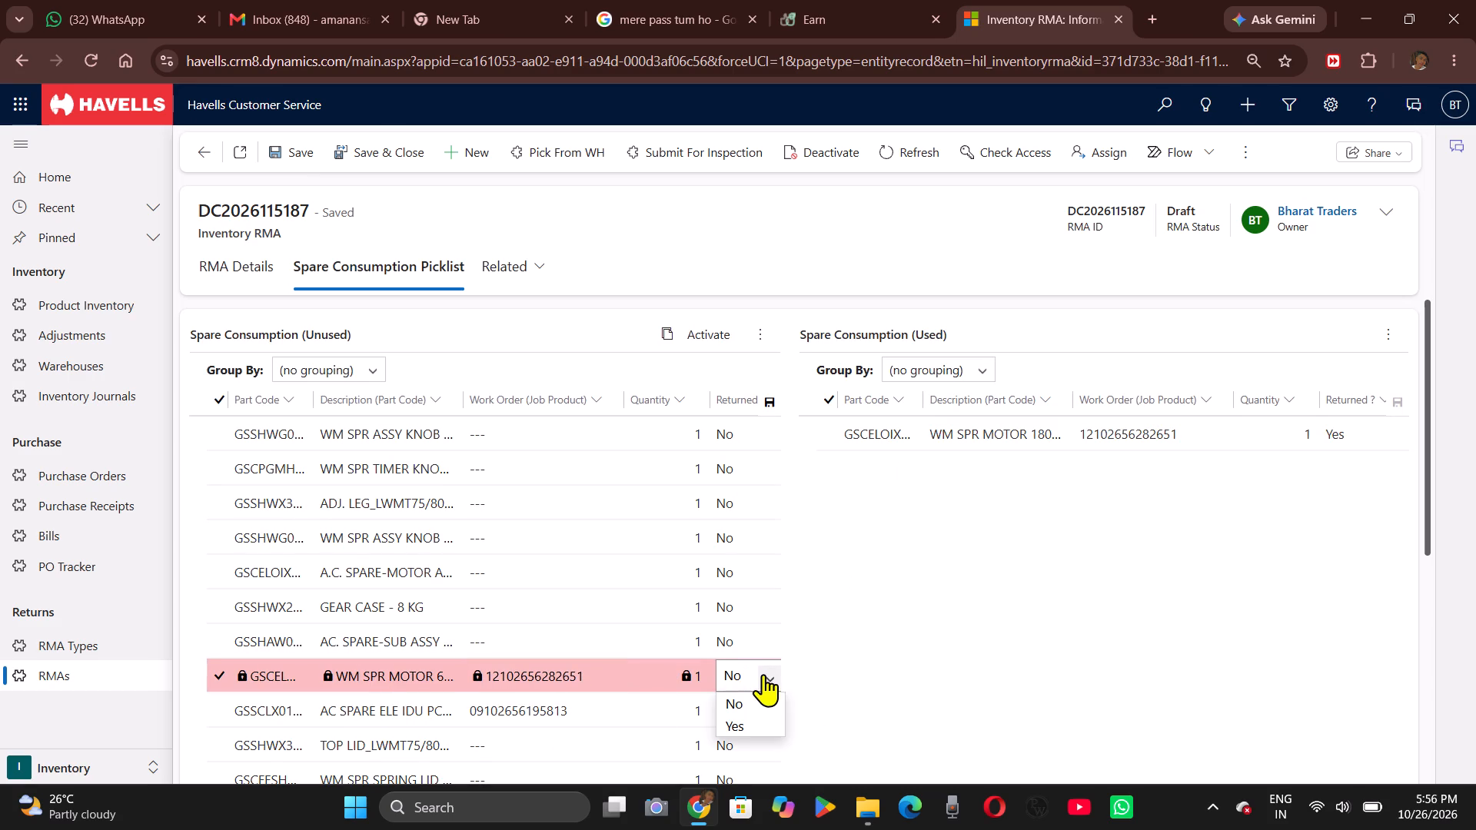
click(741, 722)
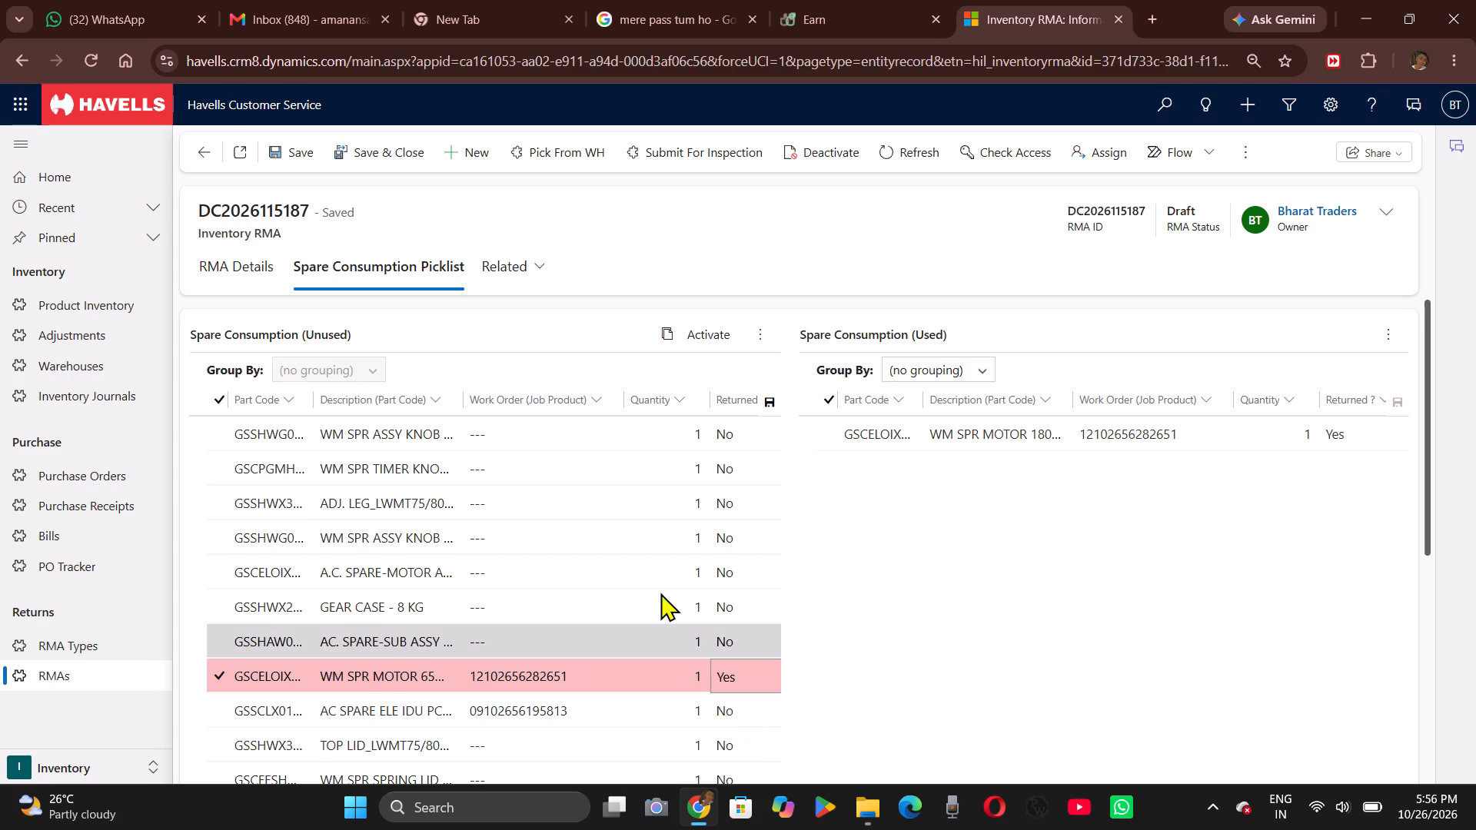
click(289, 135)
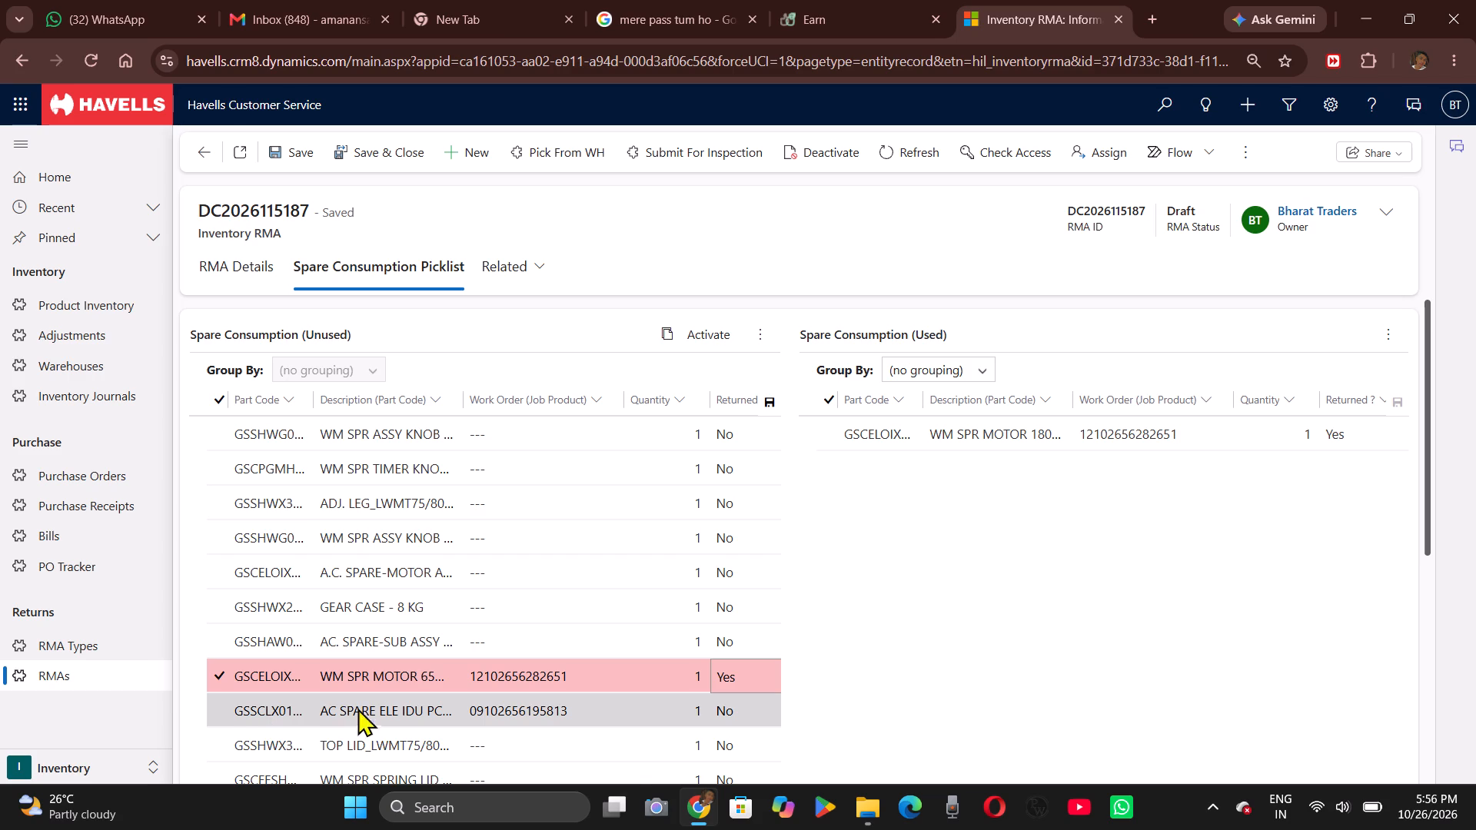
click(287, 148)
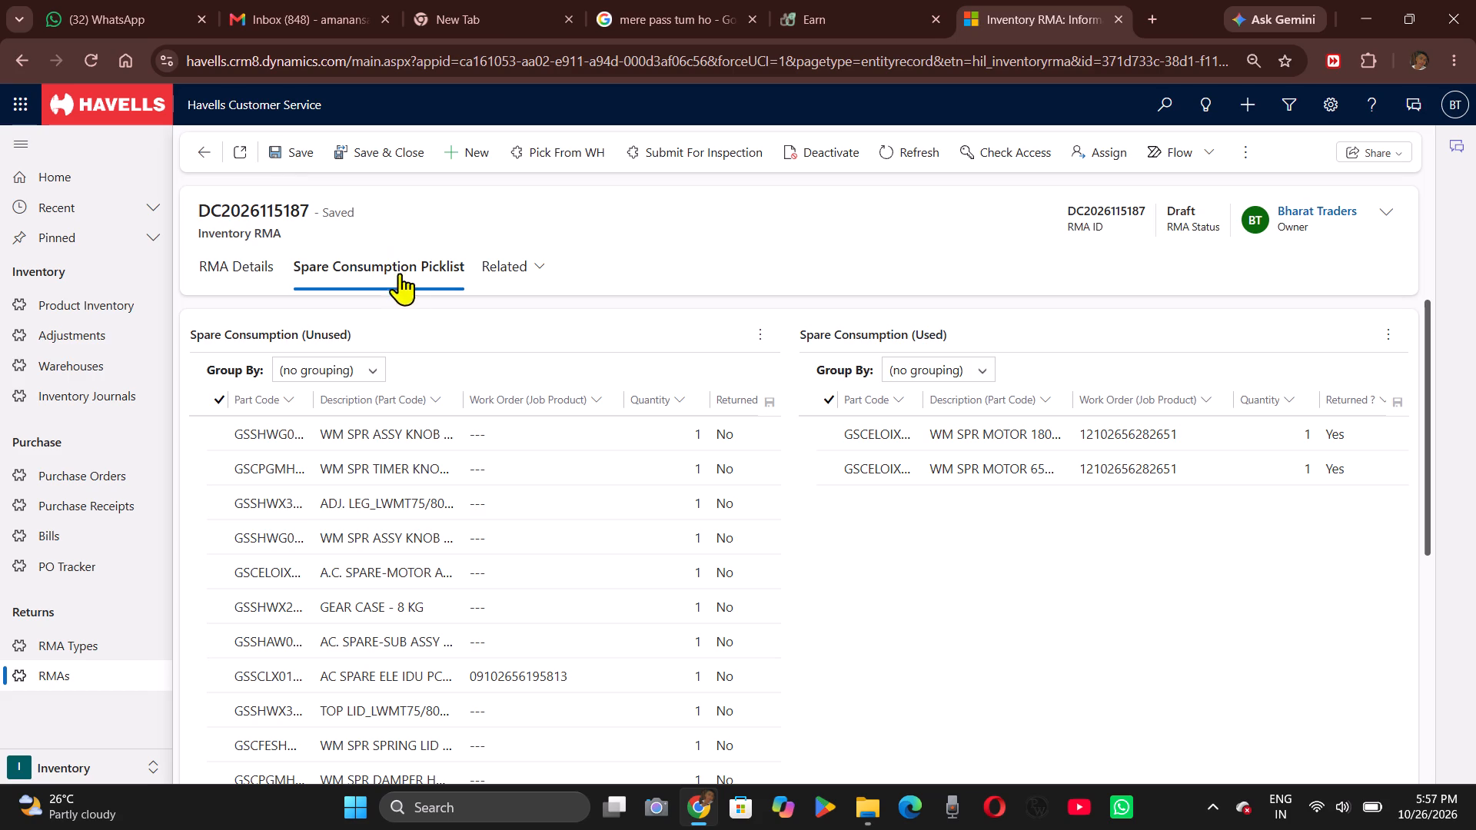
scroll(466, 548, down, 4)
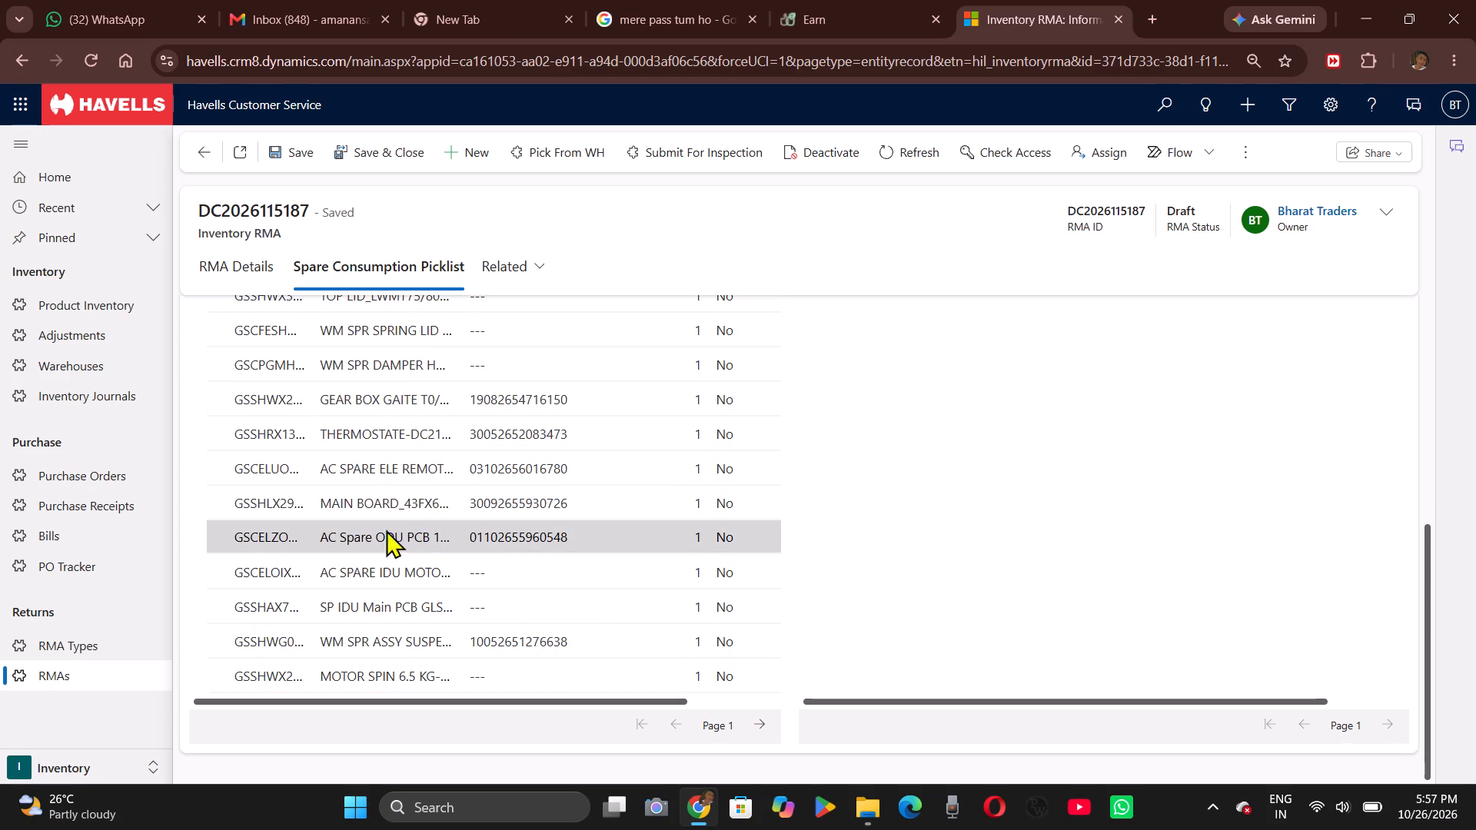
click(278, 535)
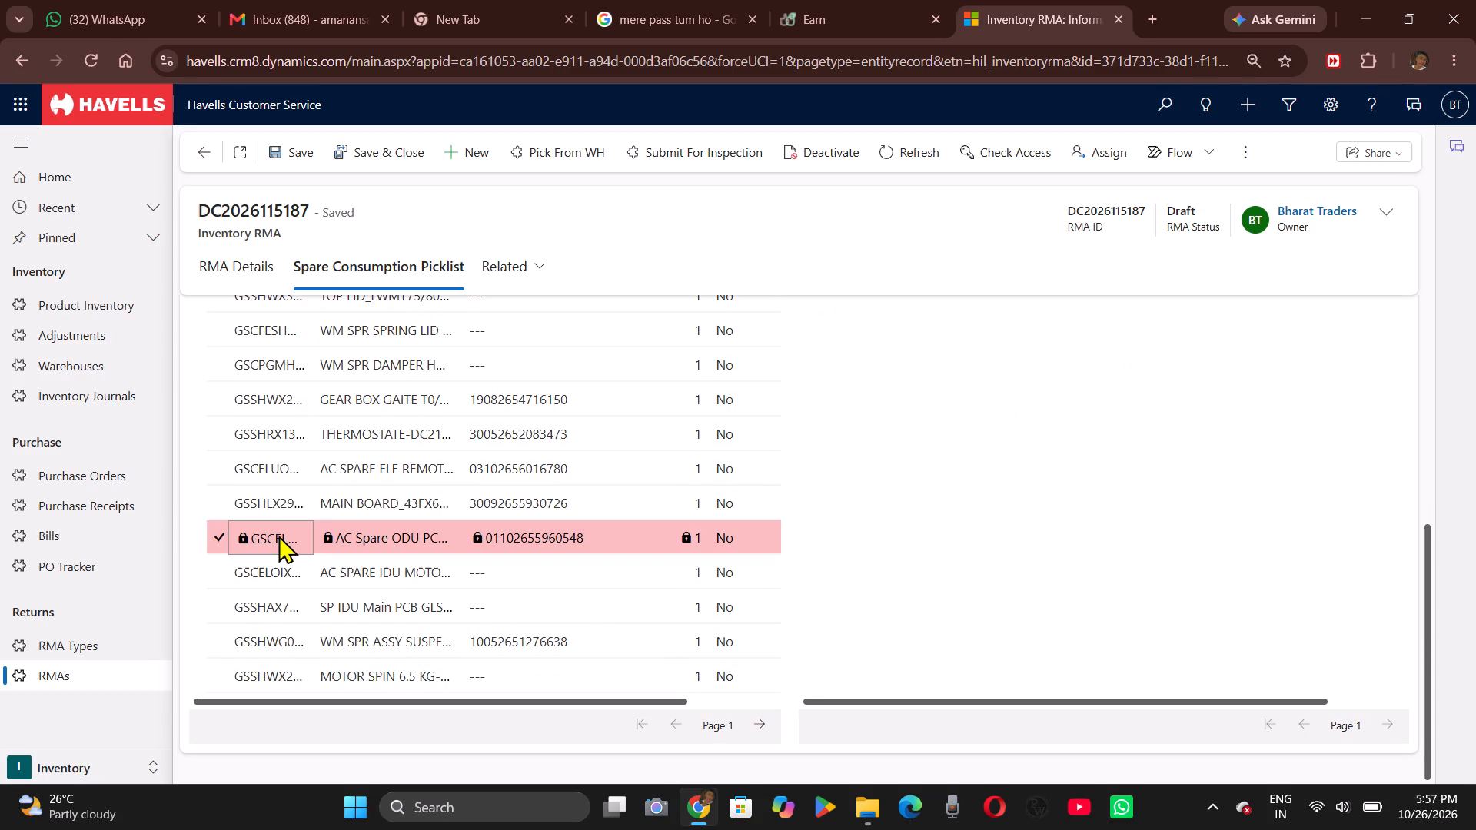
click(749, 536)
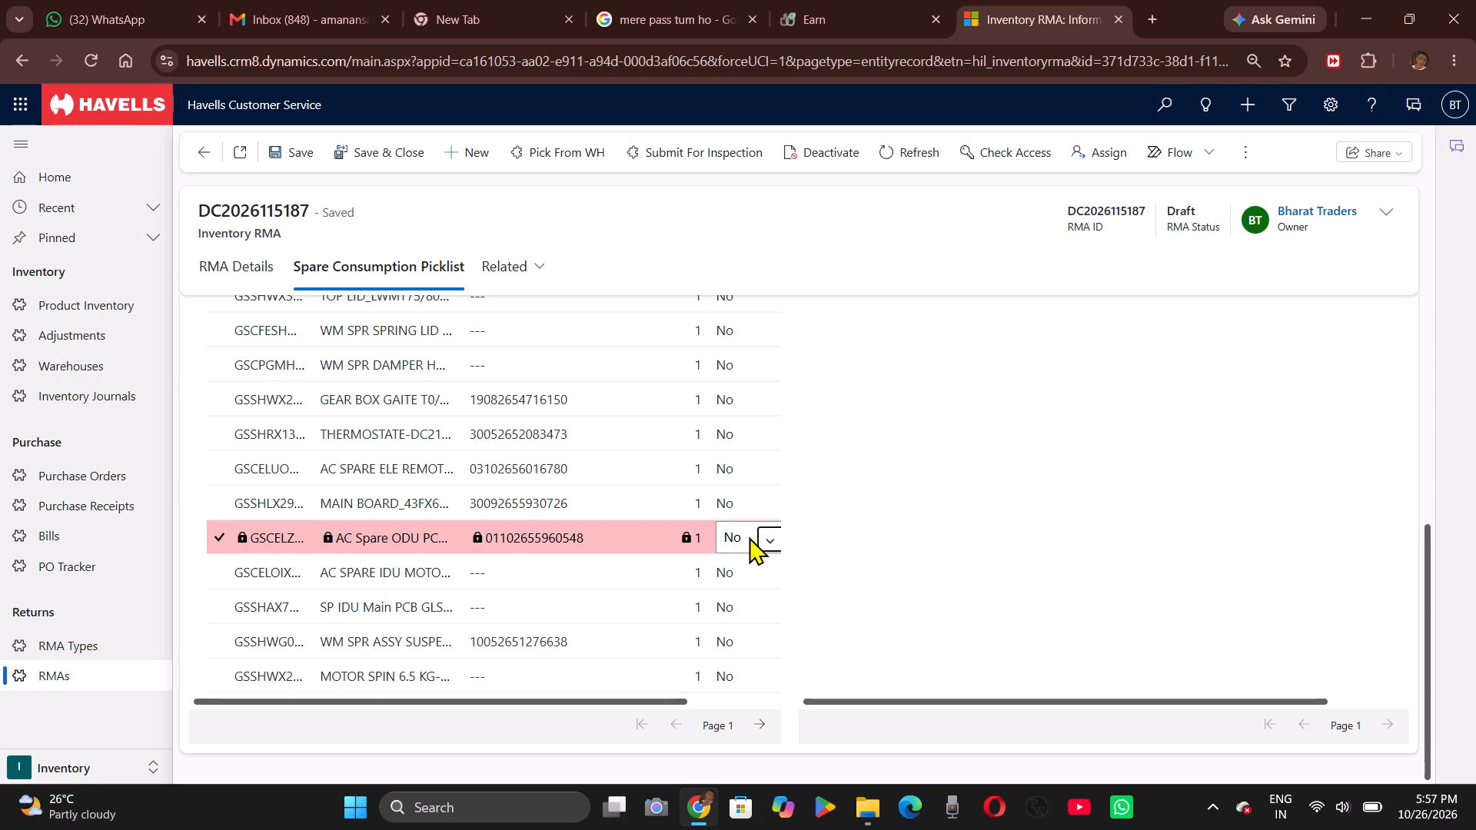
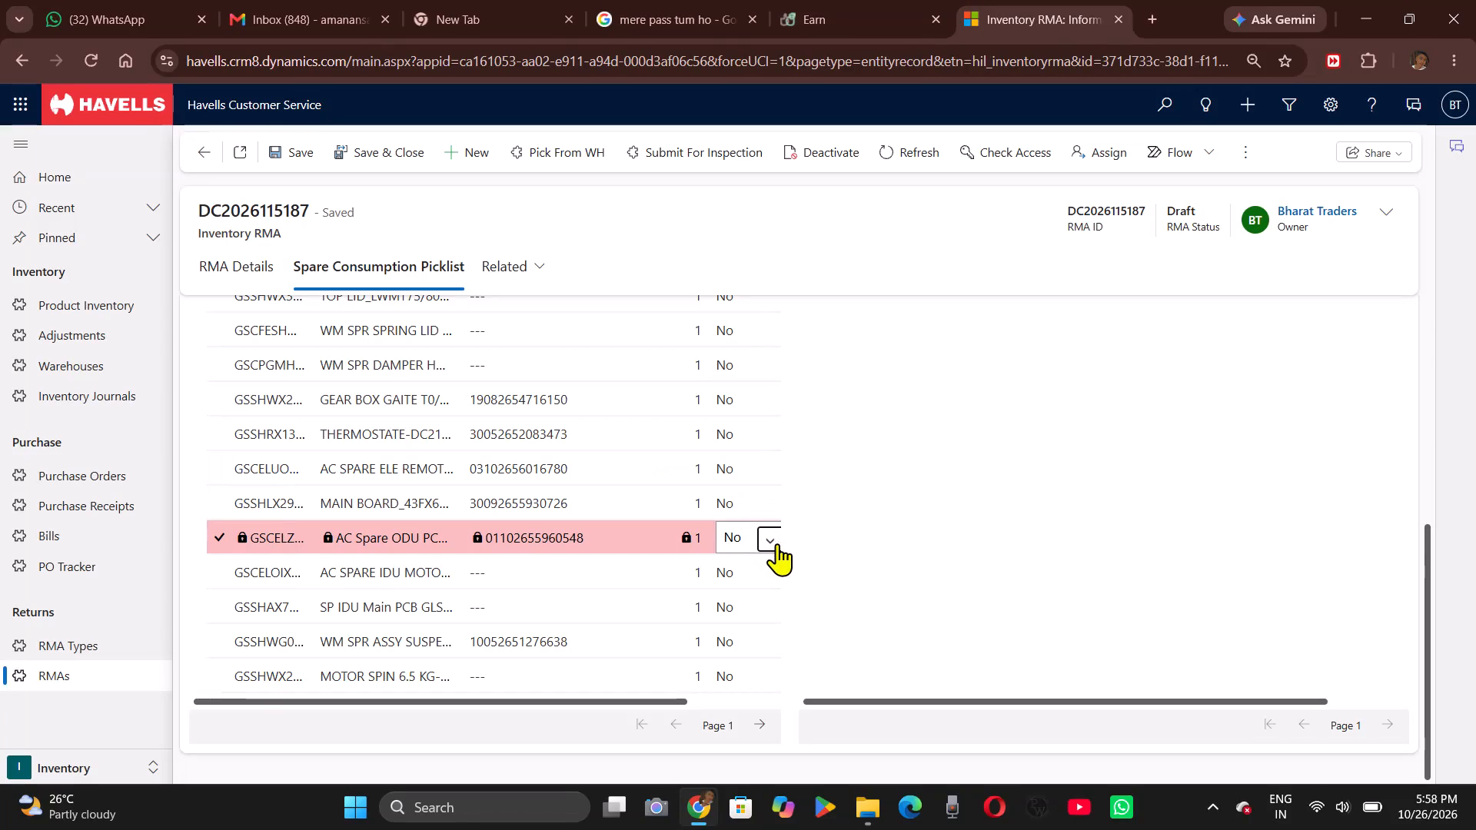
click(755, 541)
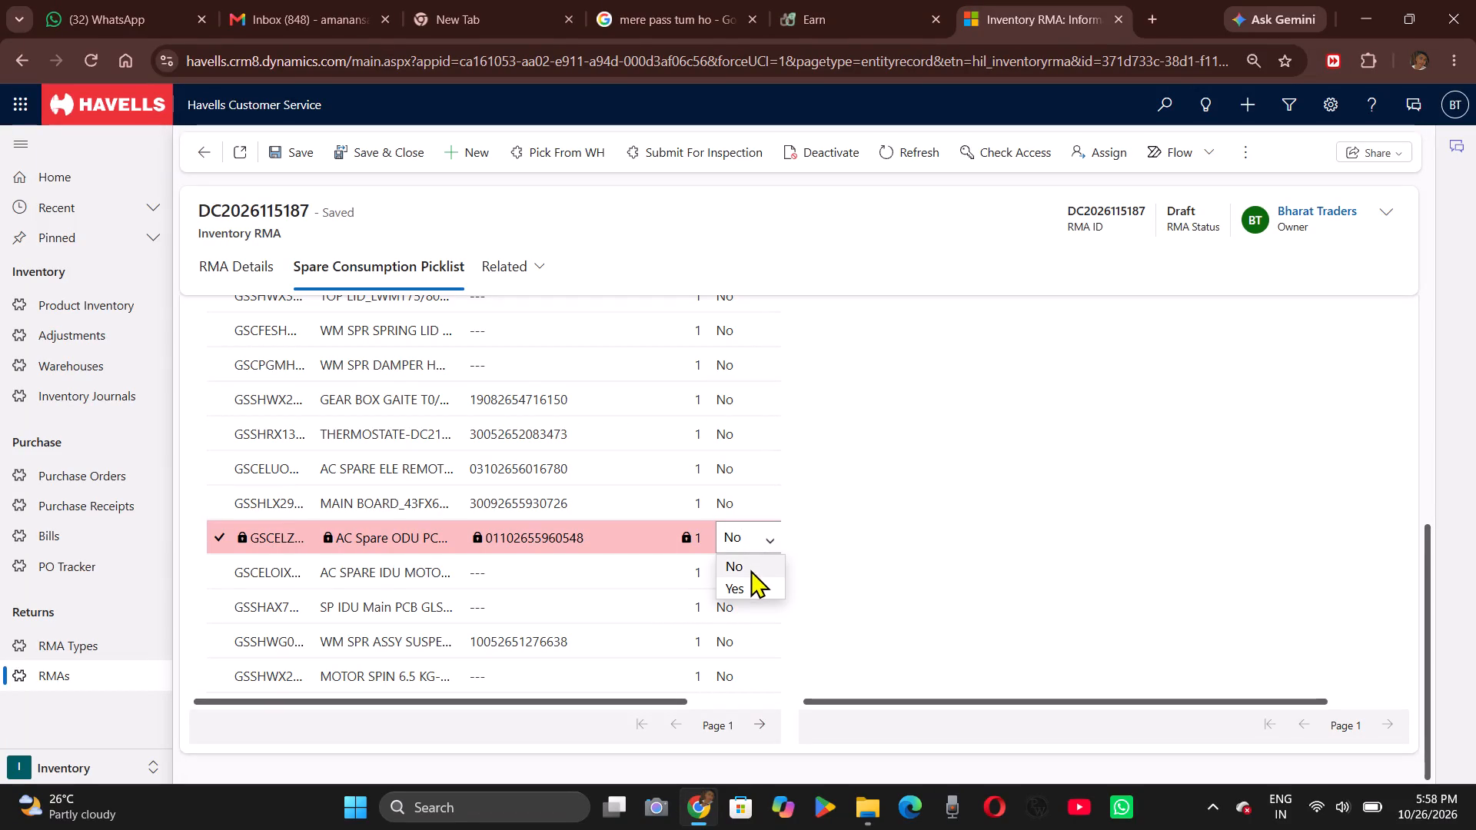
click(745, 583)
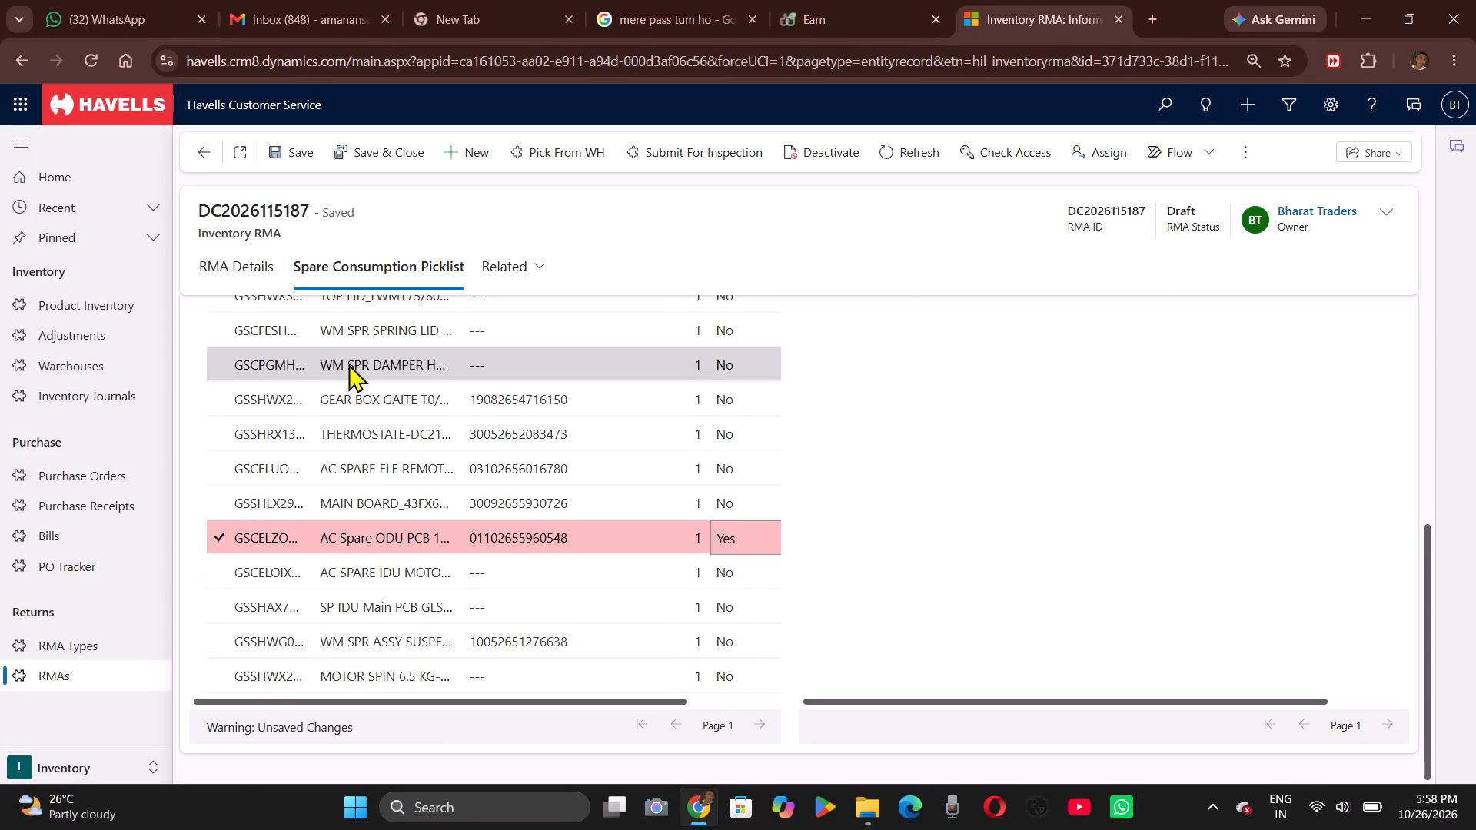
scroll(348, 364, up, 2)
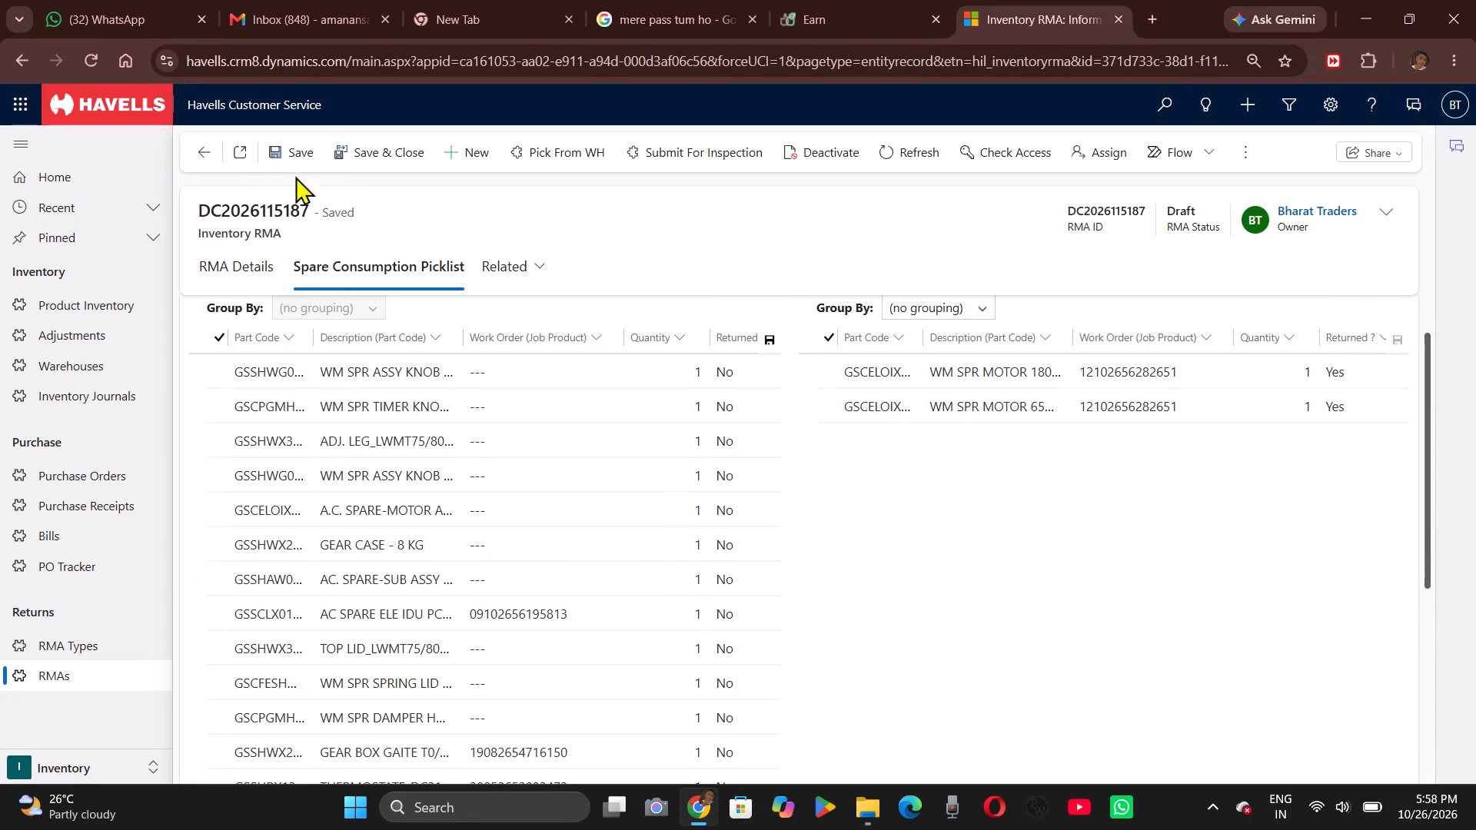
click(278, 153)
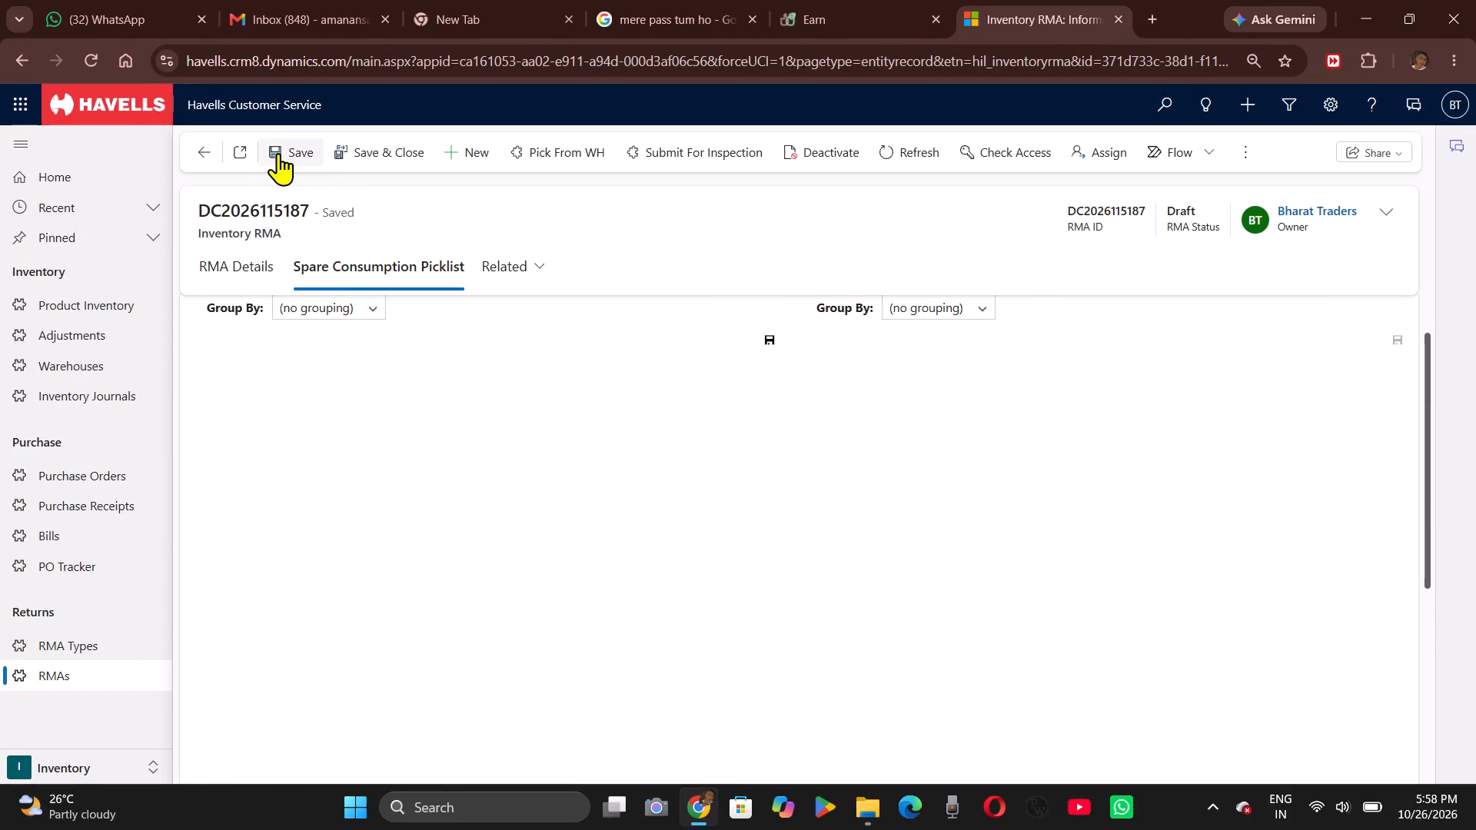
scroll(395, 532, down, 4)
scroll(395, 532, up, 1)
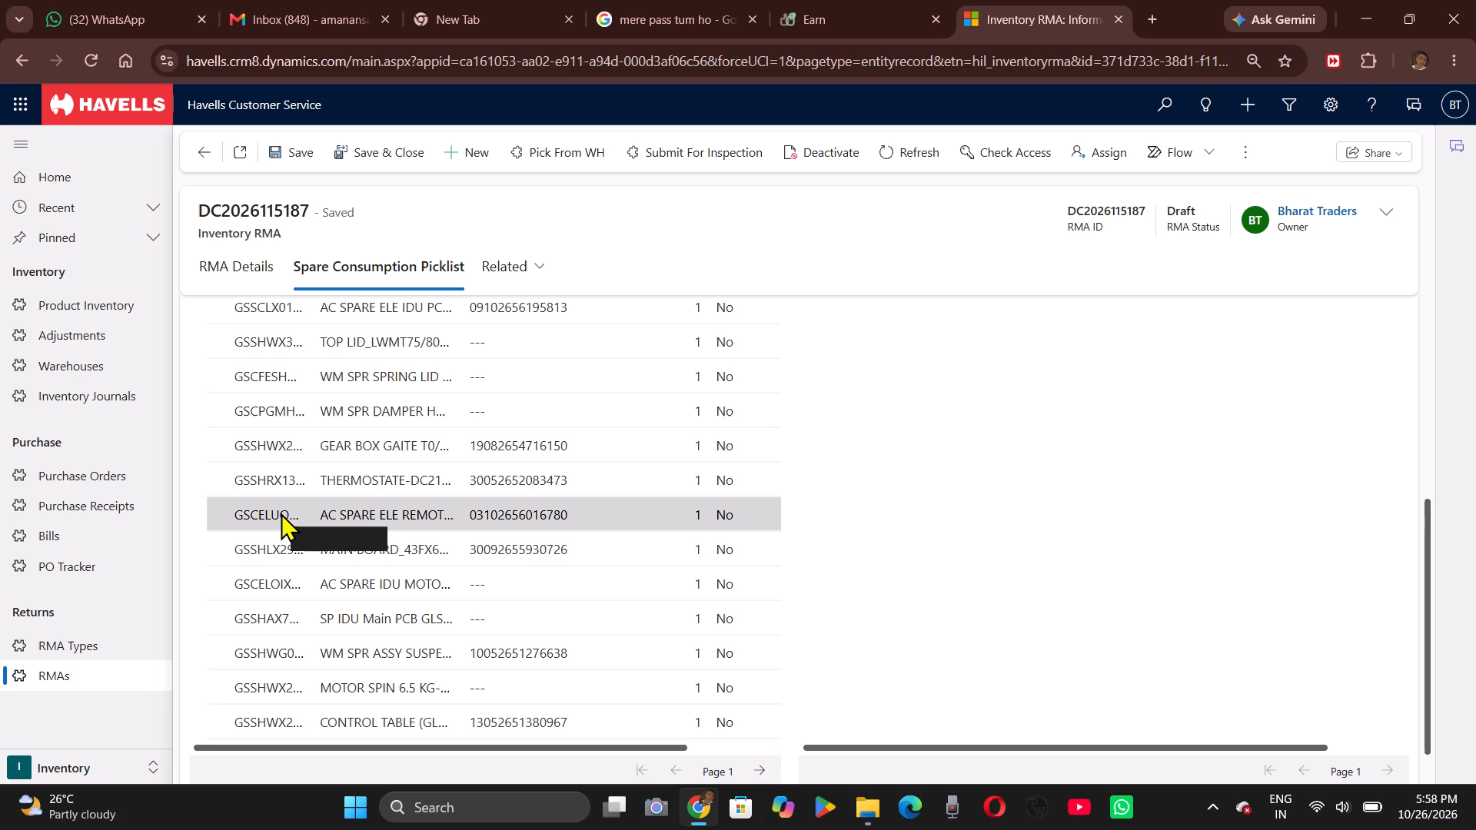
click(744, 514)
click(751, 514)
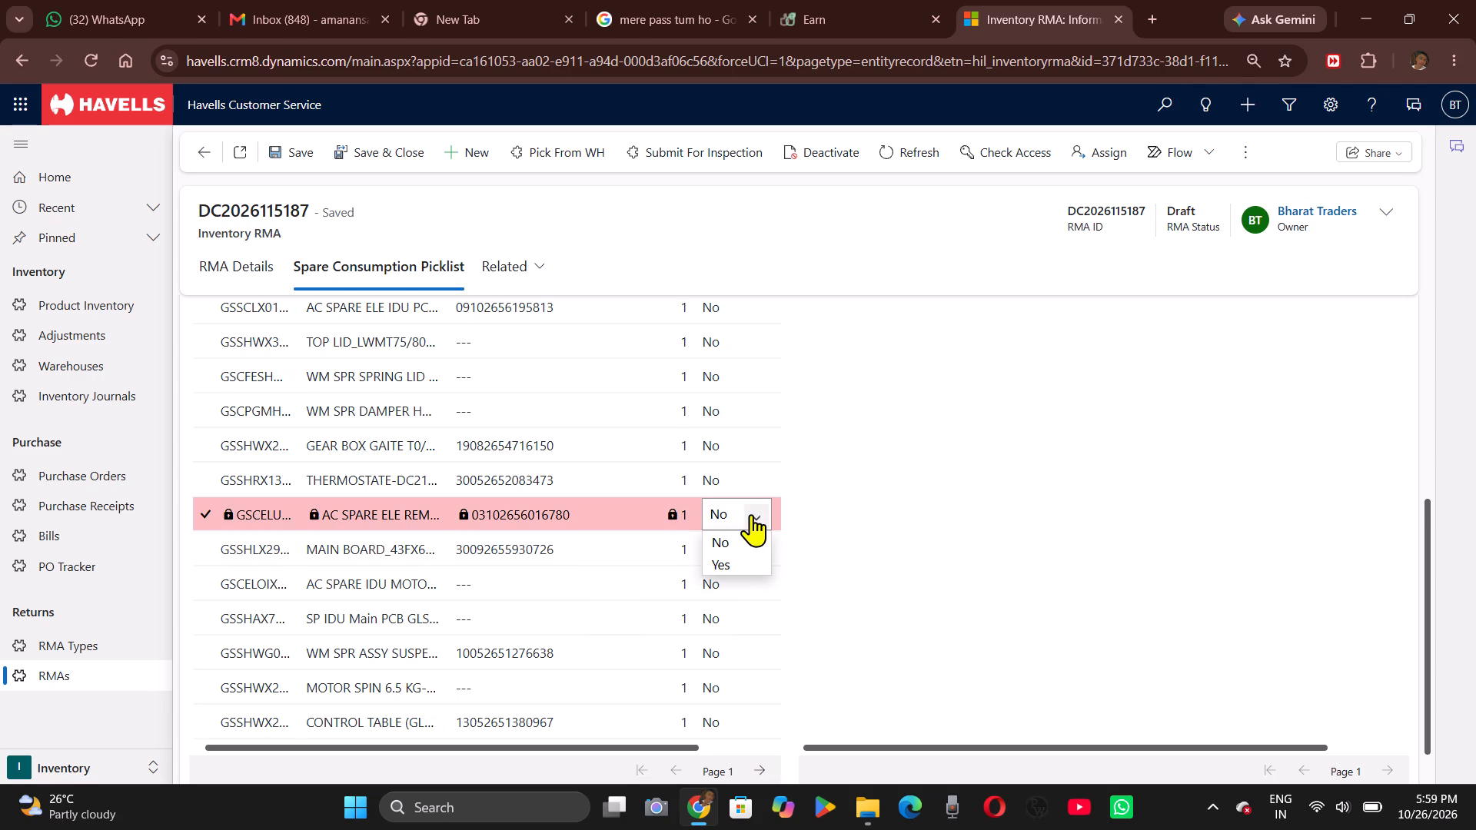
click(733, 559)
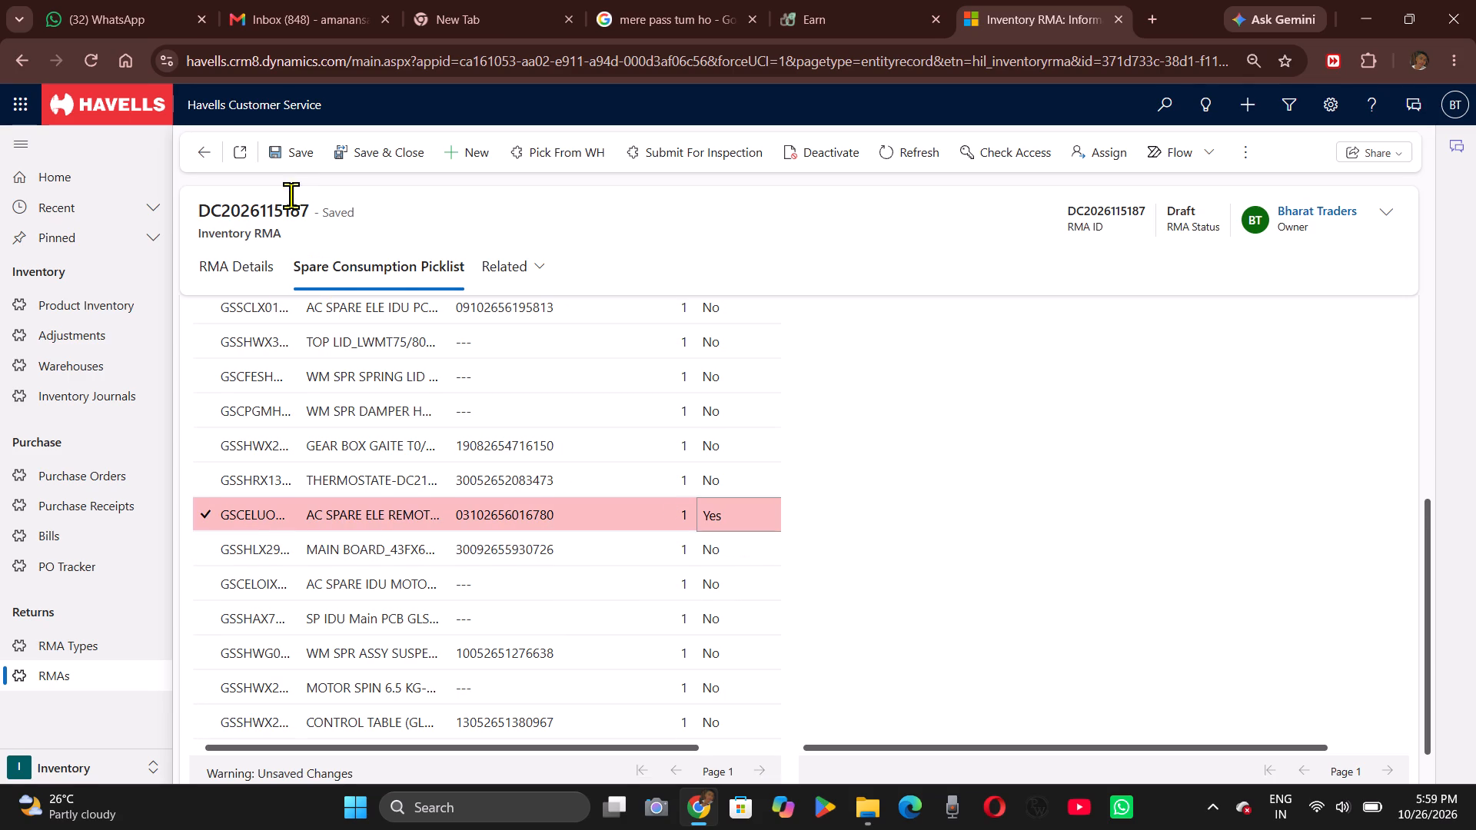
click(268, 138)
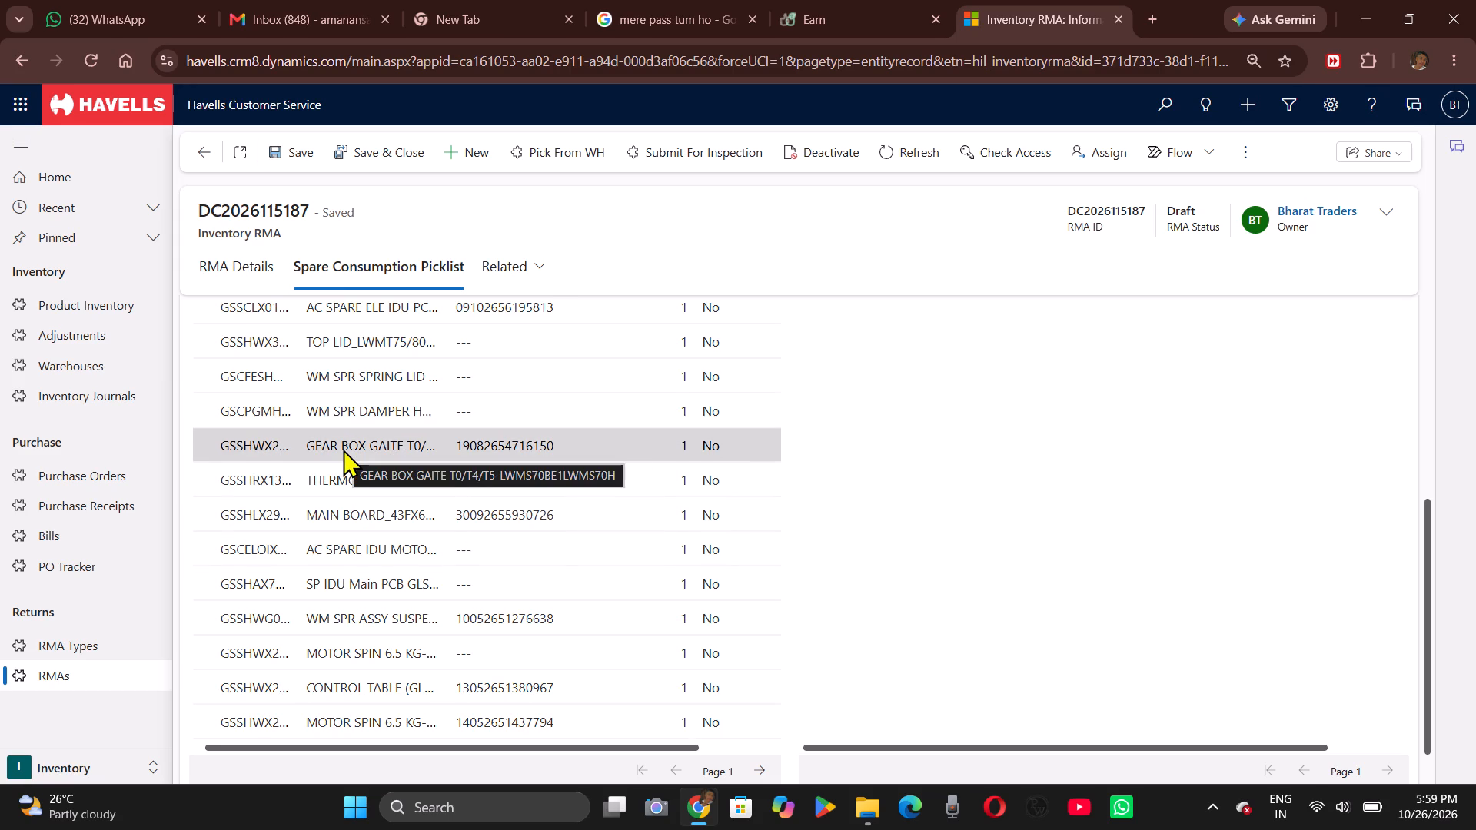
scroll(343, 449, up, 1)
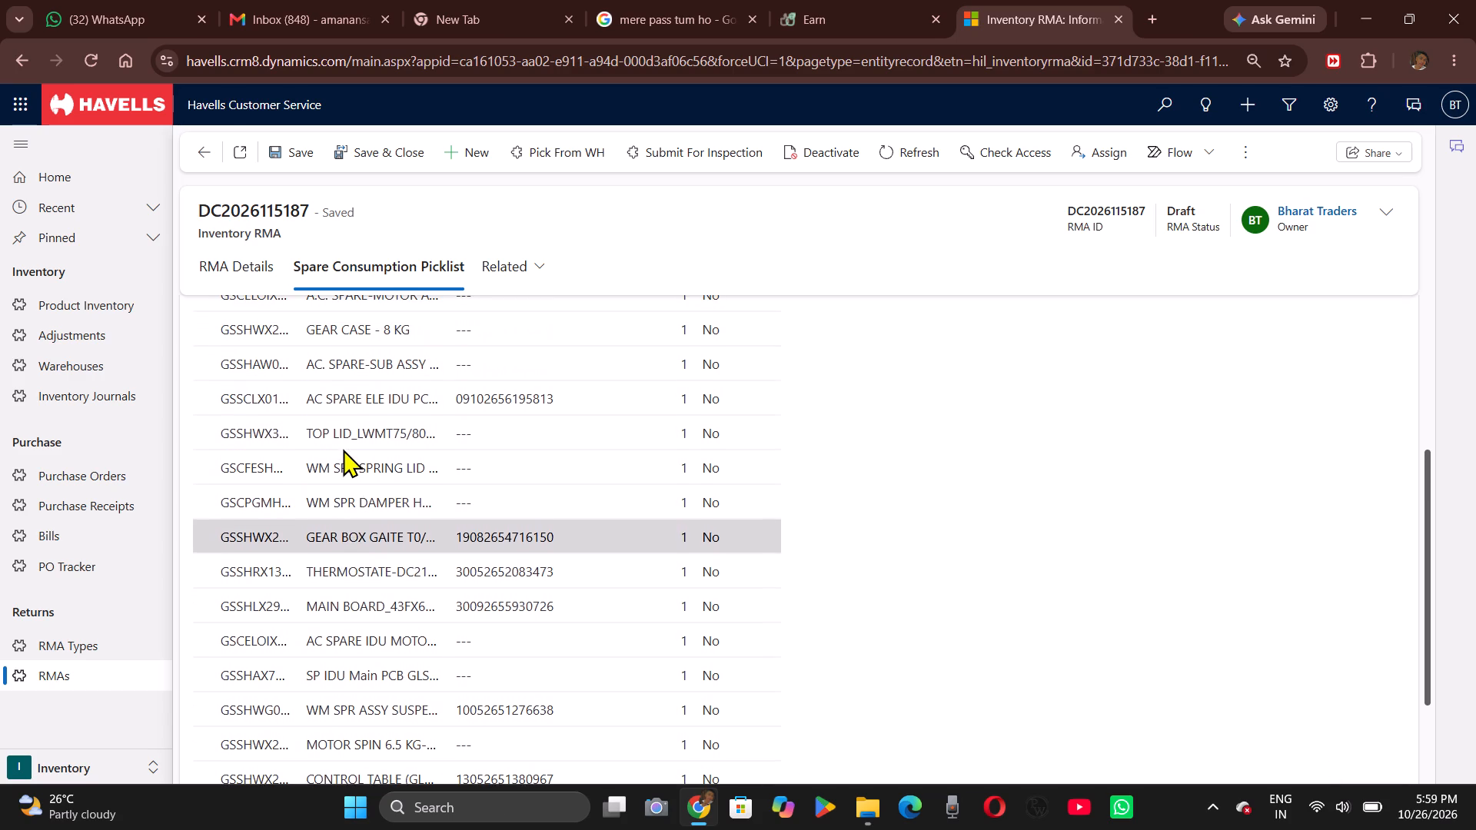
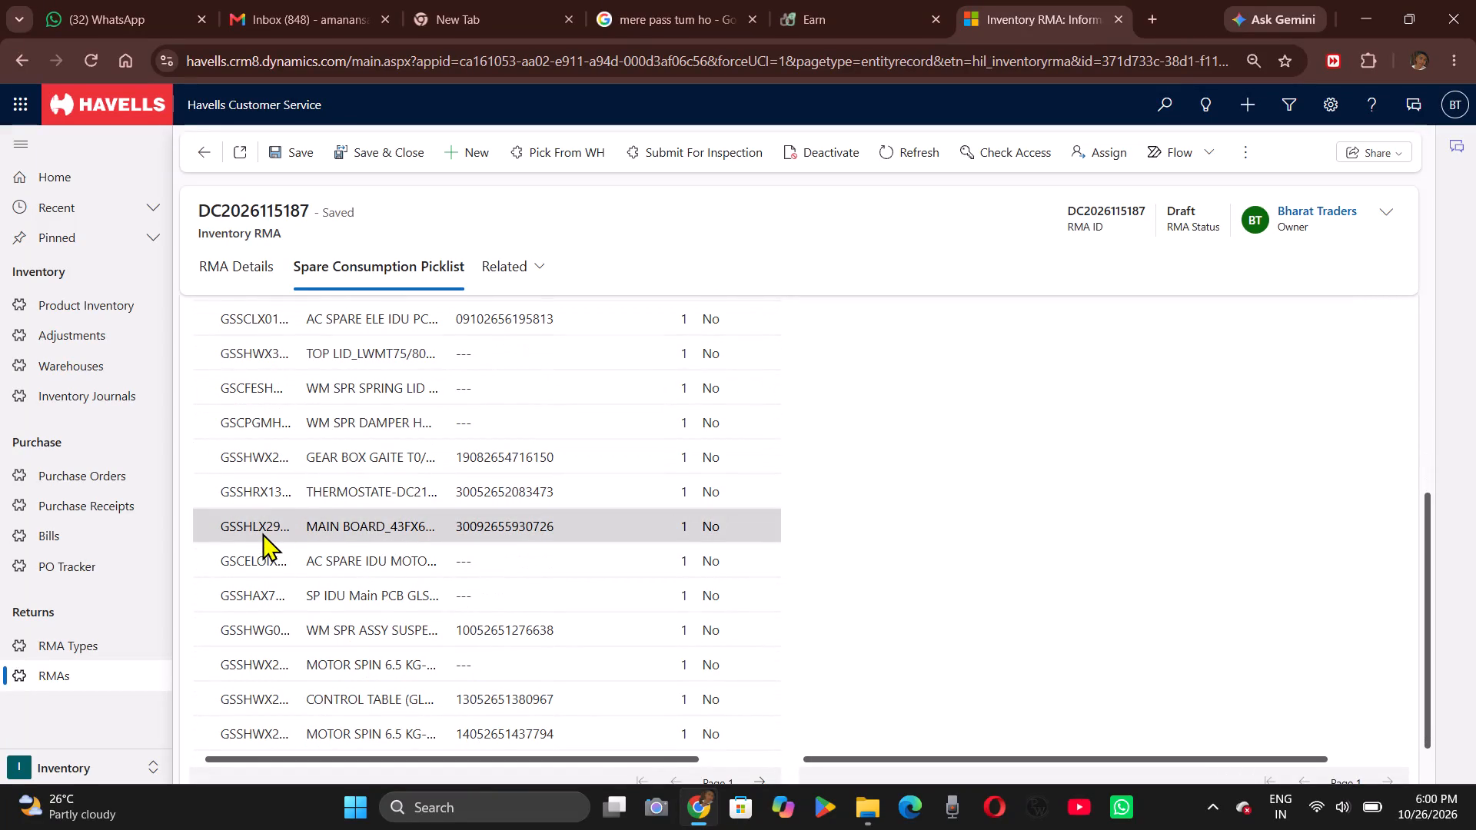
click(721, 521)
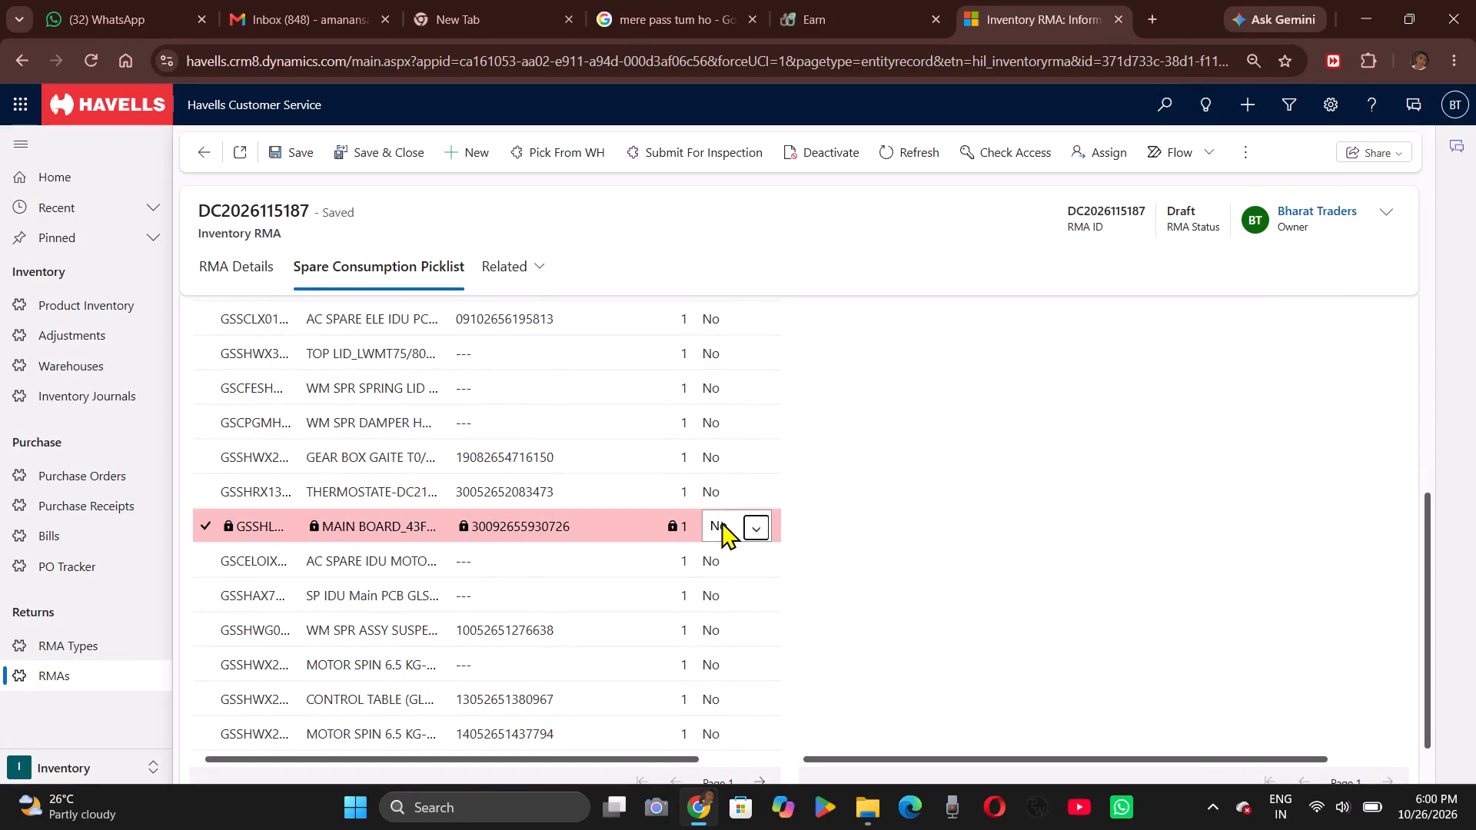
click(753, 526)
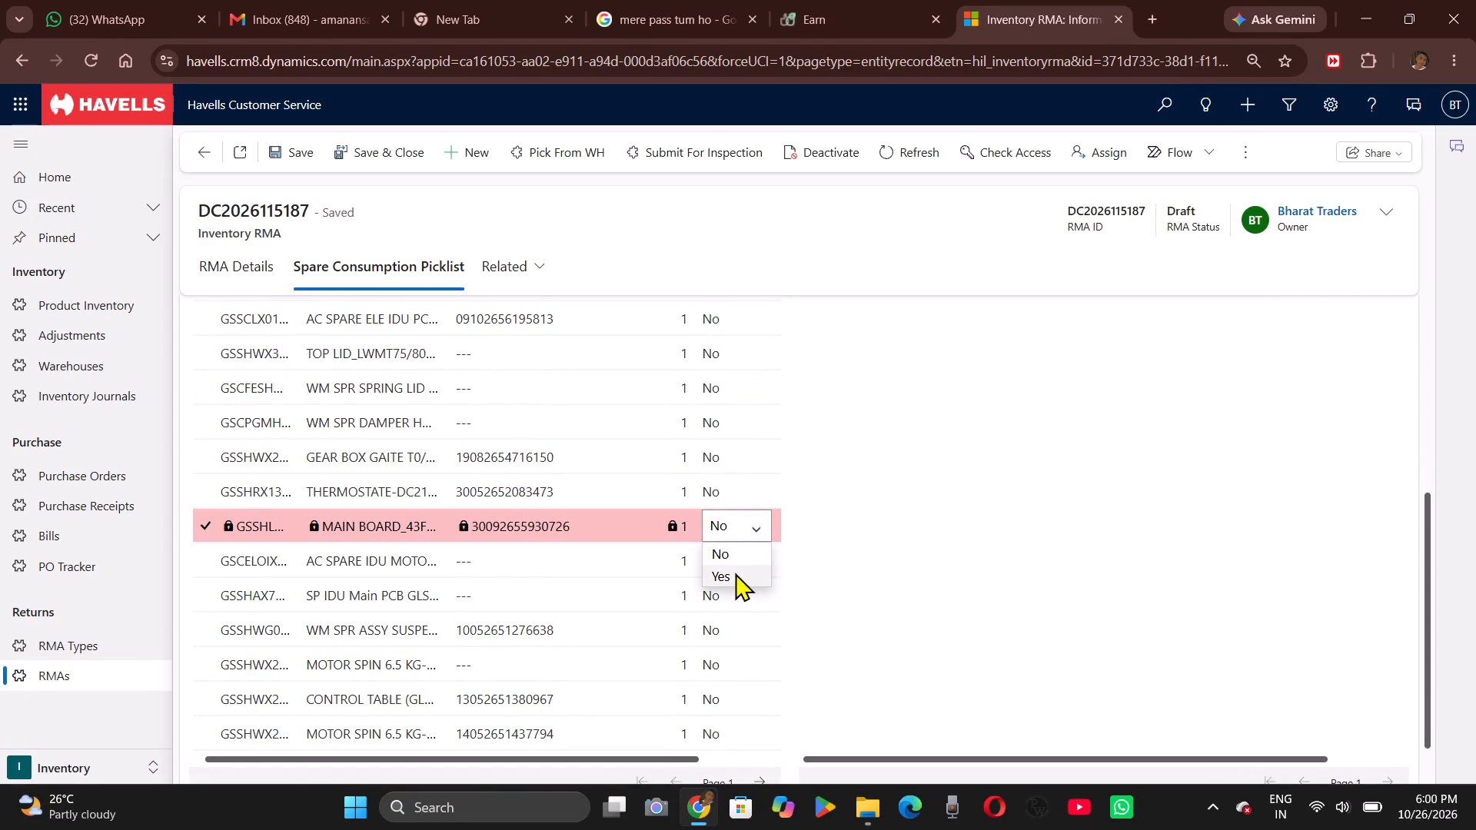
click(735, 573)
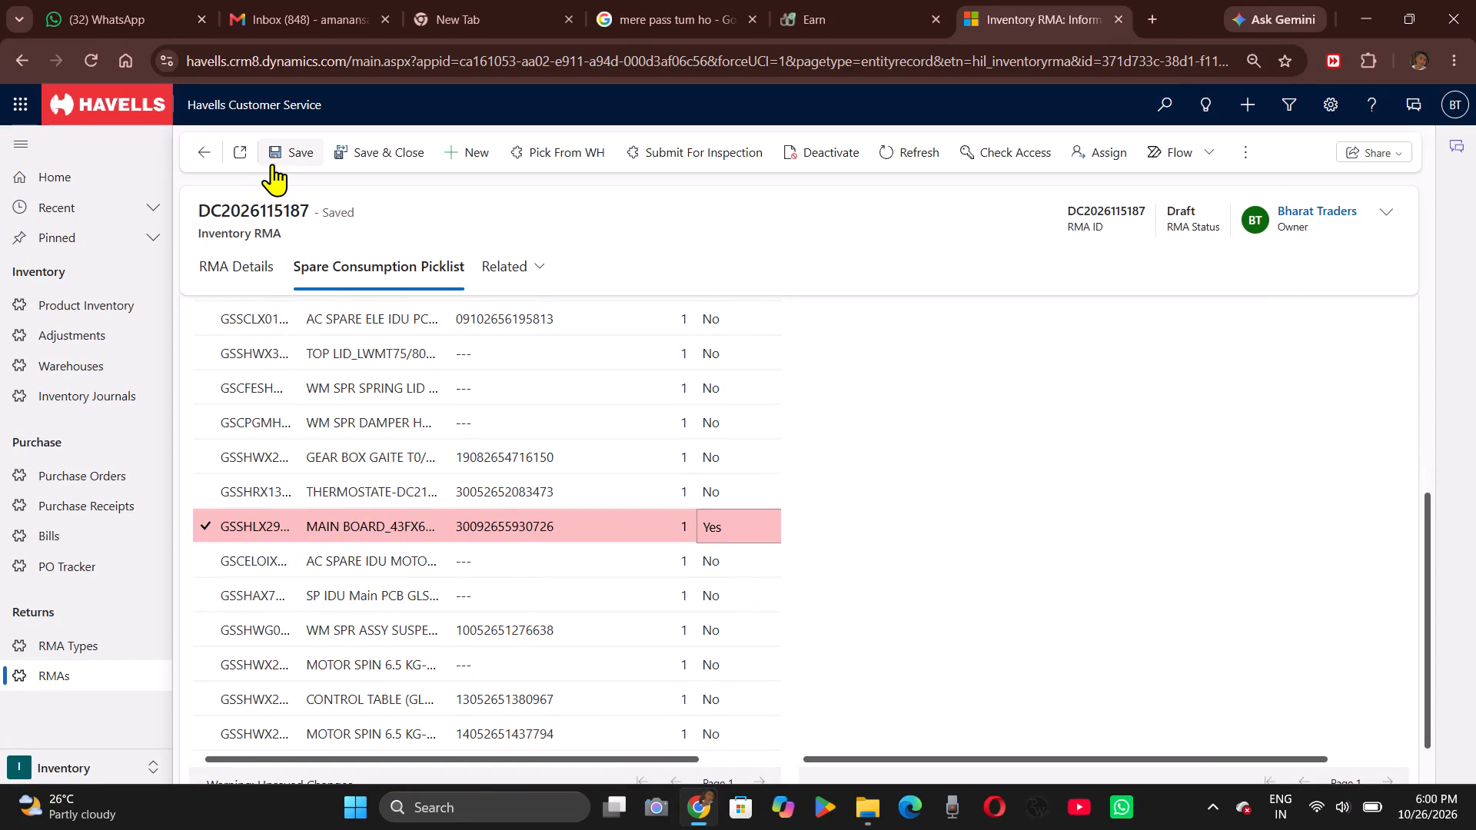
click(272, 164)
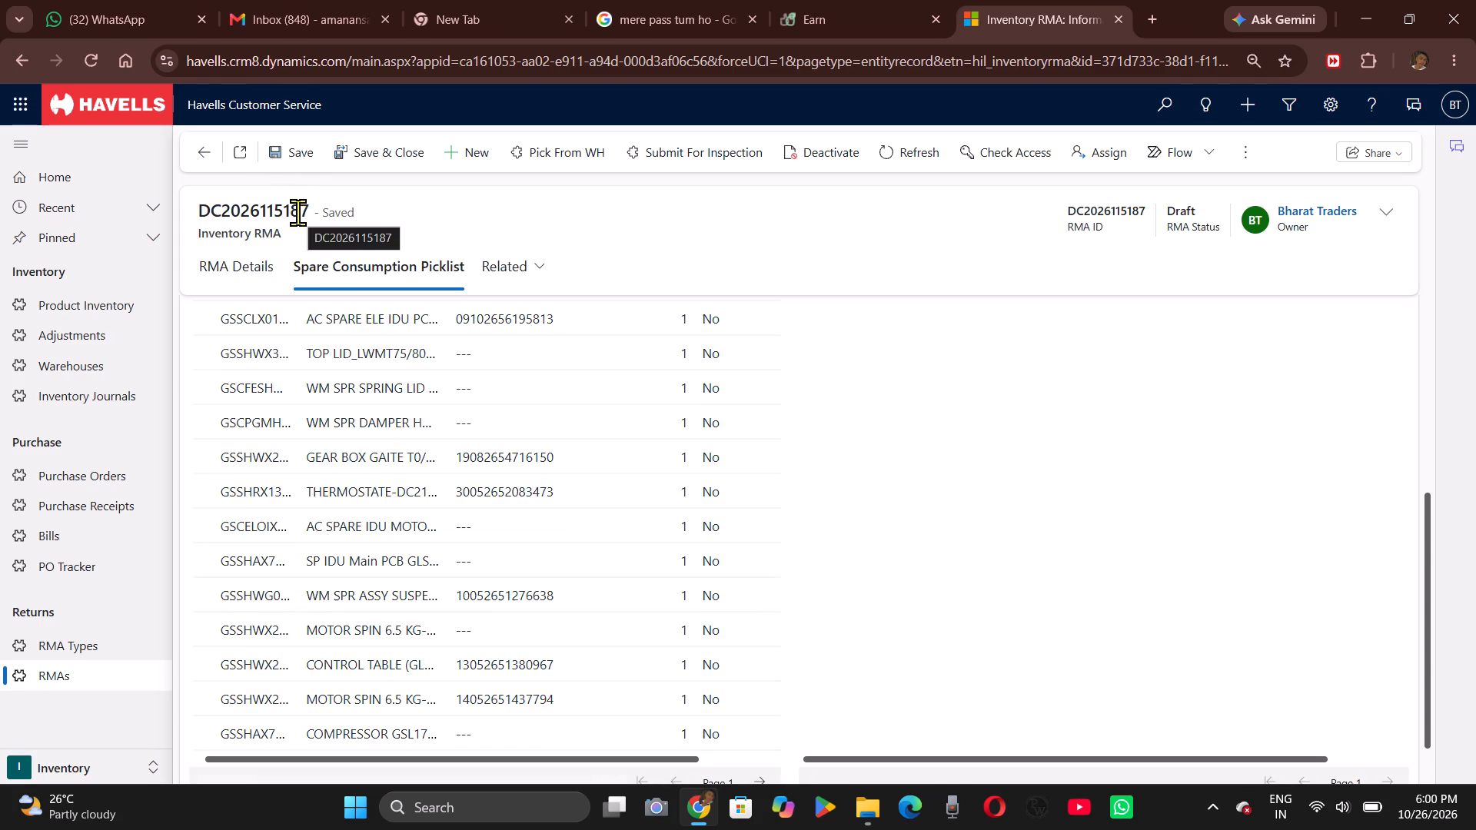
Examine the part code and work order of the COMPRESSOR GSL17… spare at the end of the unused list.
scroll(391, 466, down, 1)
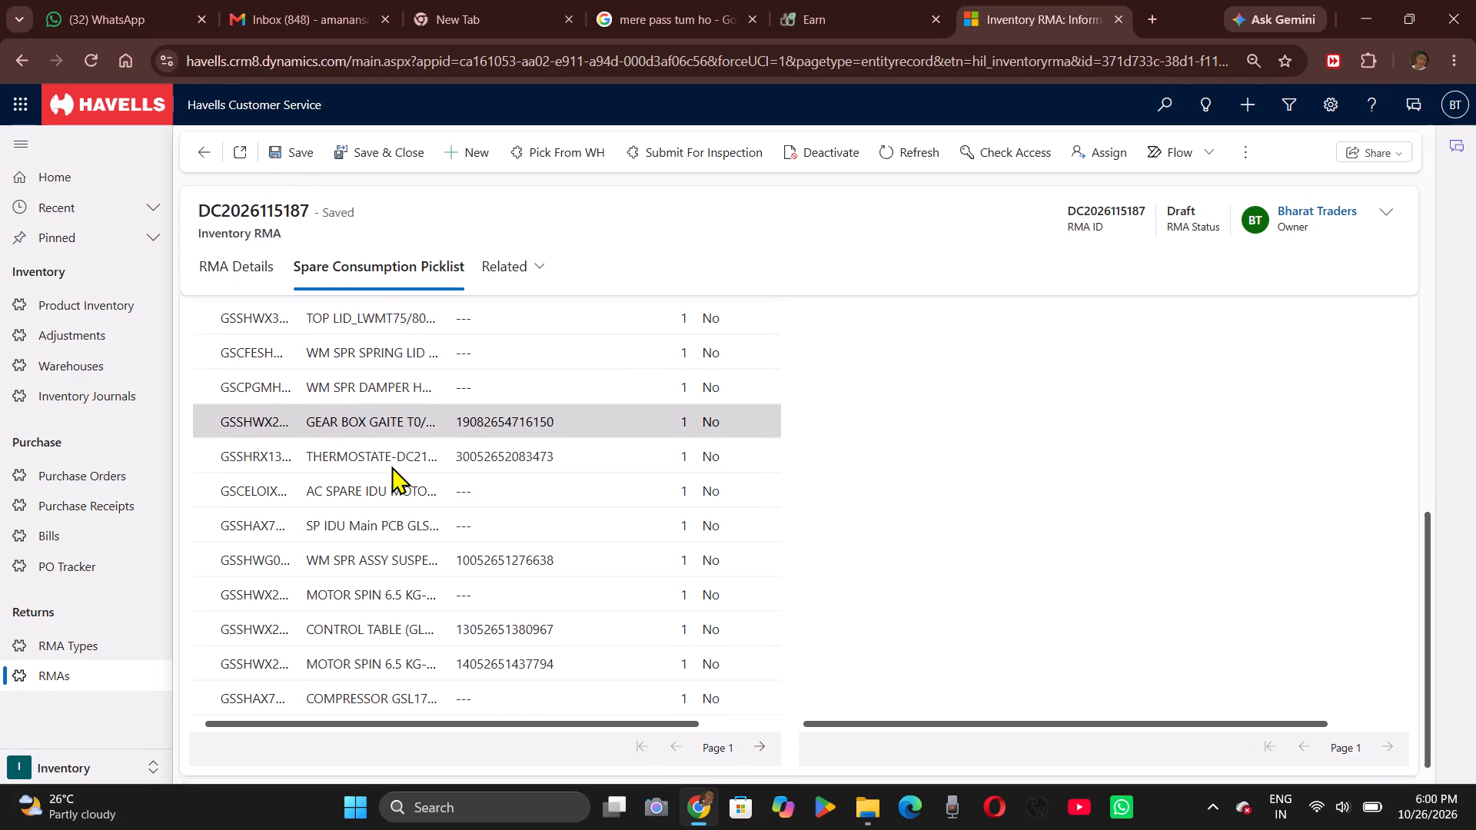
scroll(391, 466, down, 1)
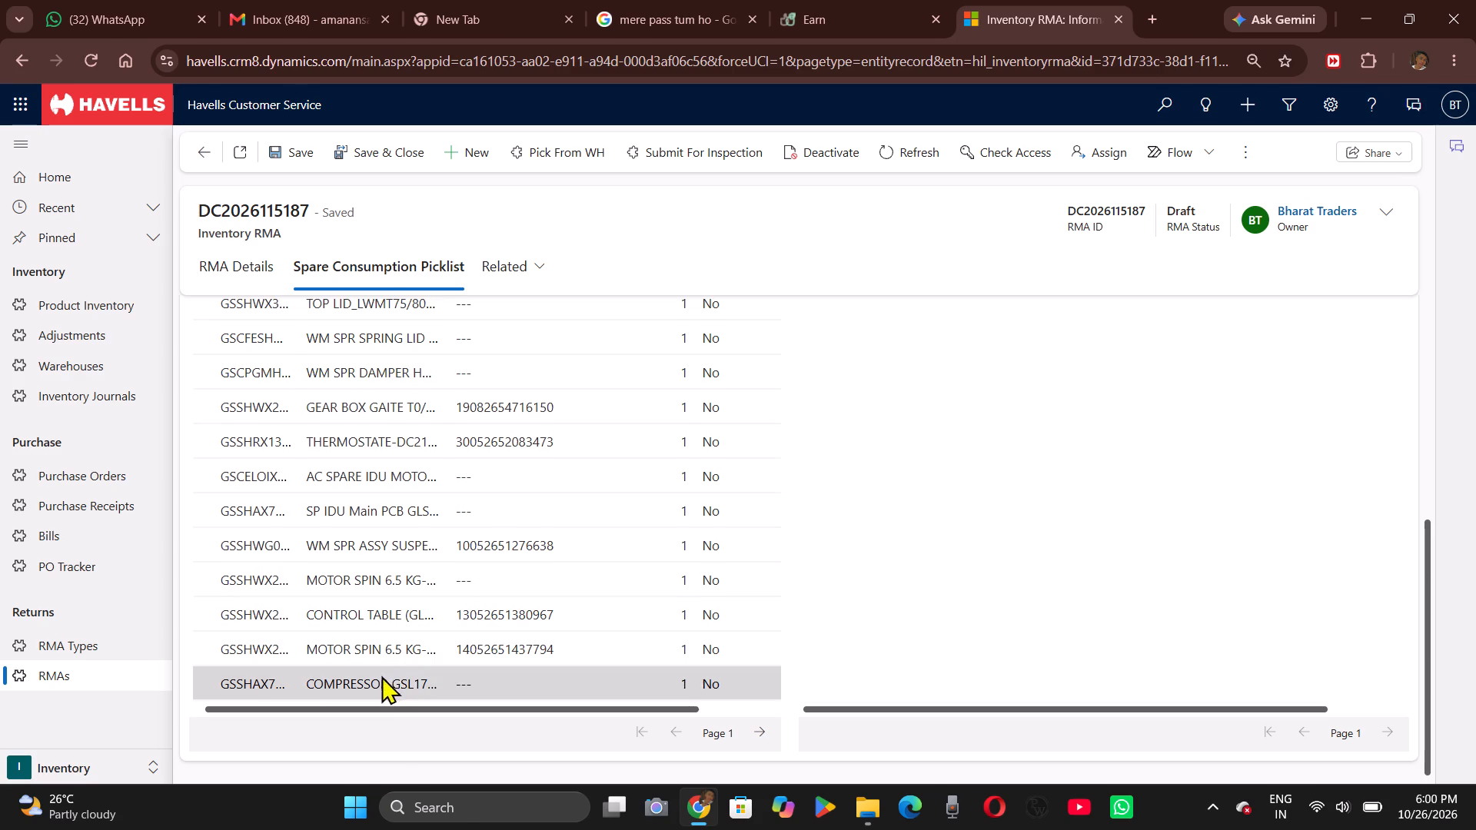
click(470, 675)
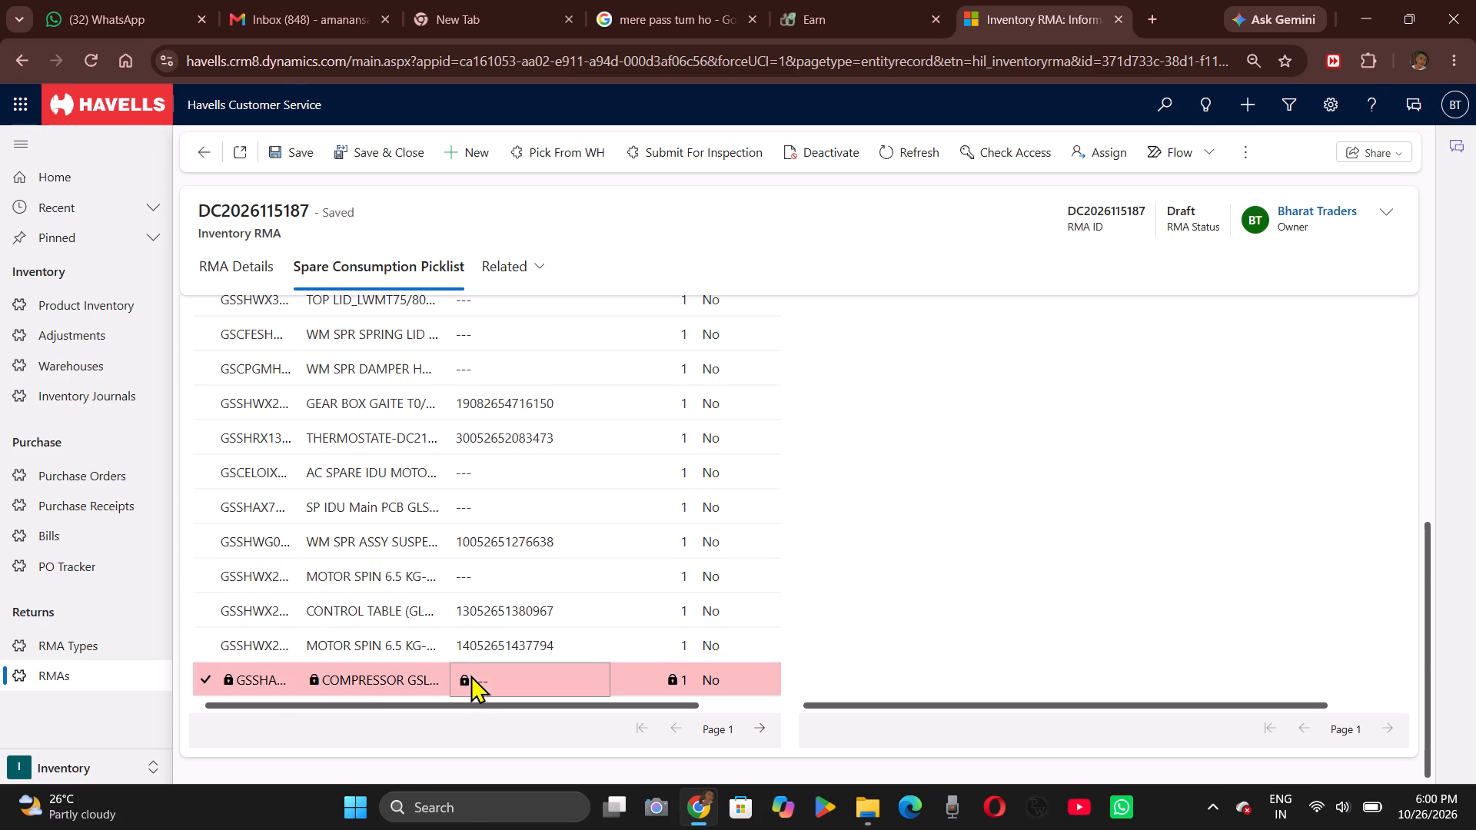
click(481, 676)
click(491, 681)
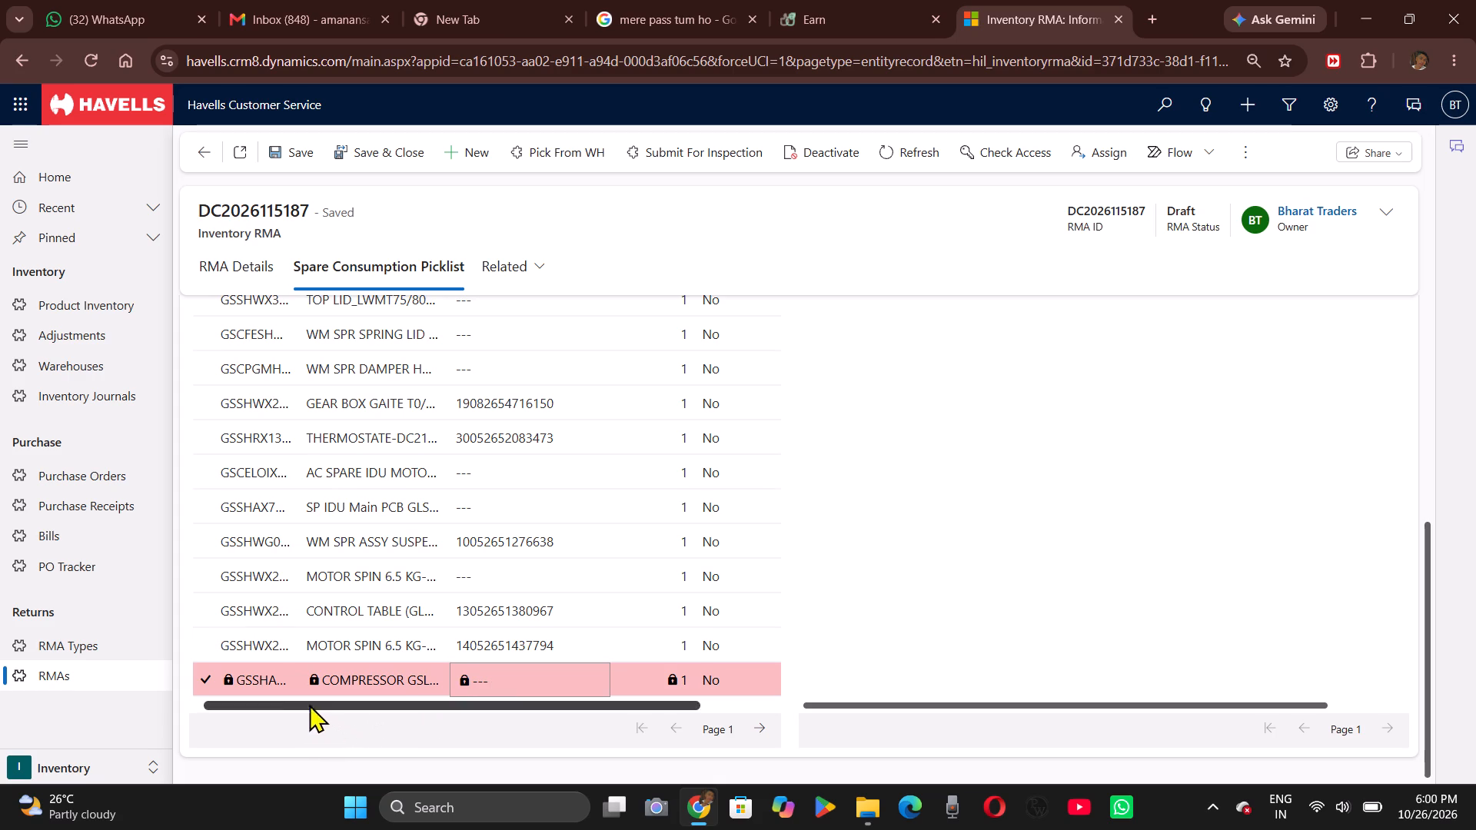
click(251, 682)
click(255, 728)
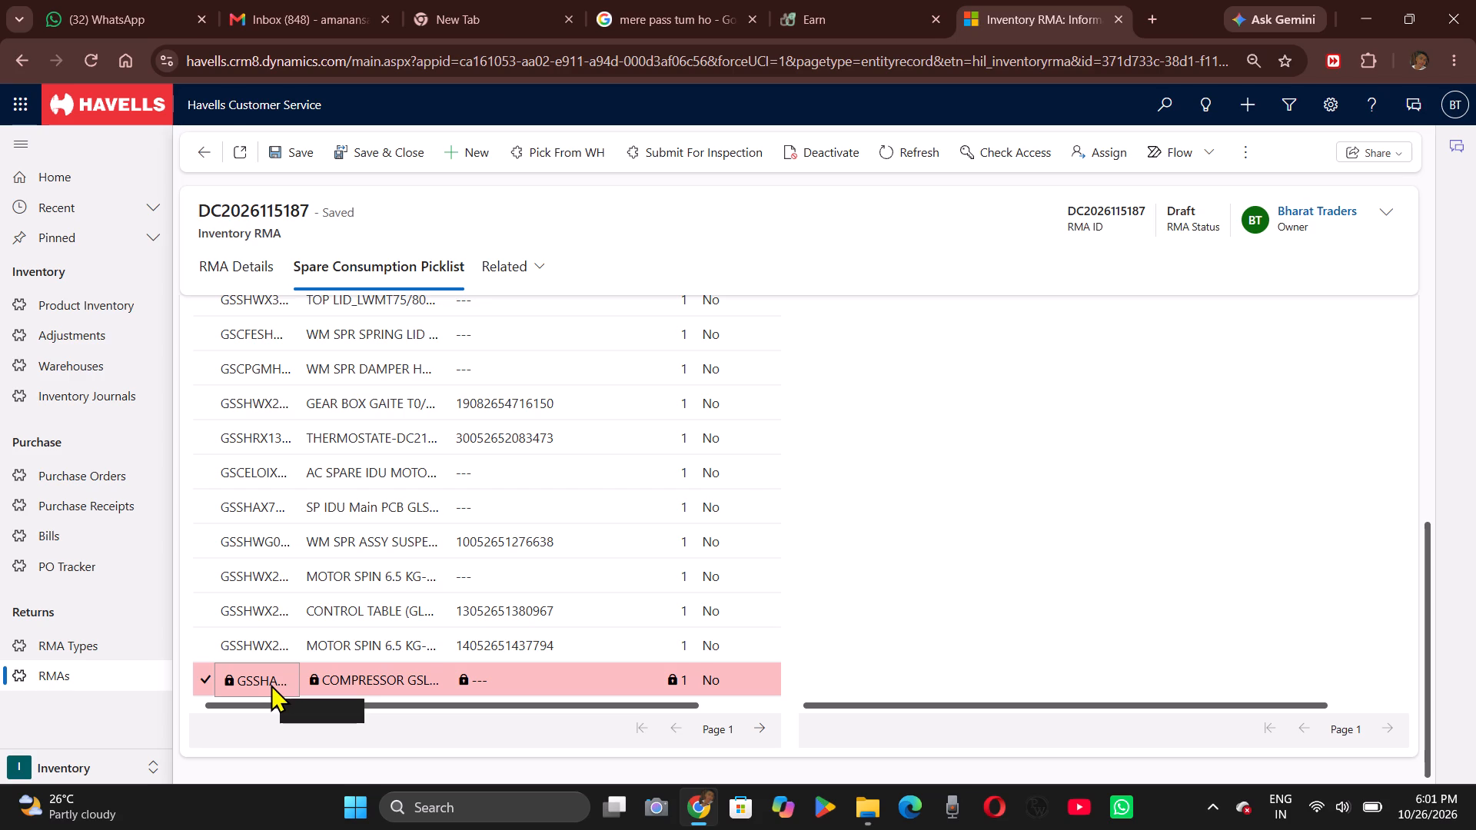
Review the part codes, descriptions and work orders of the remaining unused spares for further items to return.
scroll(345, 576, up, 2)
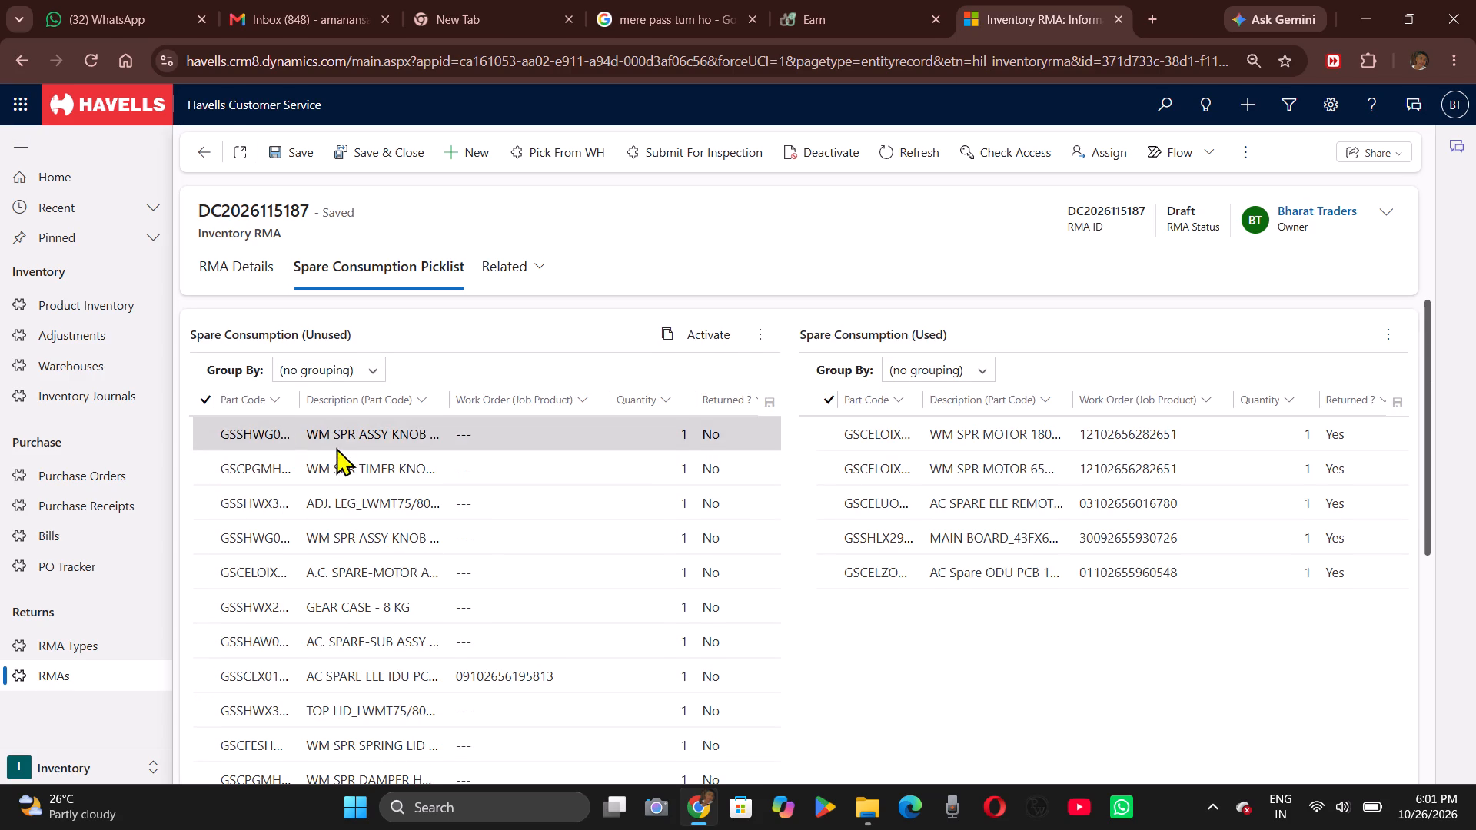
scroll(336, 447, down, 1)
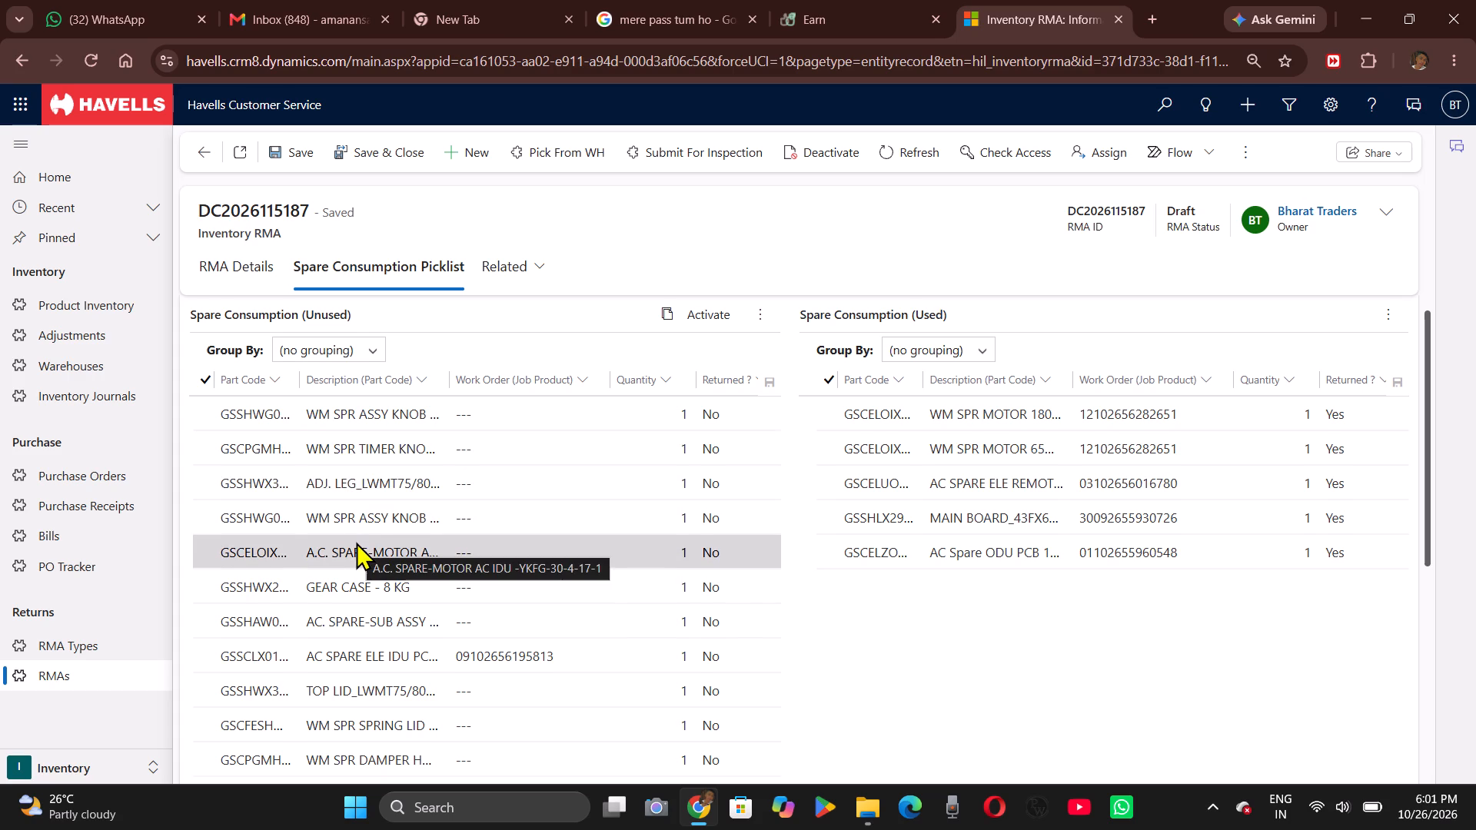
scroll(356, 542, down, 1)
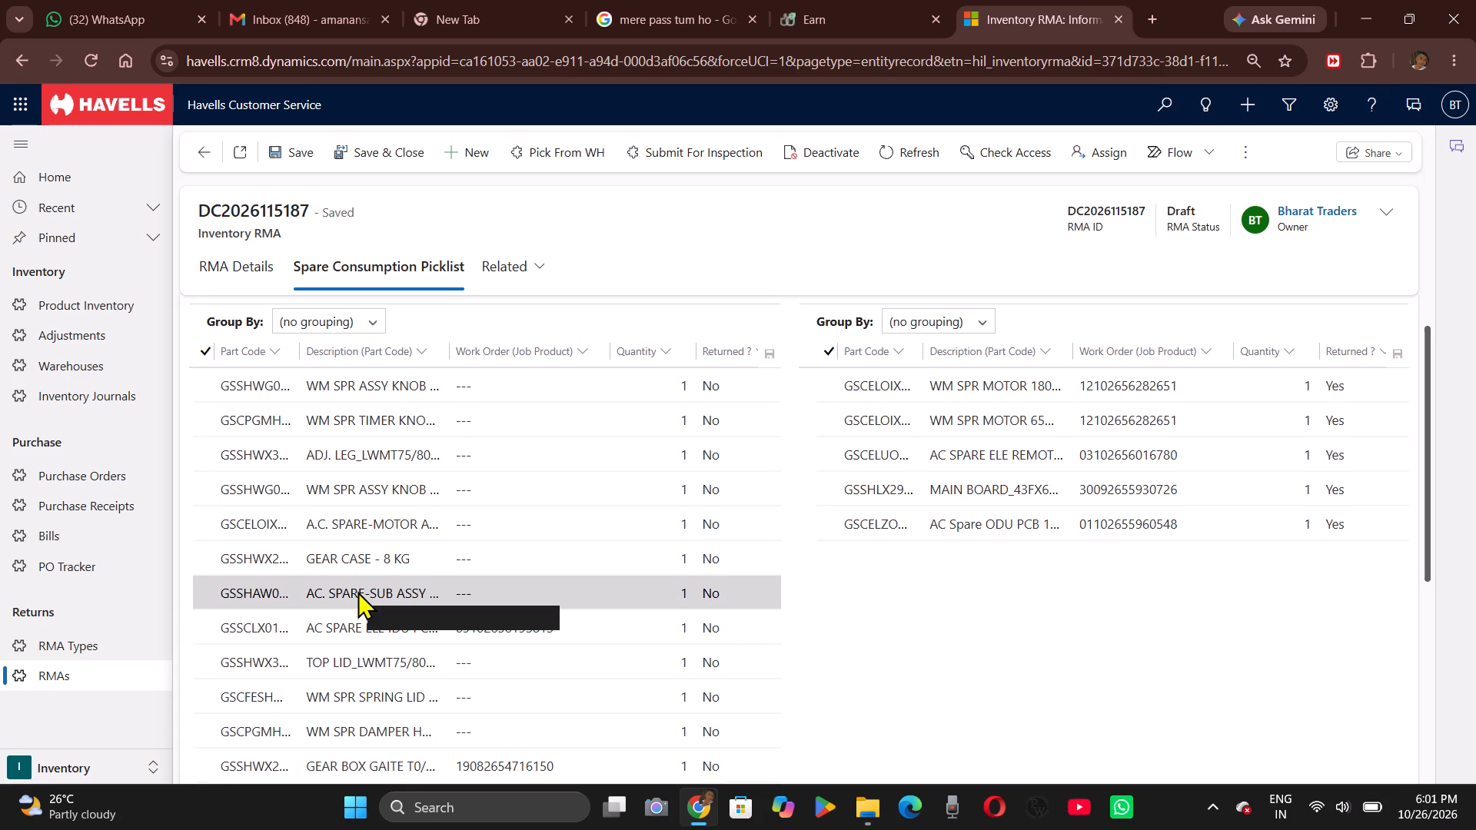
scroll(370, 591, down, 1)
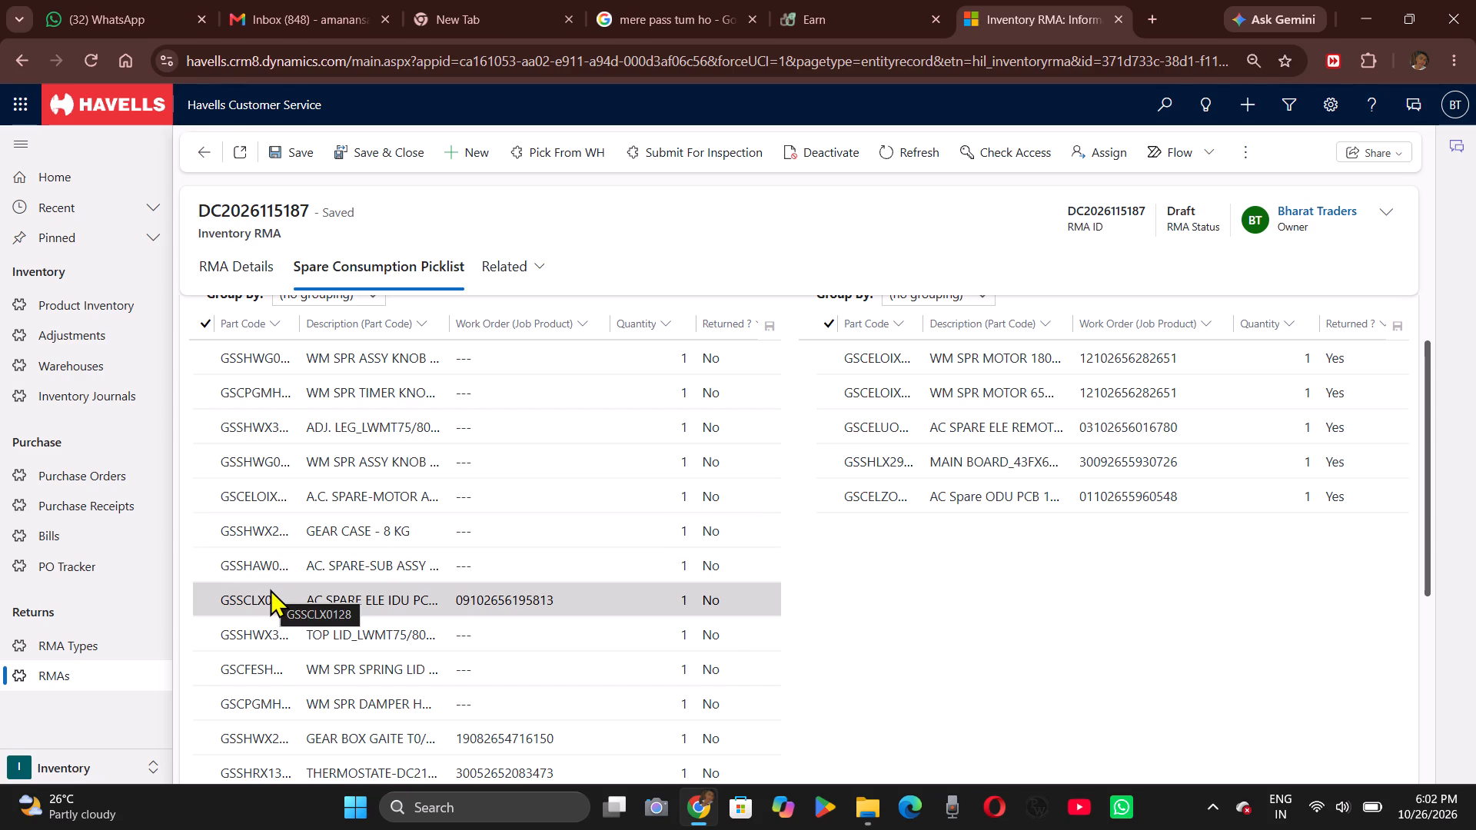
scroll(275, 596, down, 1)
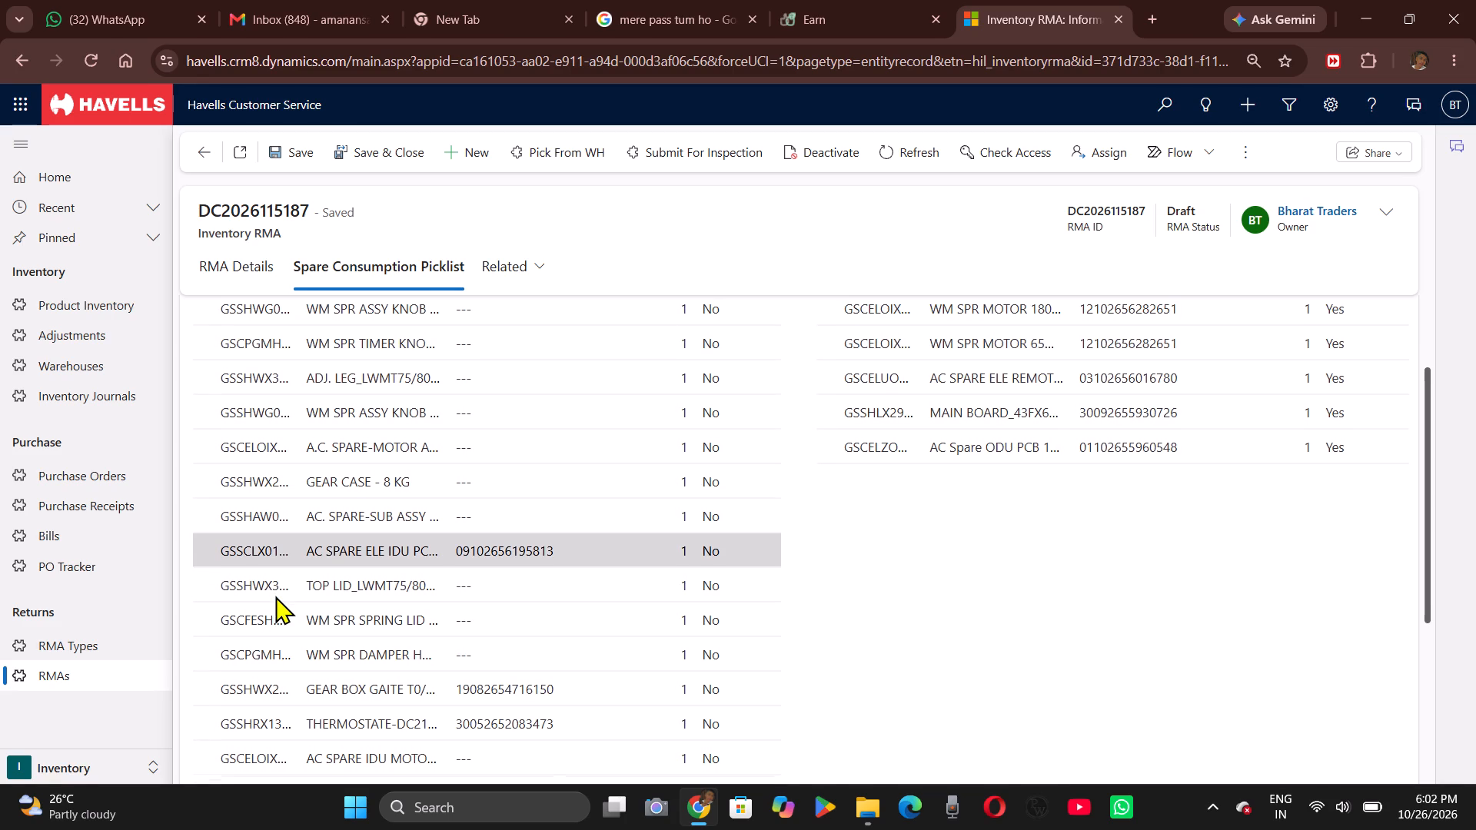
scroll(275, 596, down, 1)
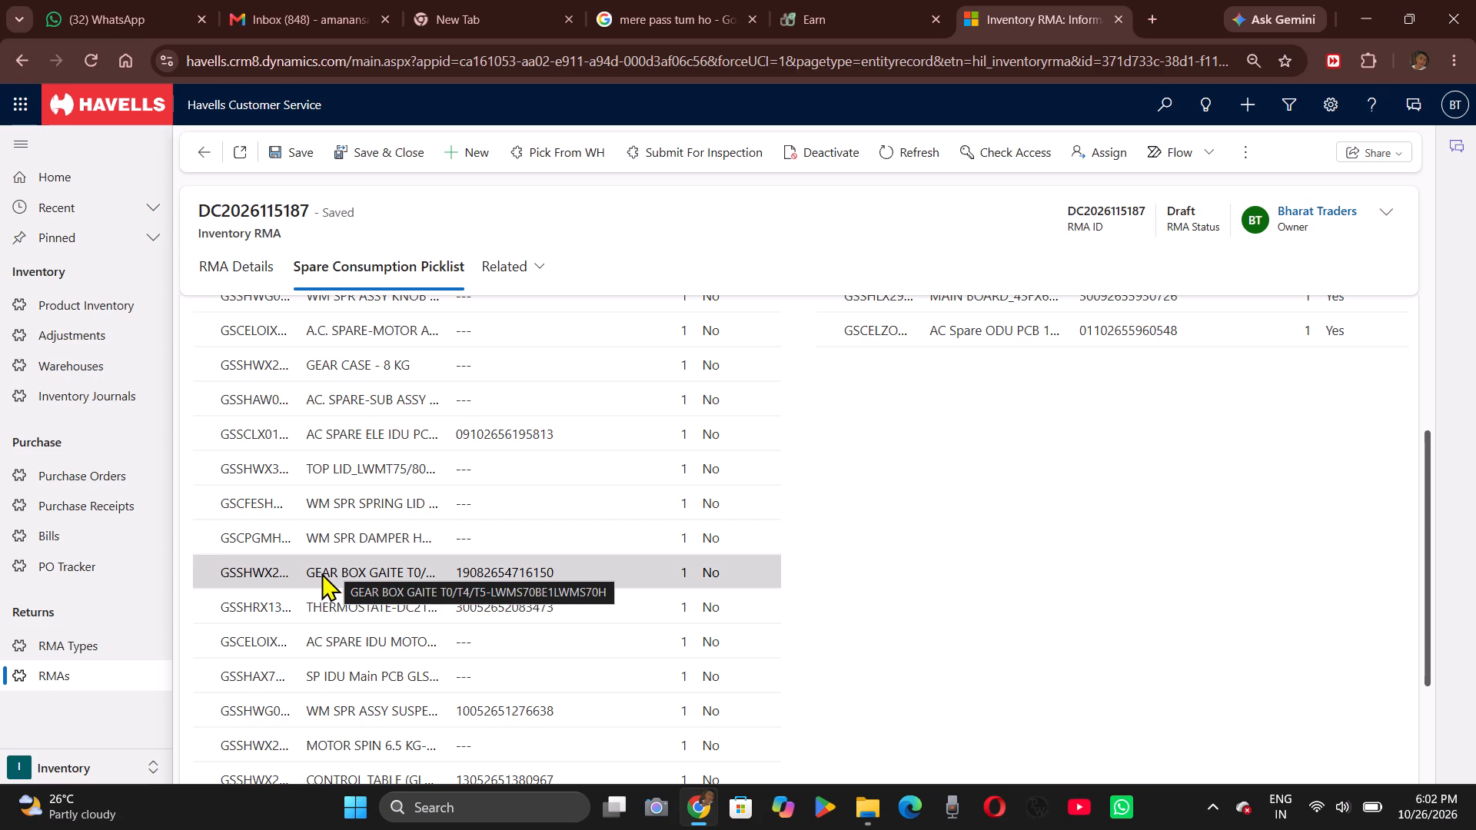
scroll(321, 573, down, 1)
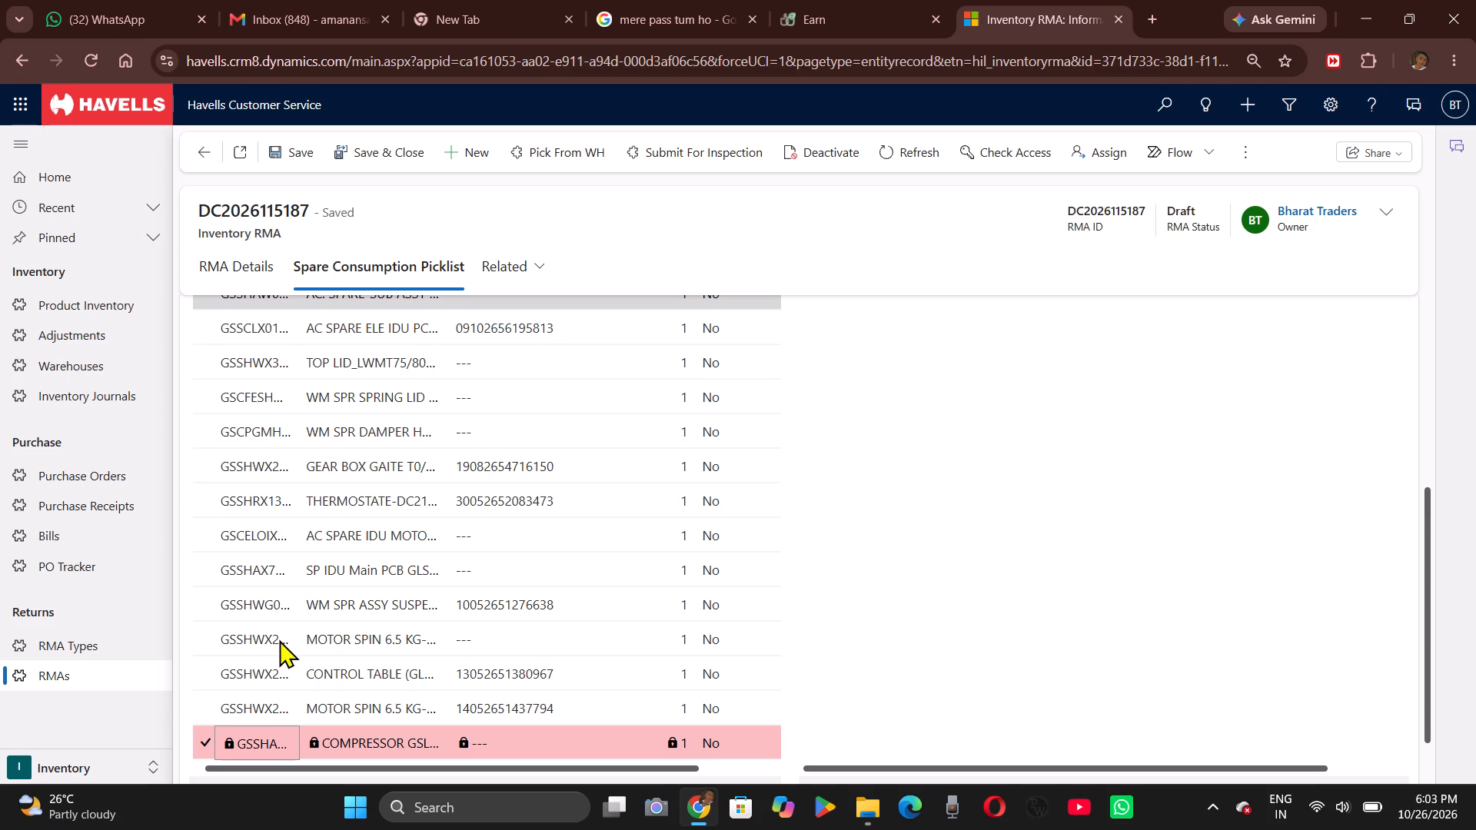
scroll(279, 639, down, 1)
scroll(279, 639, up, 1)
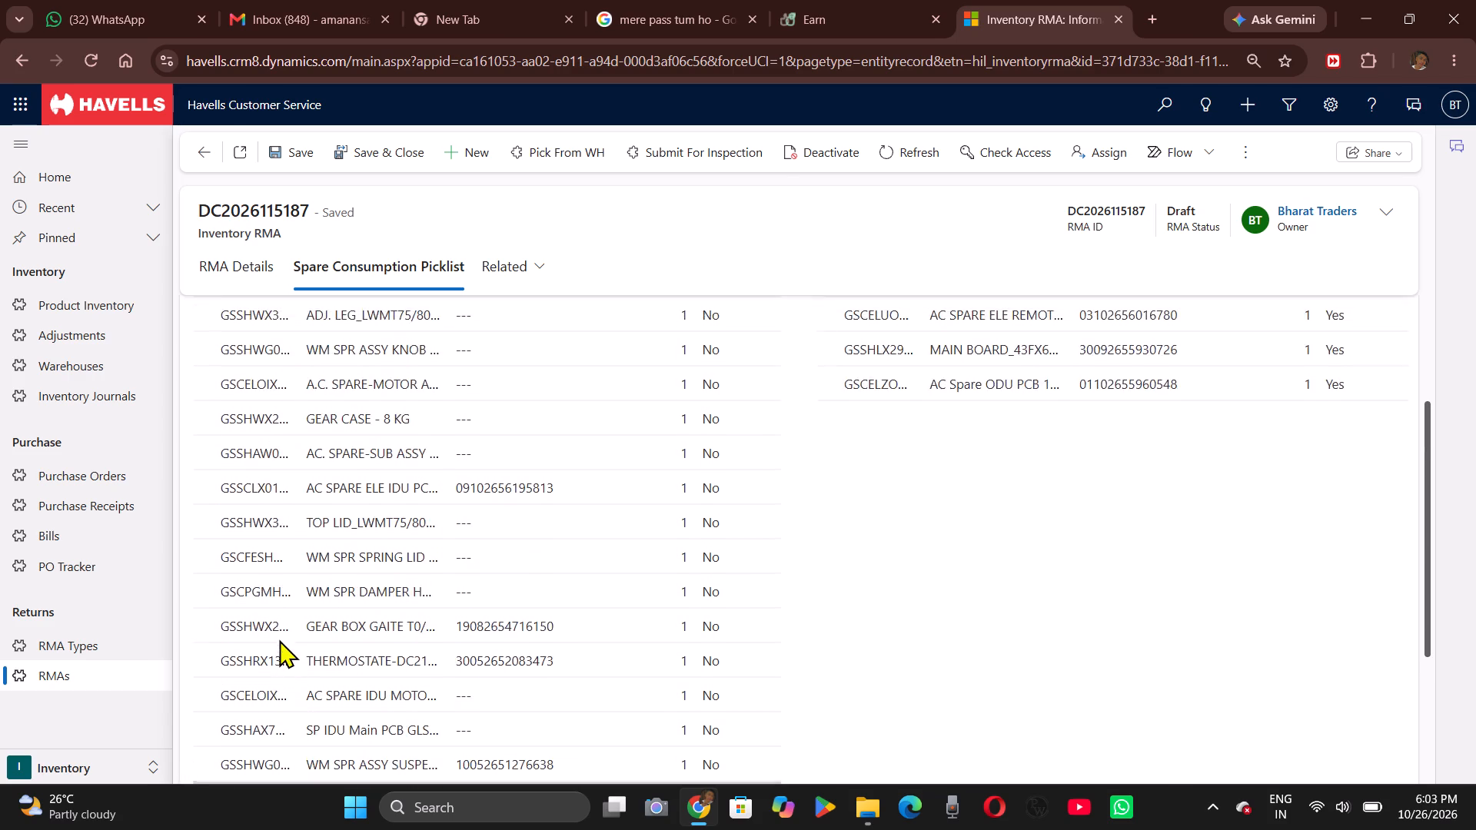
scroll(279, 639, up, 1)
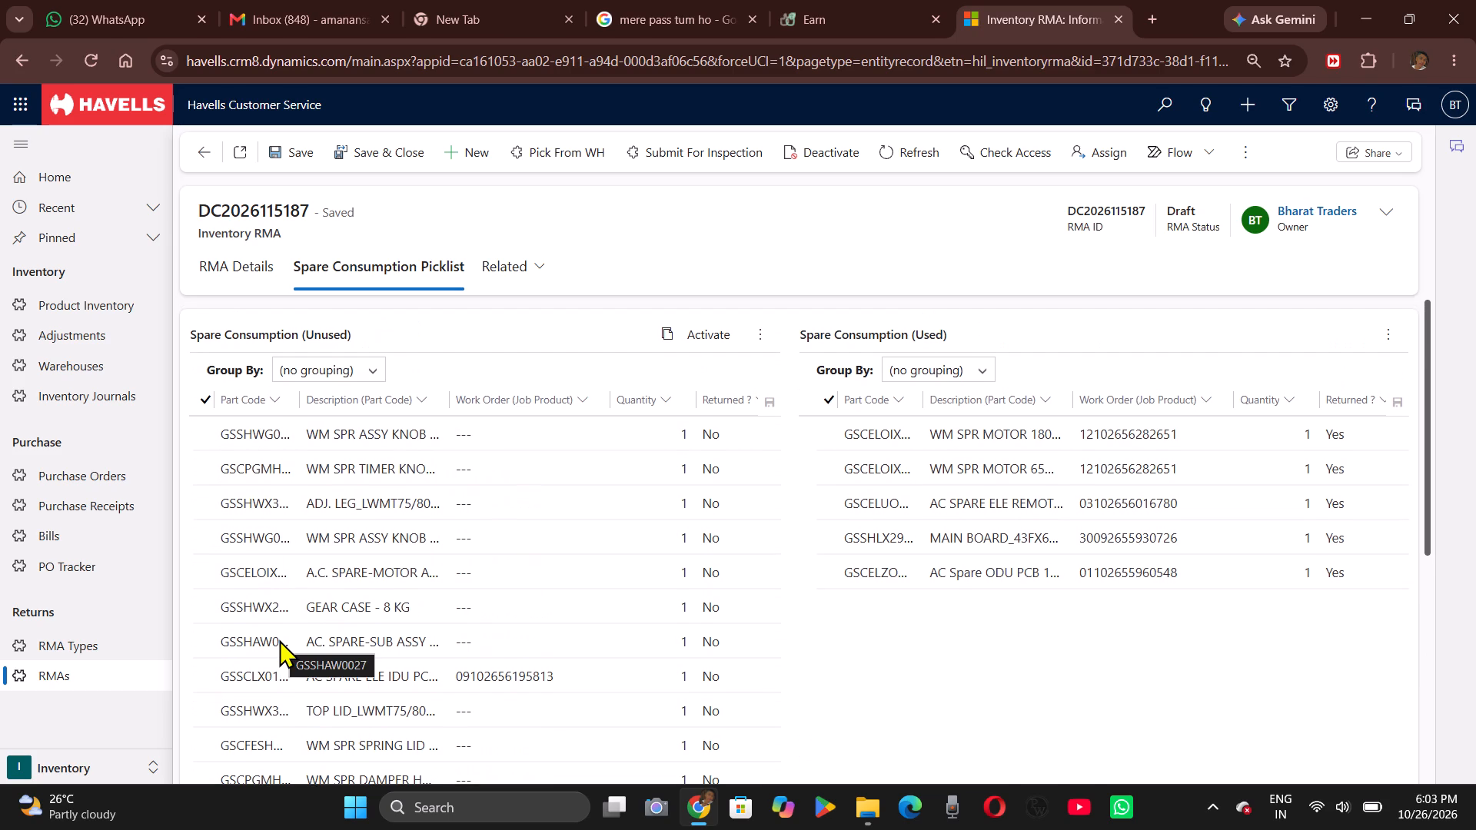
scroll(279, 639, down, 1)
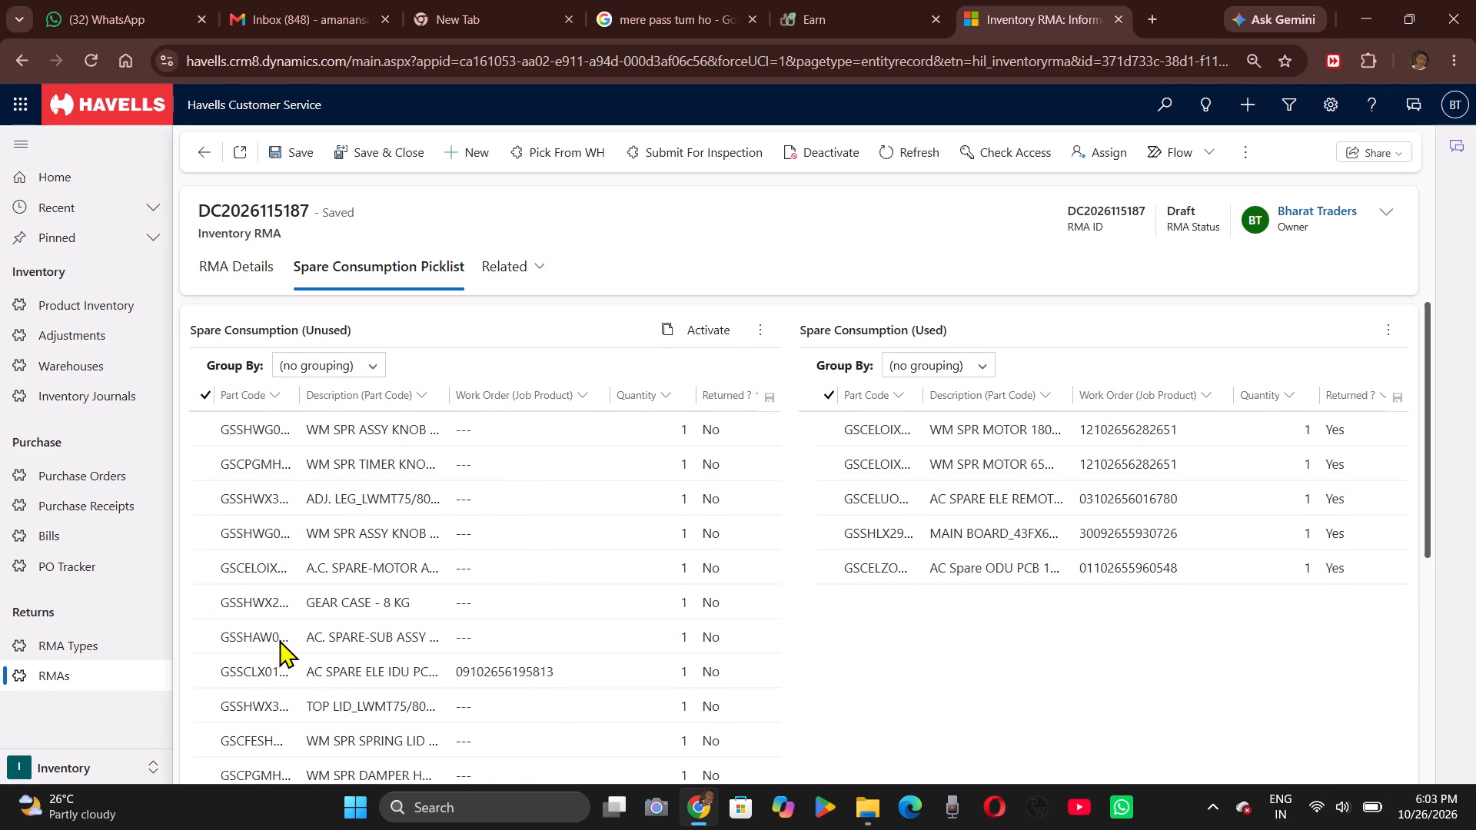
scroll(279, 639, down, 3)
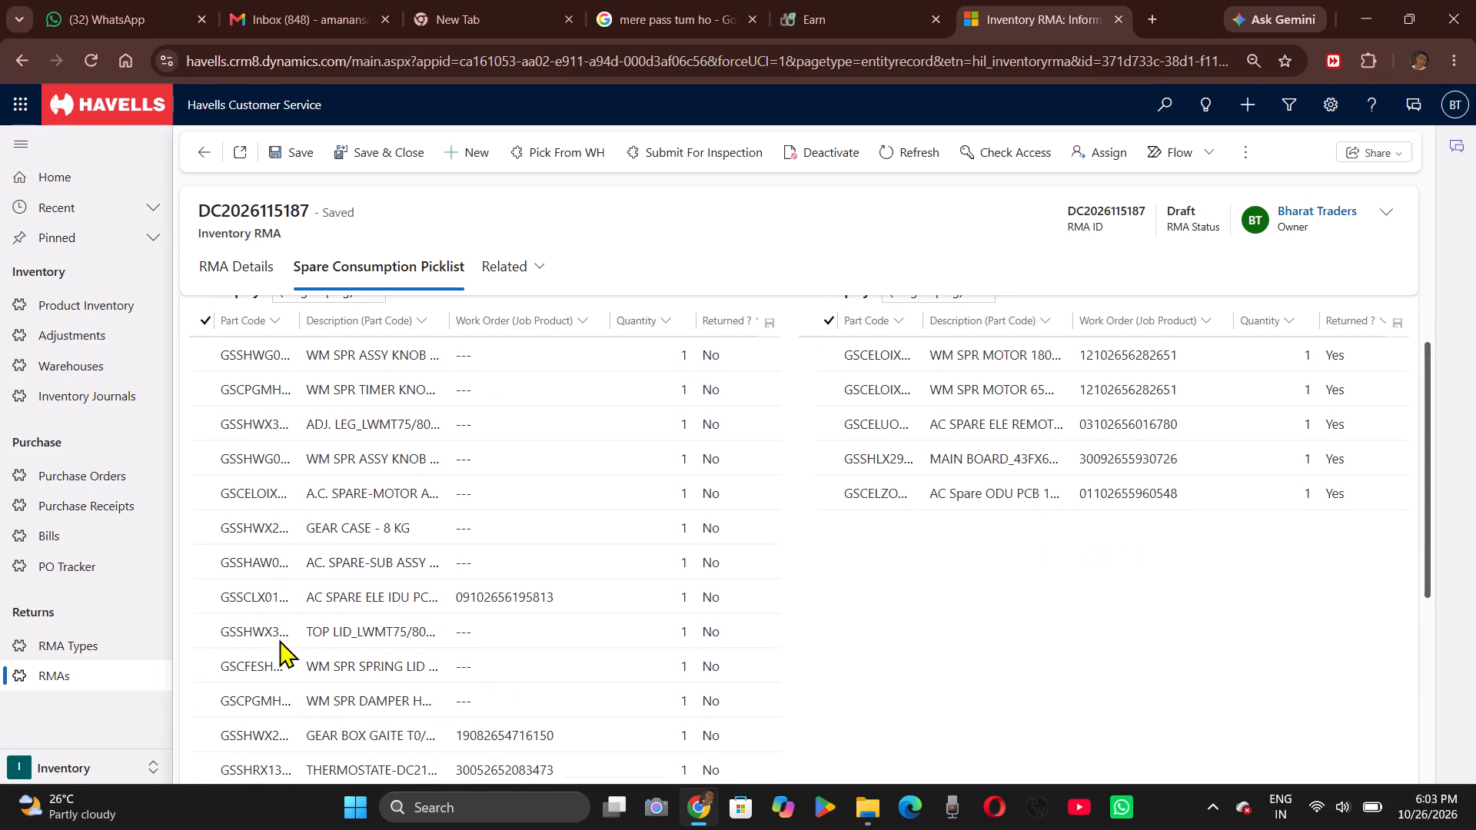
scroll(279, 639, down, 1)
scroll(314, 582, down, 1)
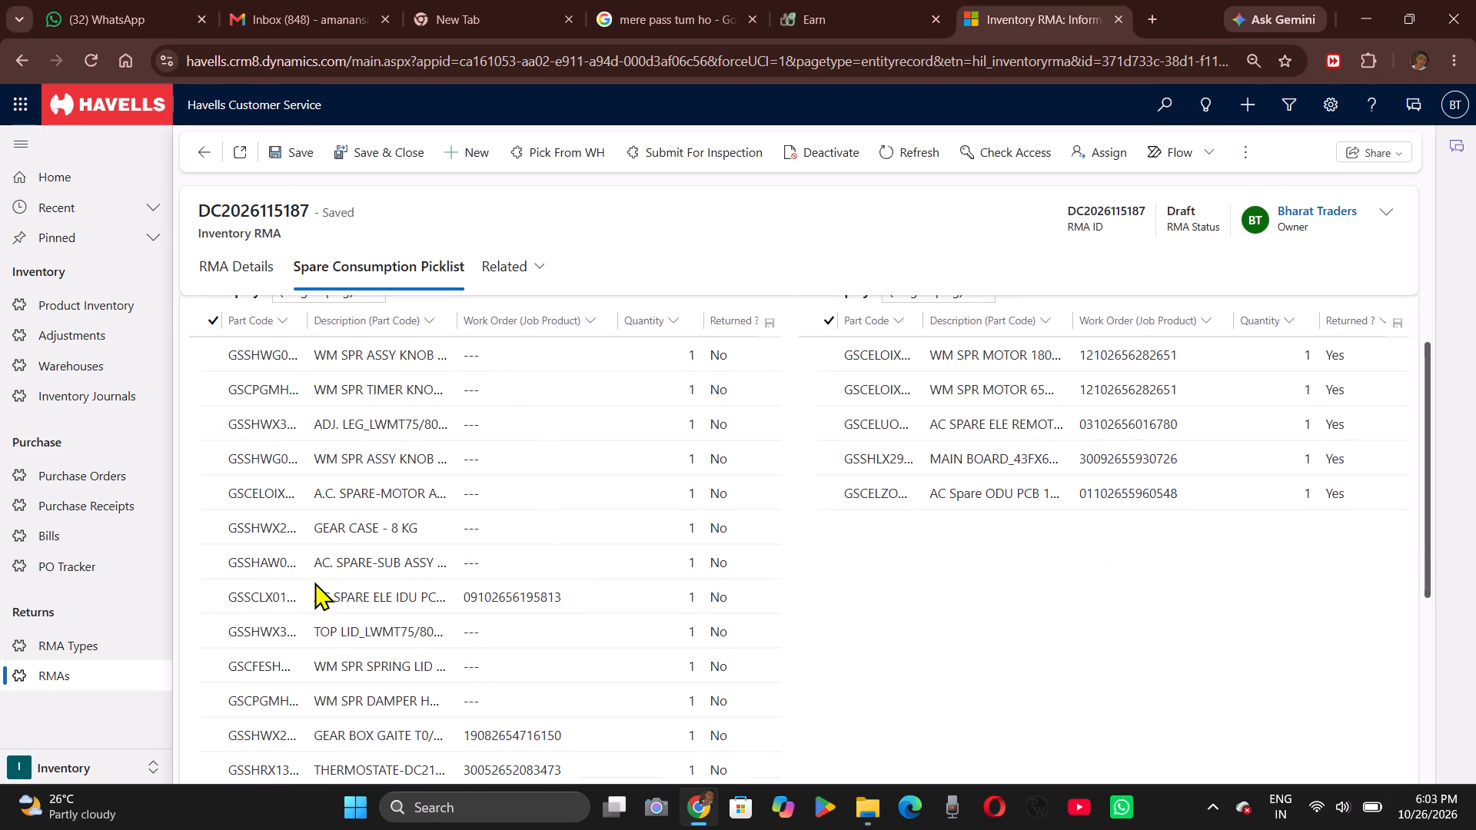
scroll(314, 582, down, 1)
scroll(314, 582, right, 1)
scroll(314, 582, up, 1)
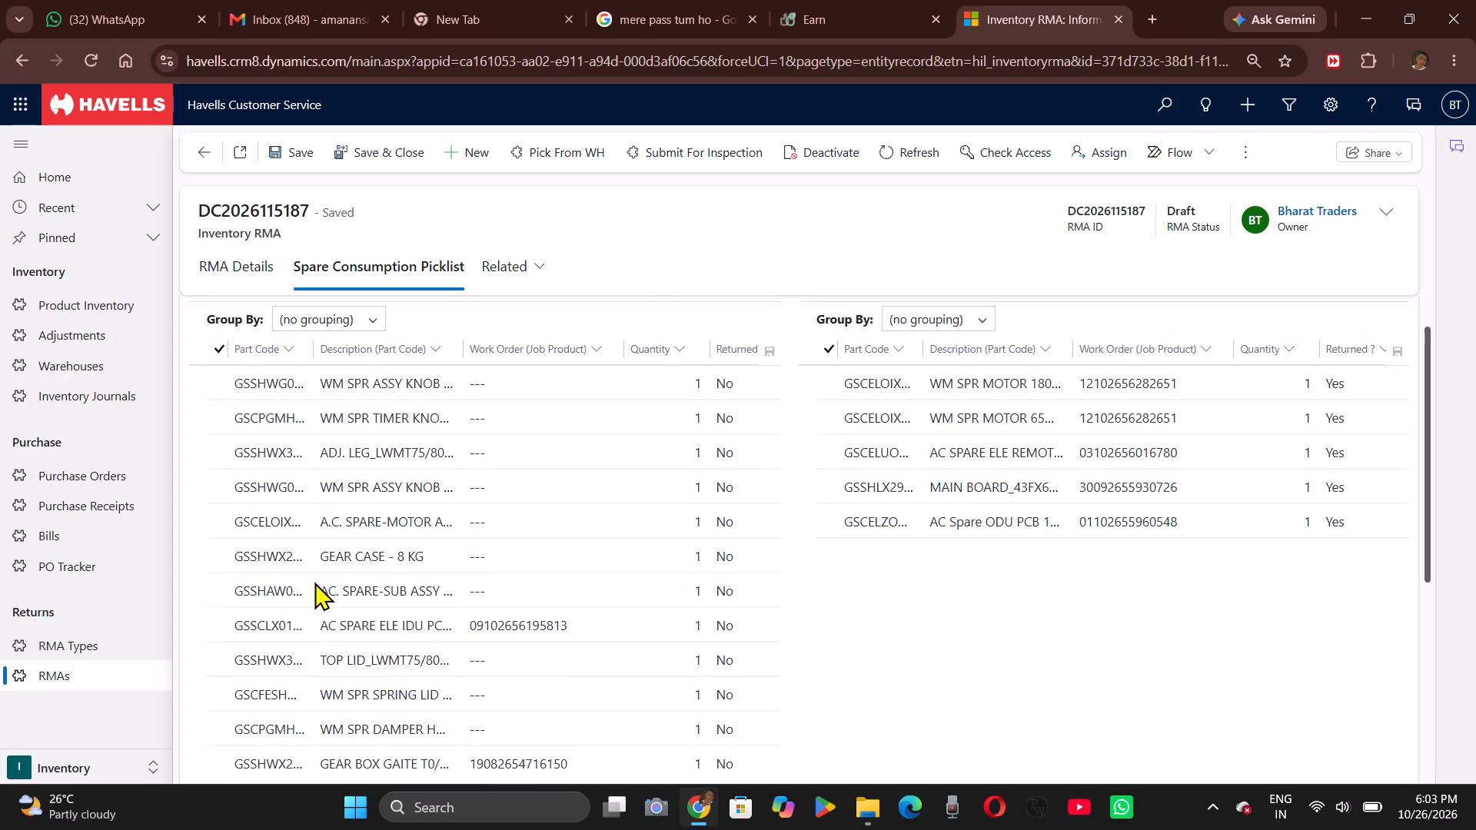
scroll(314, 582, up, 1)
scroll(314, 582, down, 1)
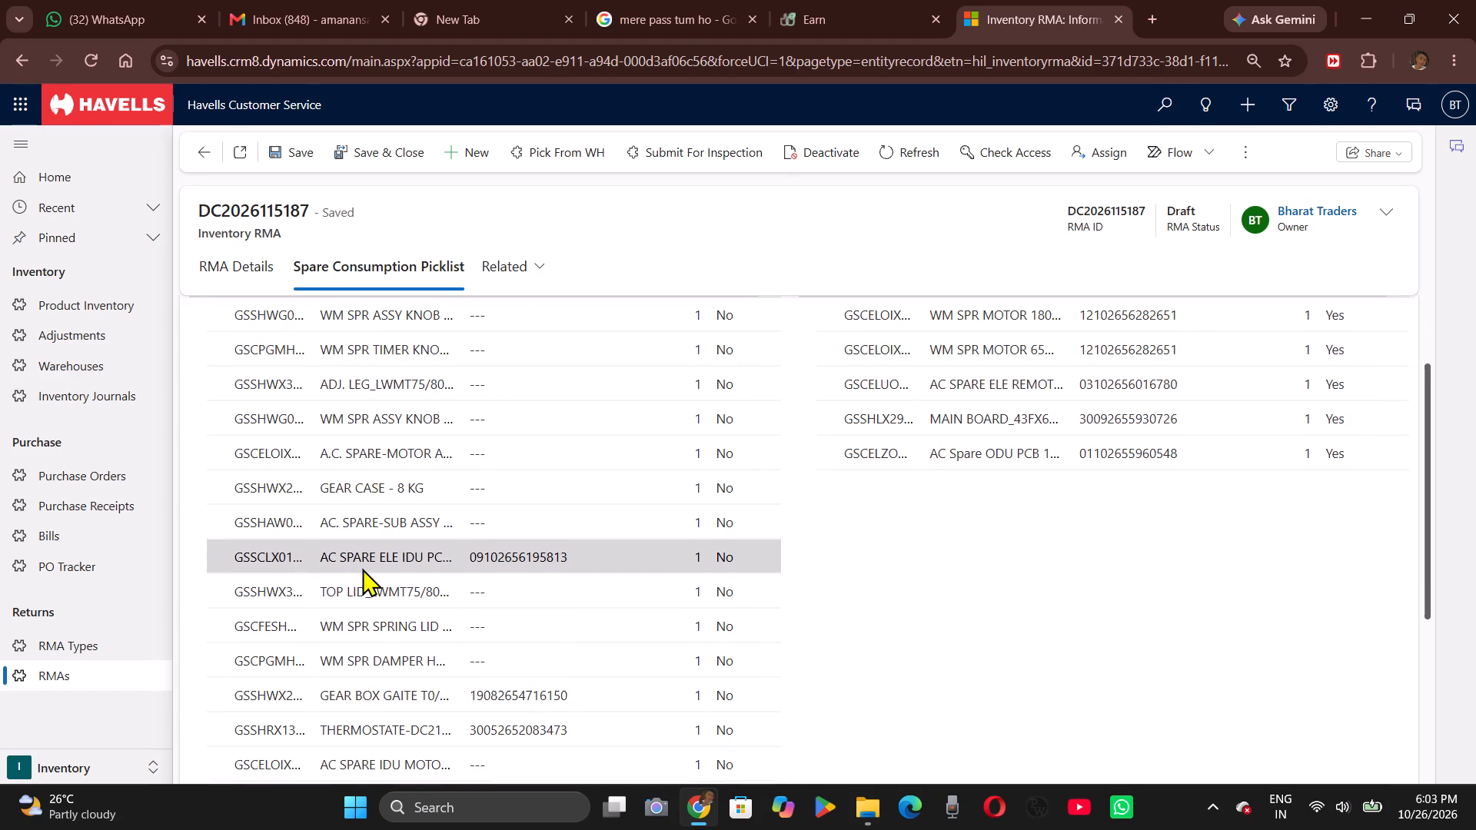
scroll(362, 568, down, 3)
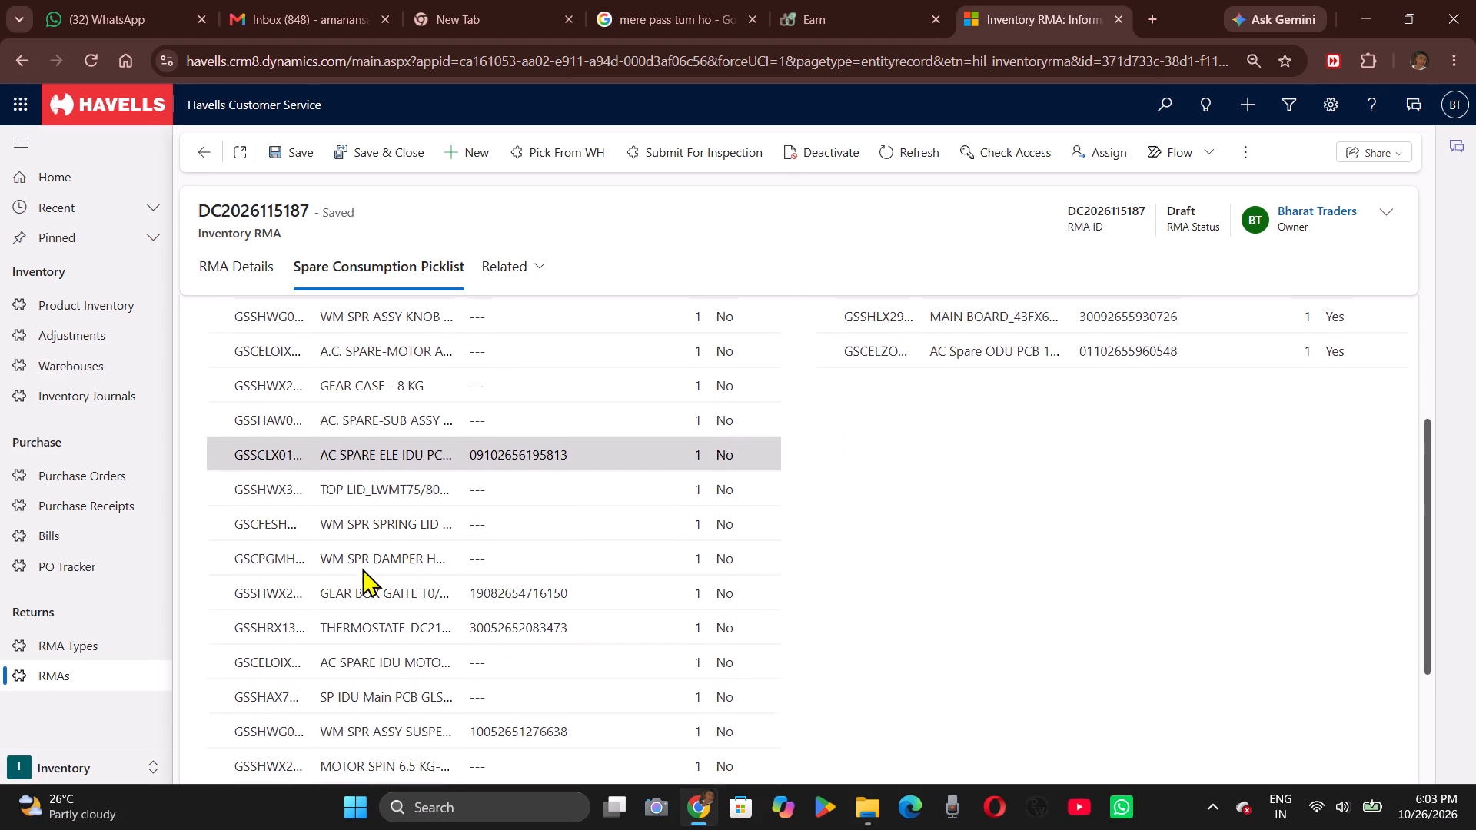
scroll(362, 568, down, 1)
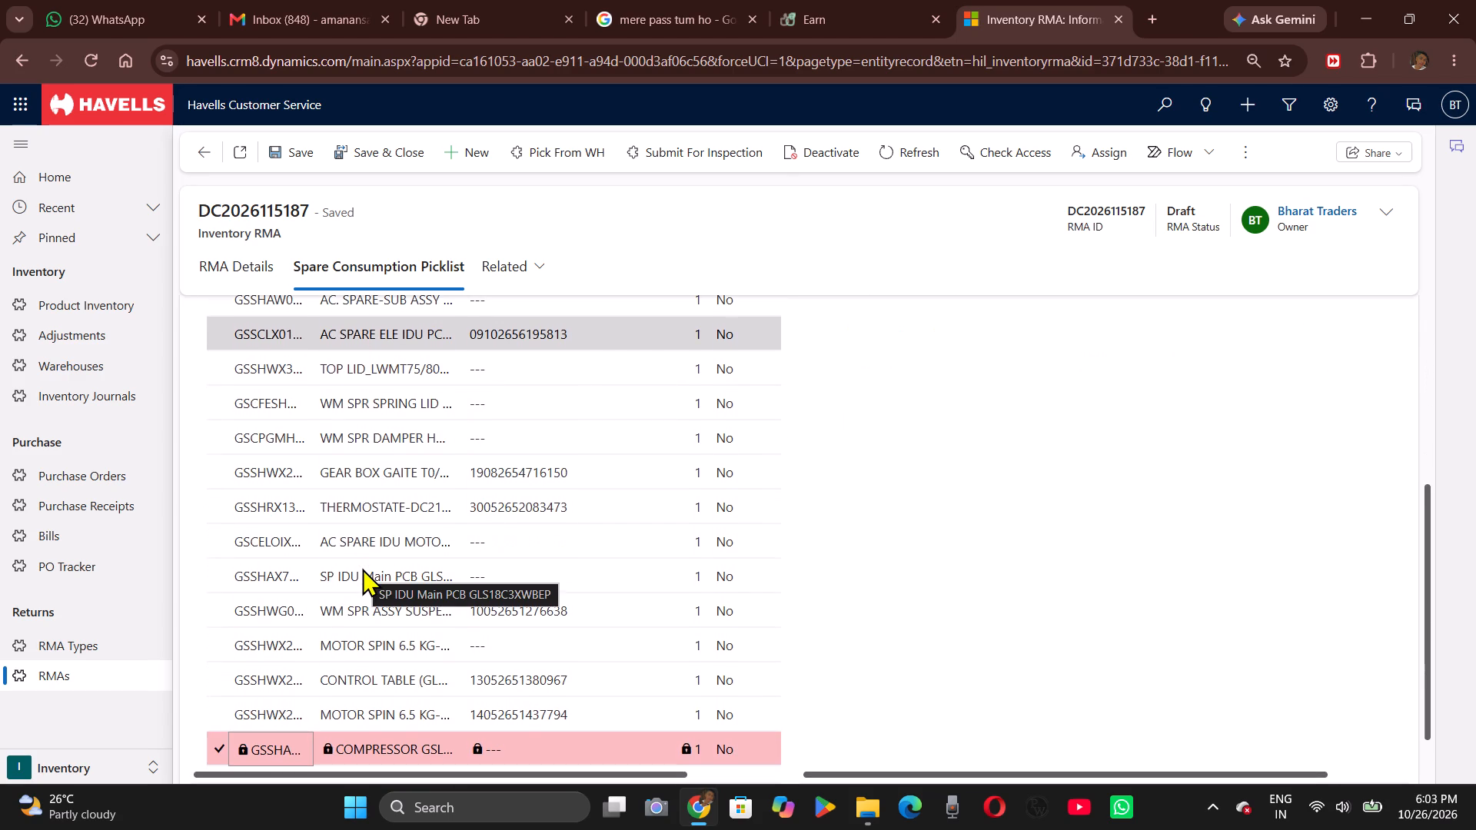
scroll(389, 616, down, 1)
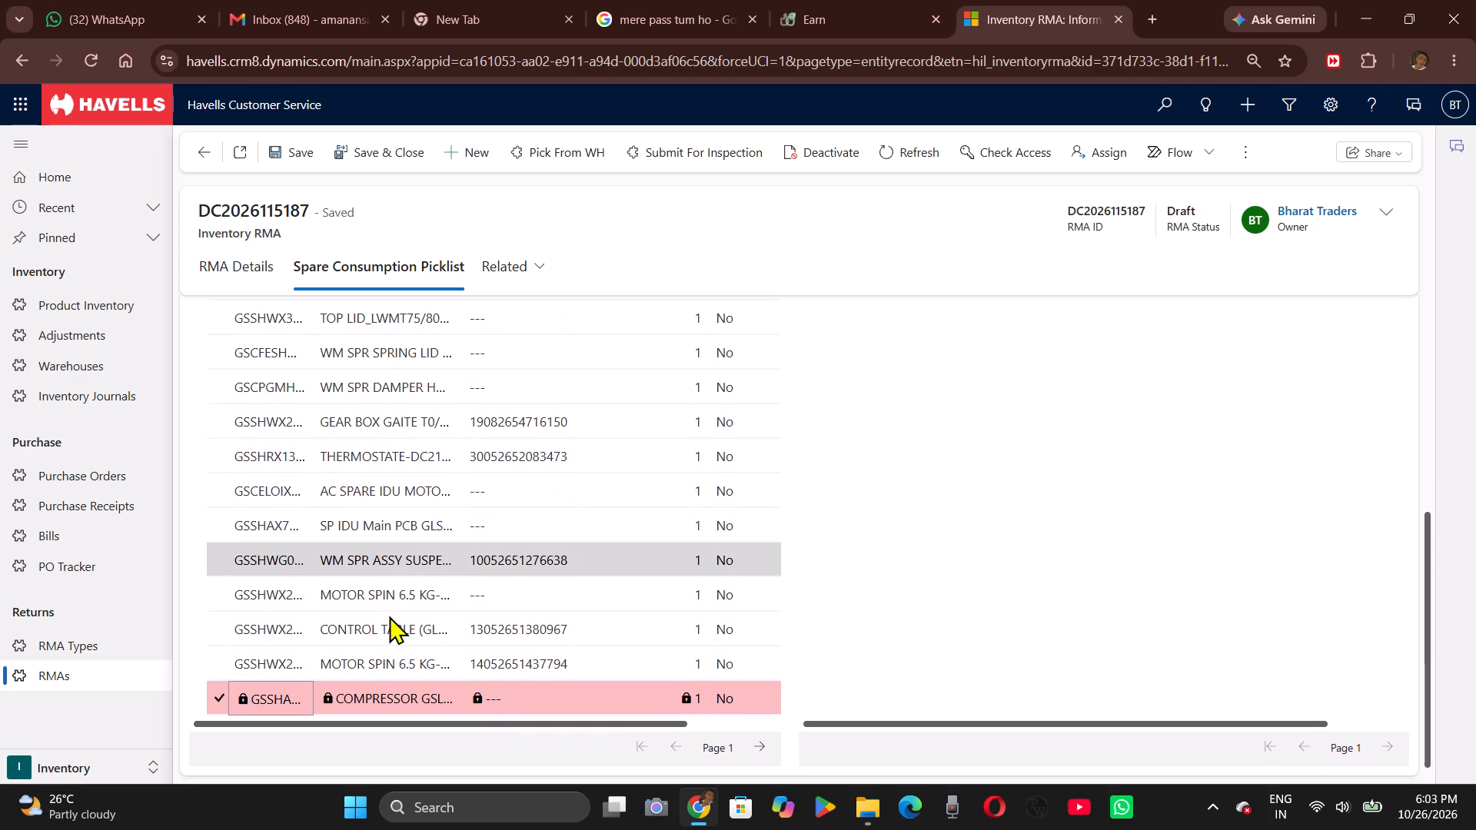
scroll(389, 616, down, 1)
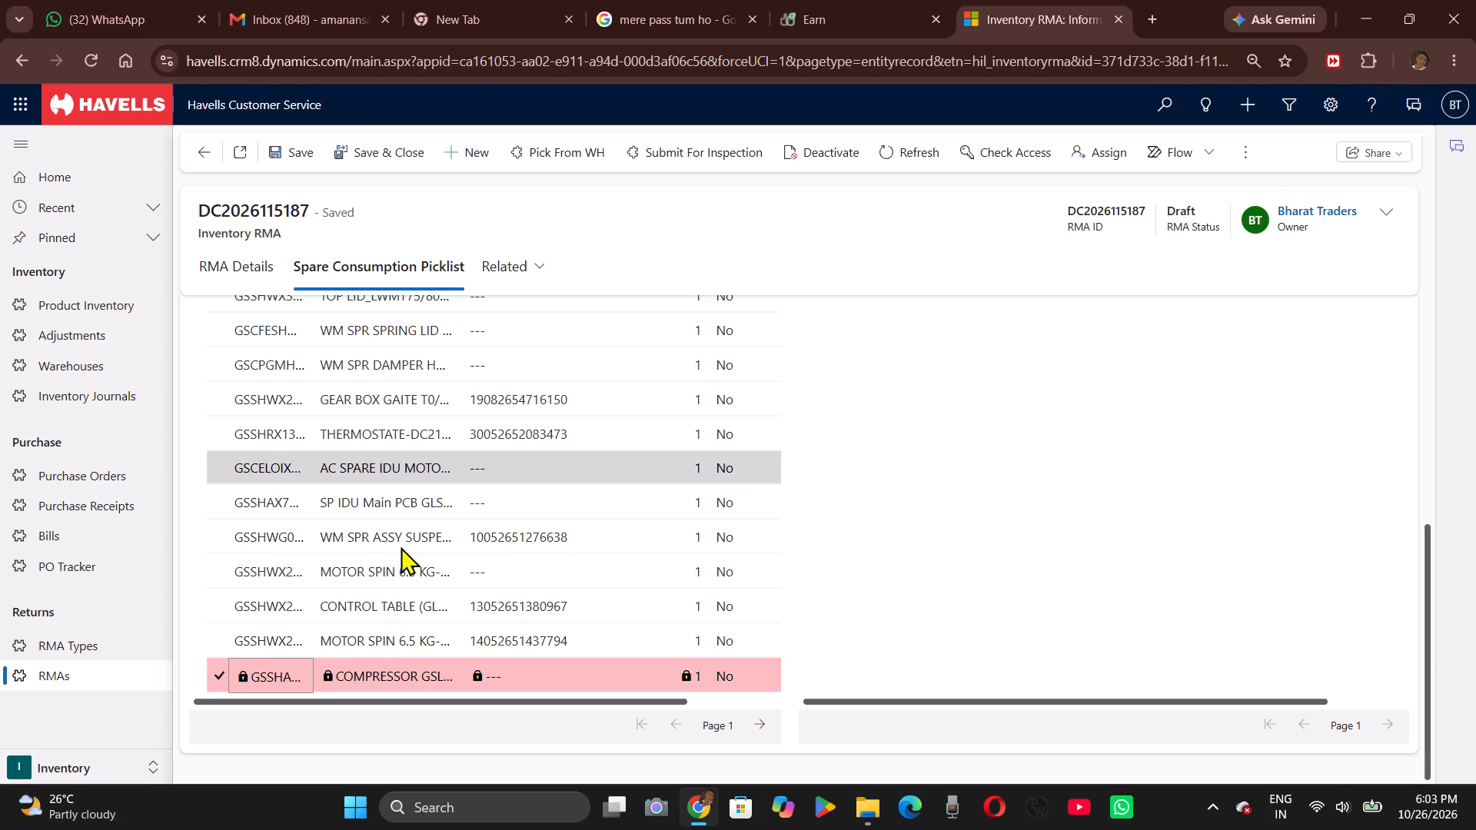
scroll(401, 531, up, 1)
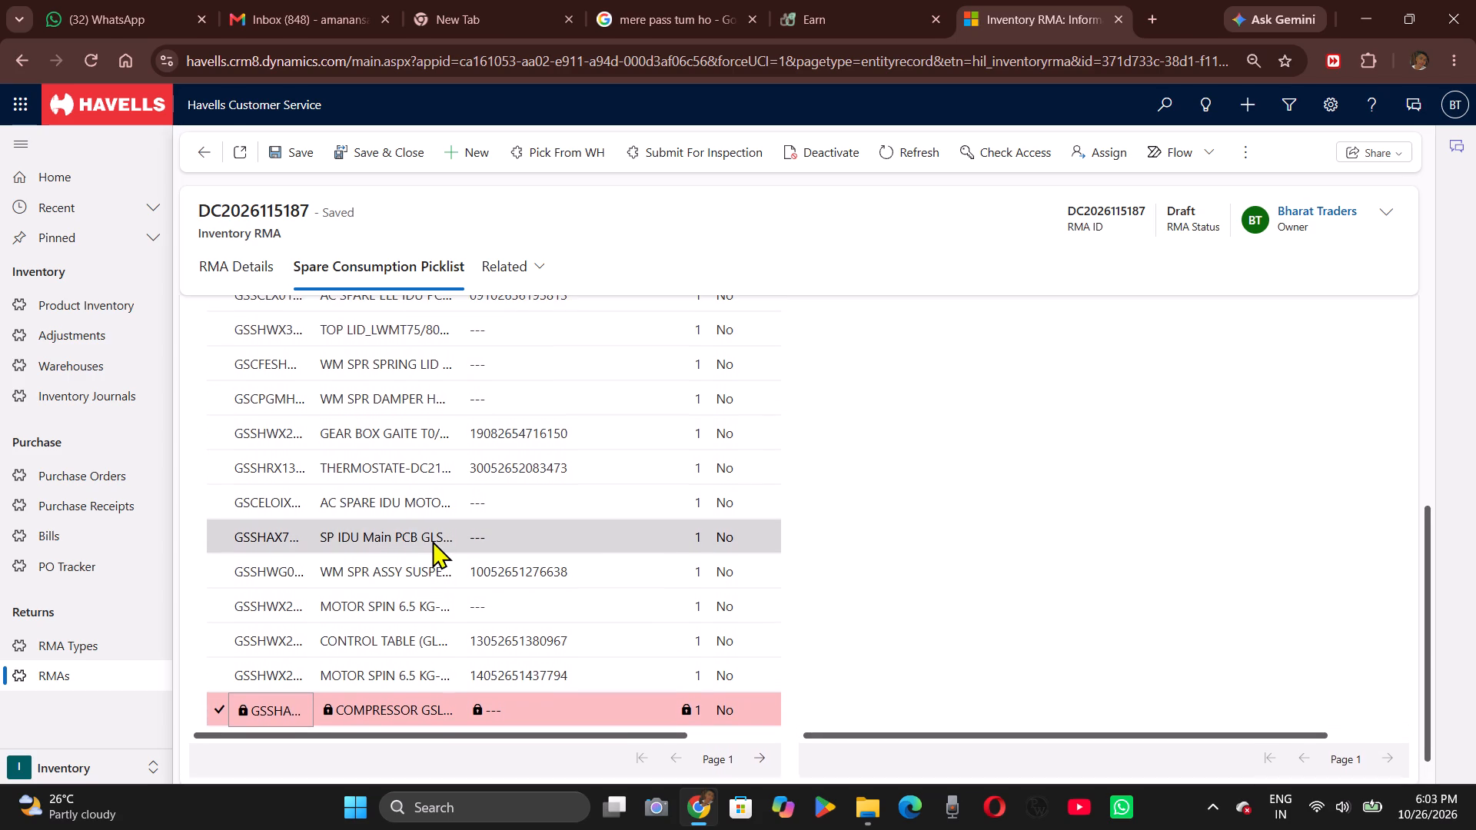
scroll(420, 538, up, 1)
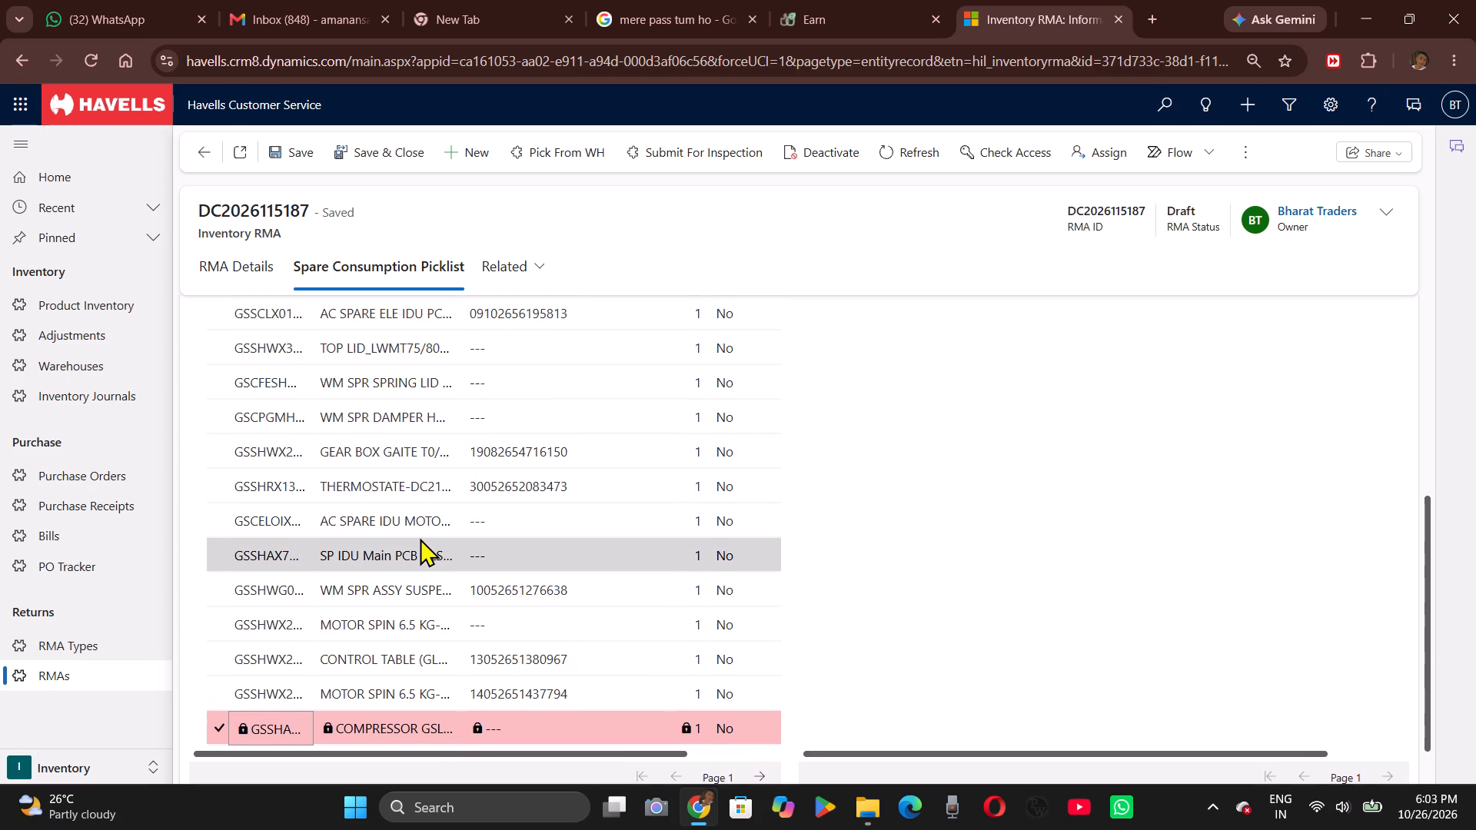
scroll(420, 538, up, 1)
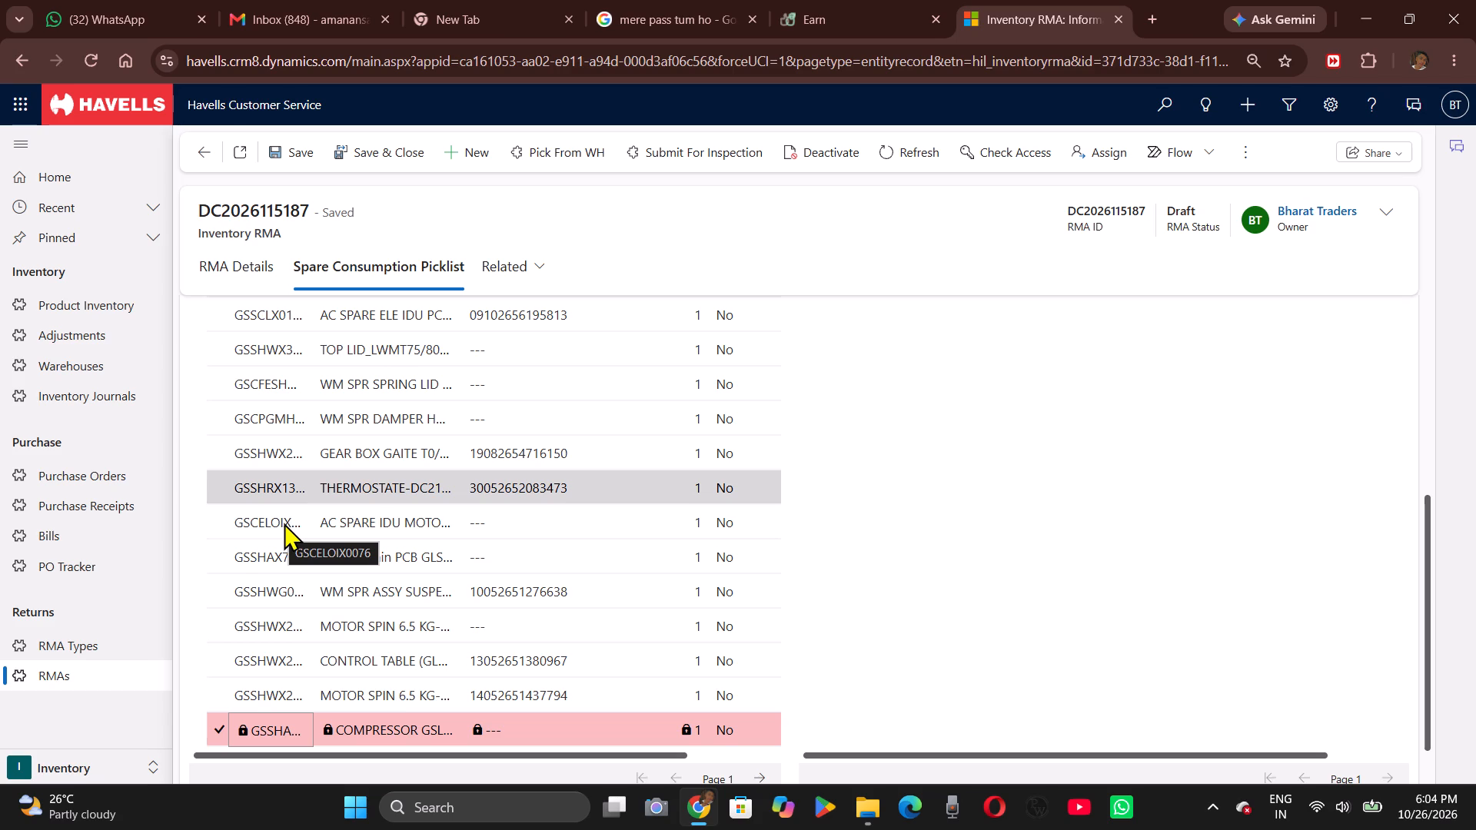
scroll(284, 523, up, 2)
scroll(284, 523, down, 2)
scroll(284, 523, up, 2)
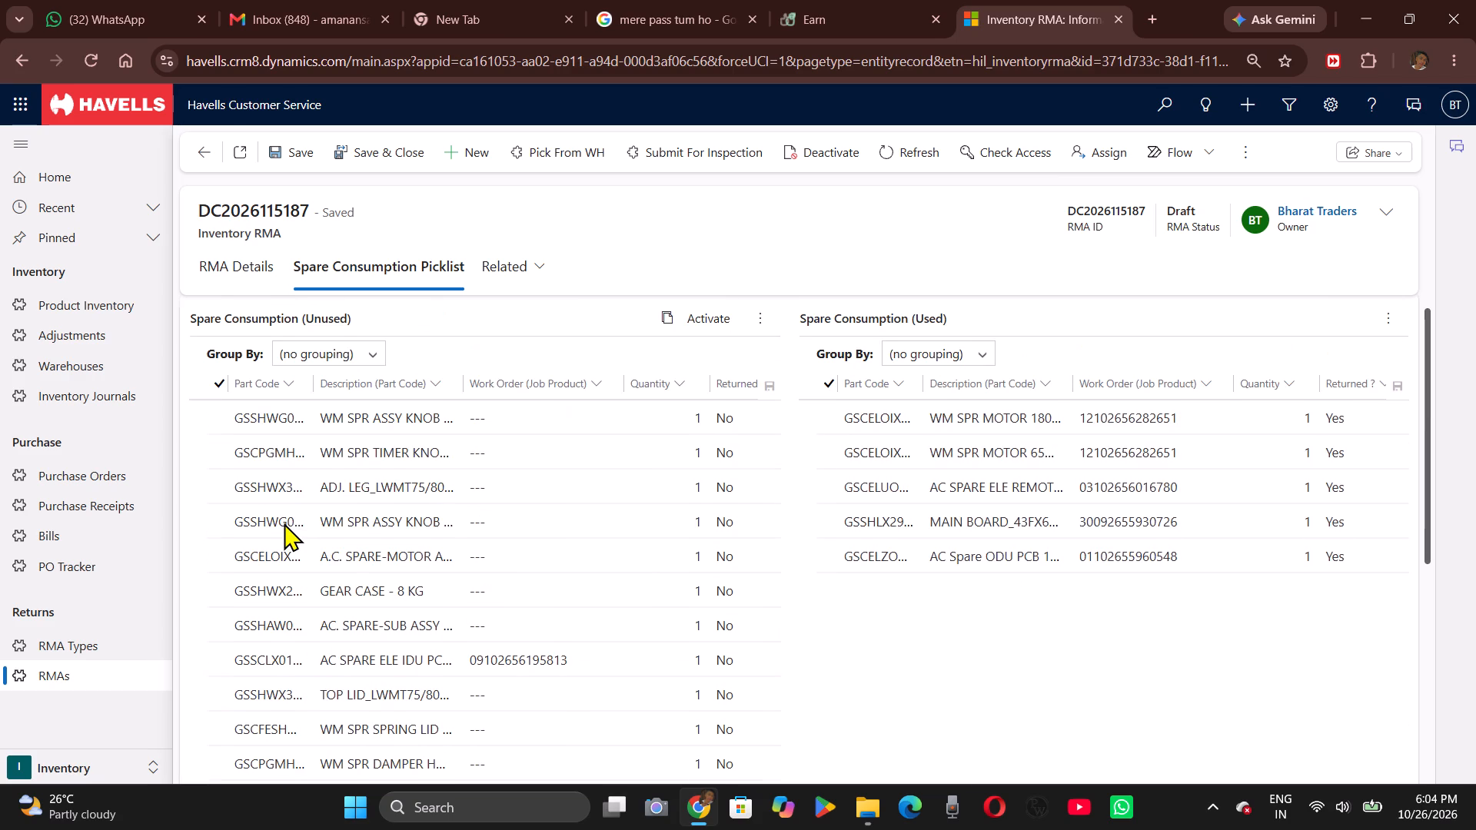
scroll(284, 446, up, 1)
scroll(296, 678, down, 2)
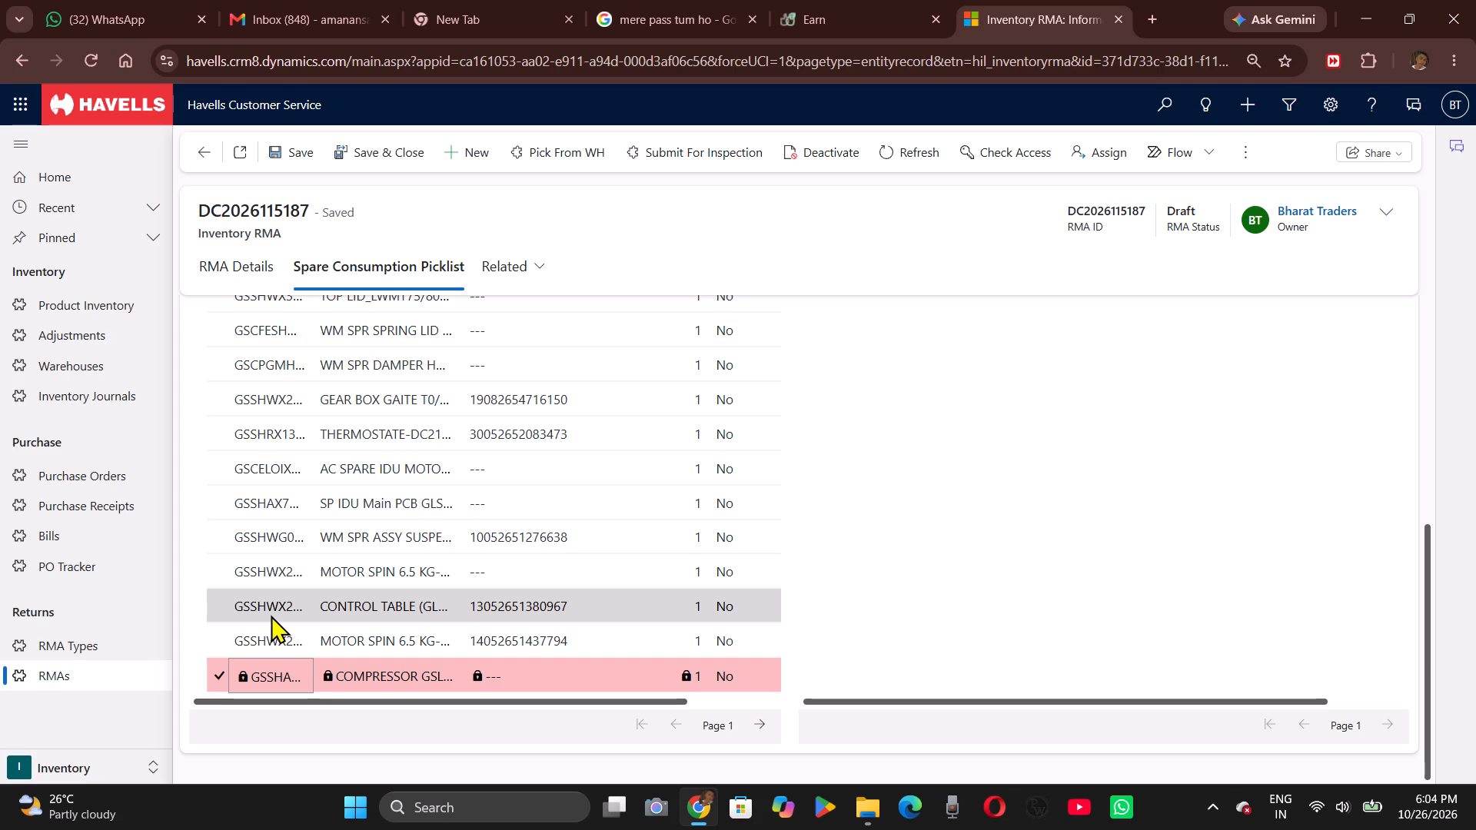
scroll(271, 563, up, 1)
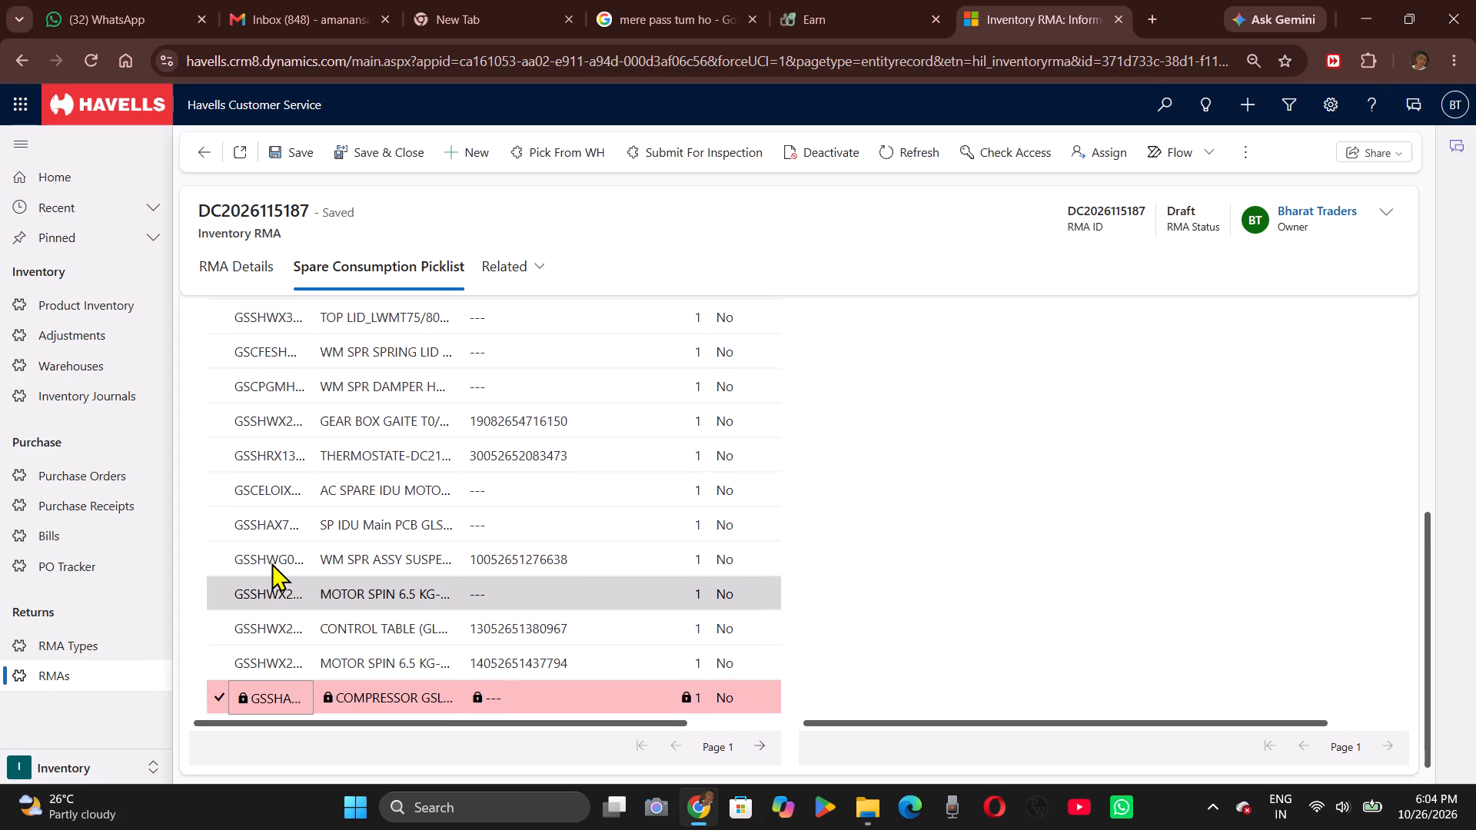
scroll(271, 563, up, 2)
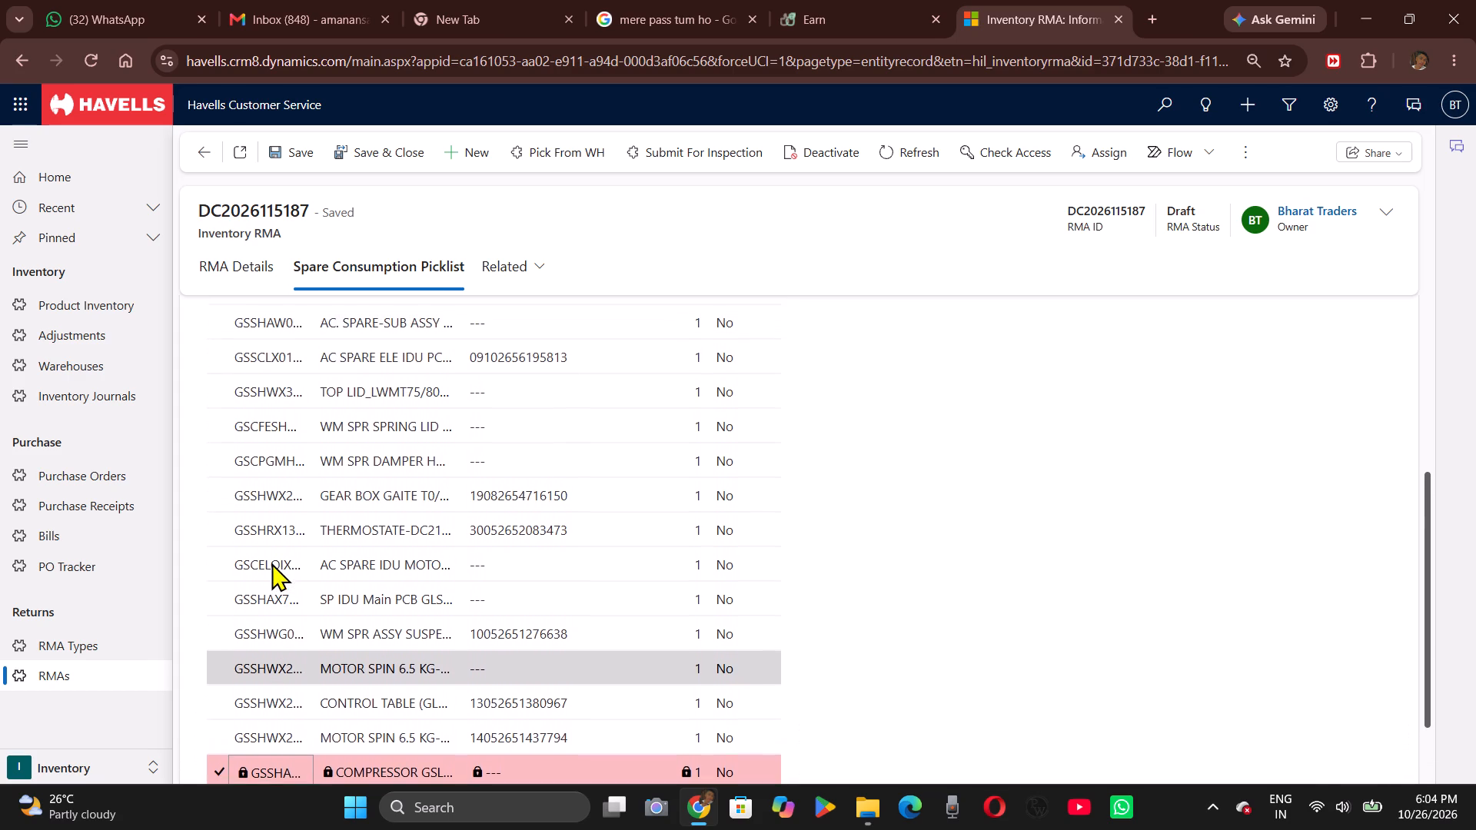
scroll(271, 563, up, 5)
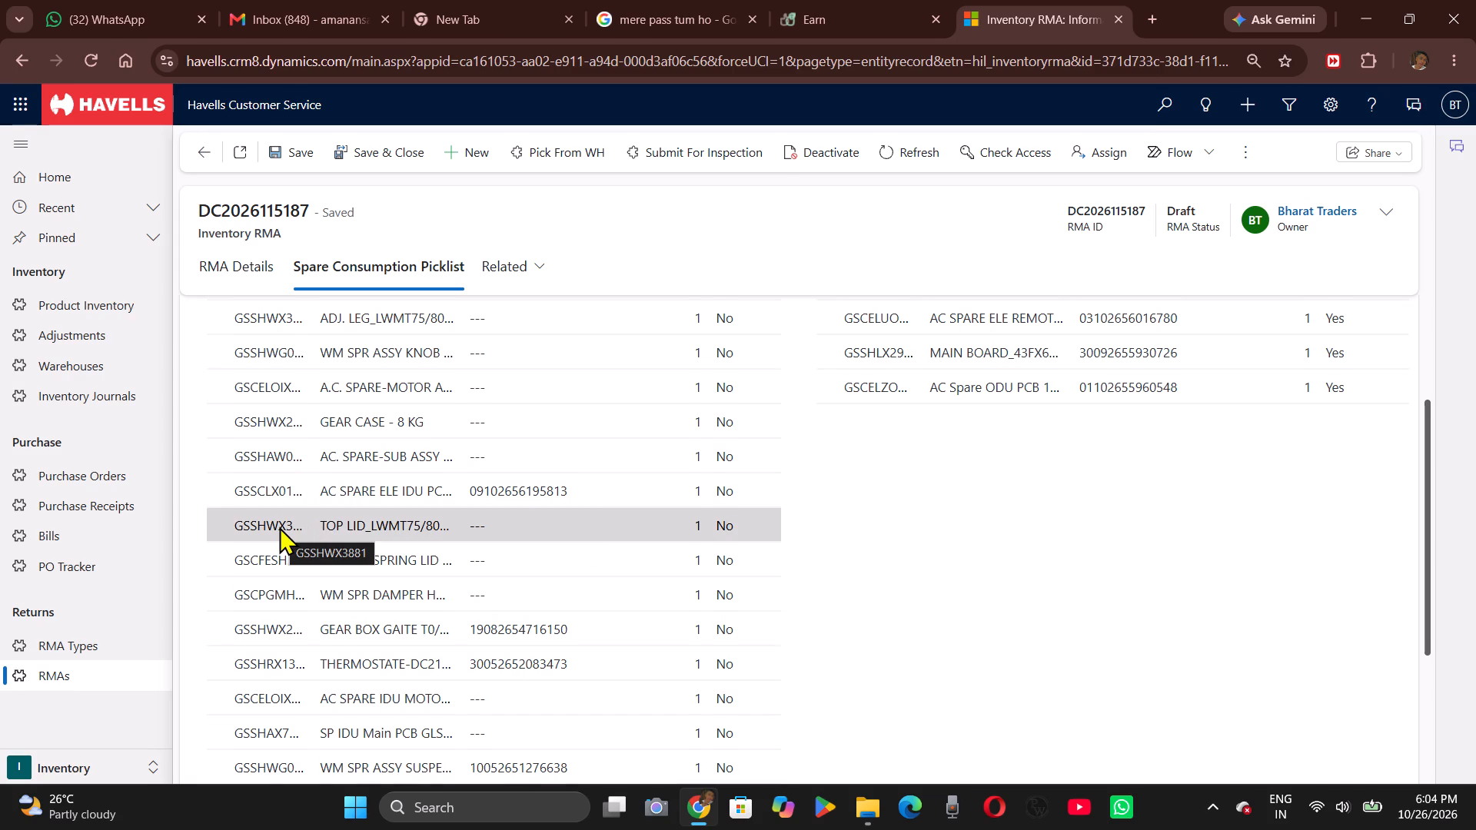
scroll(279, 526, up, 2)
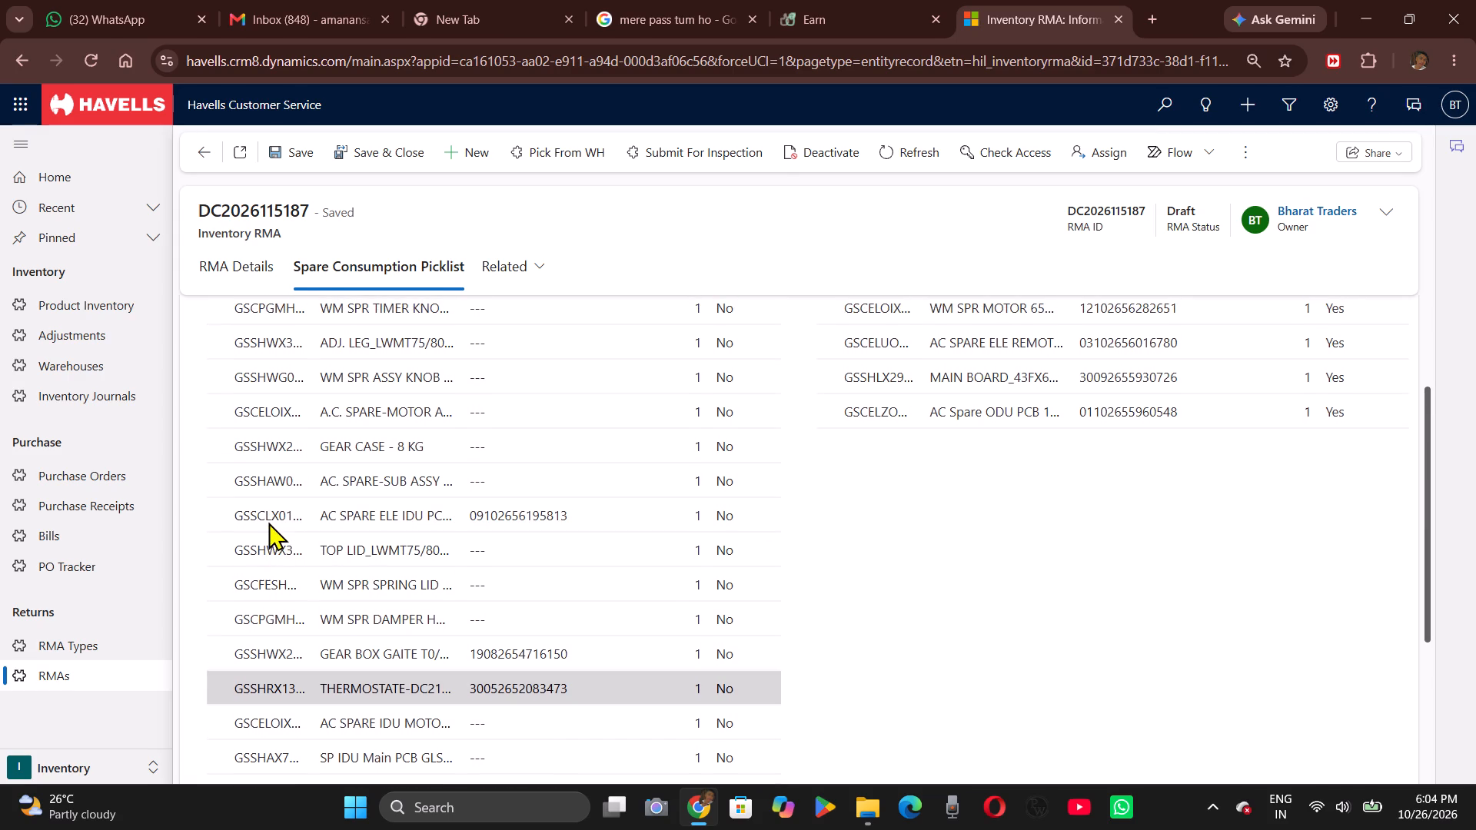
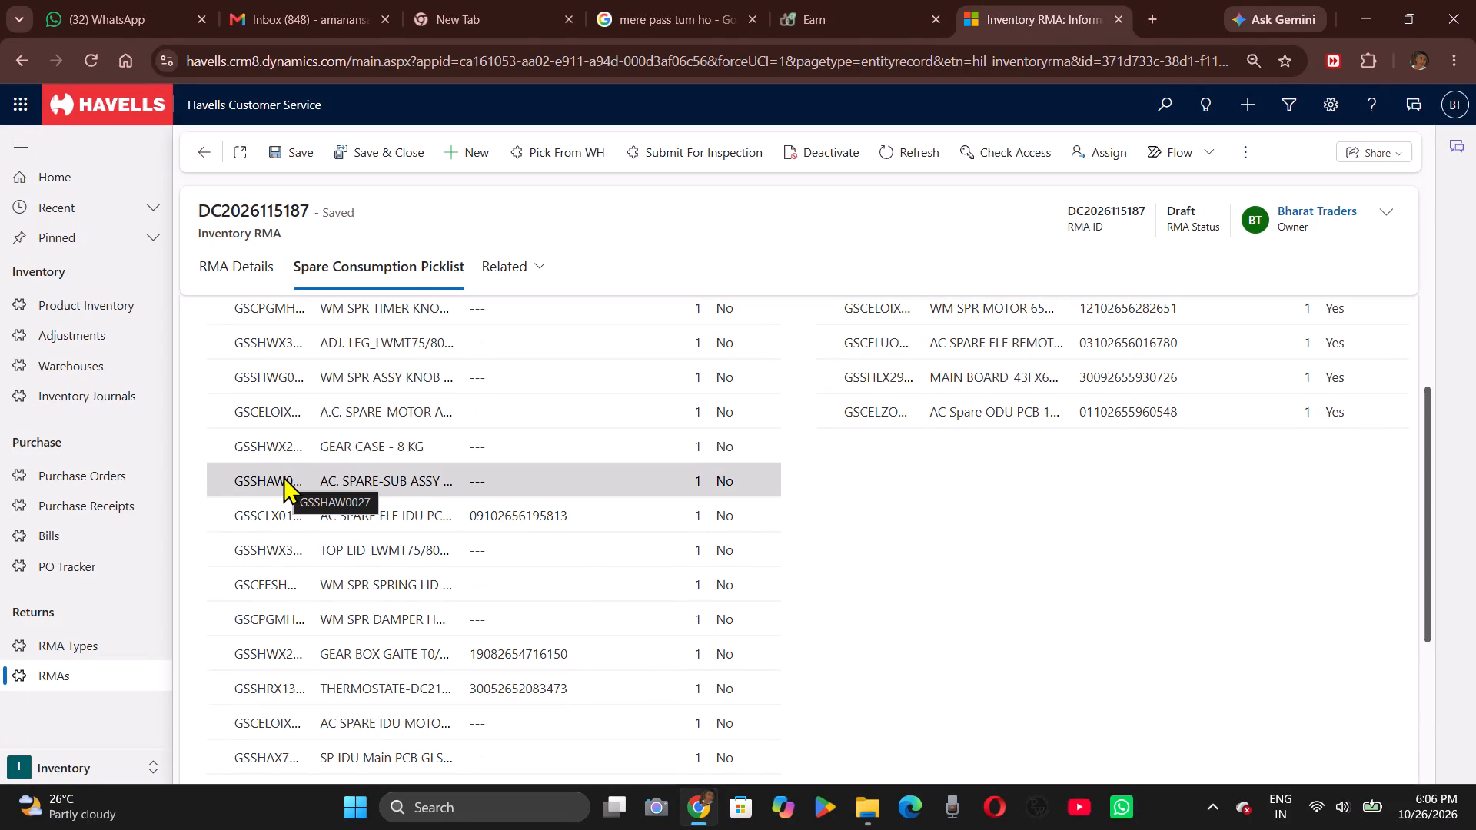
Filter the unused spare consumption list by part code equal to GSCELOIX0070.
scroll(283, 456, up, 2)
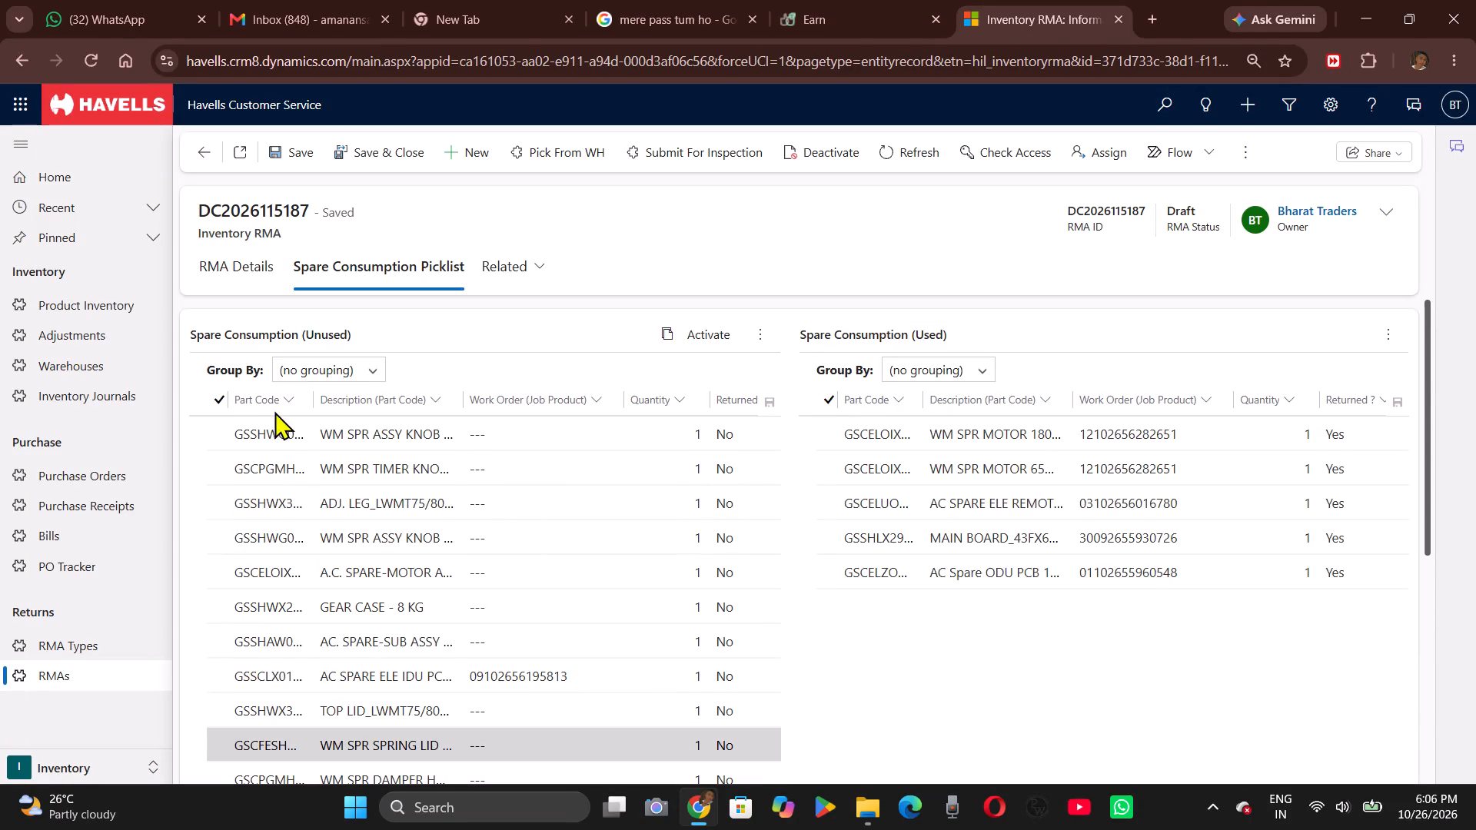
click(285, 403)
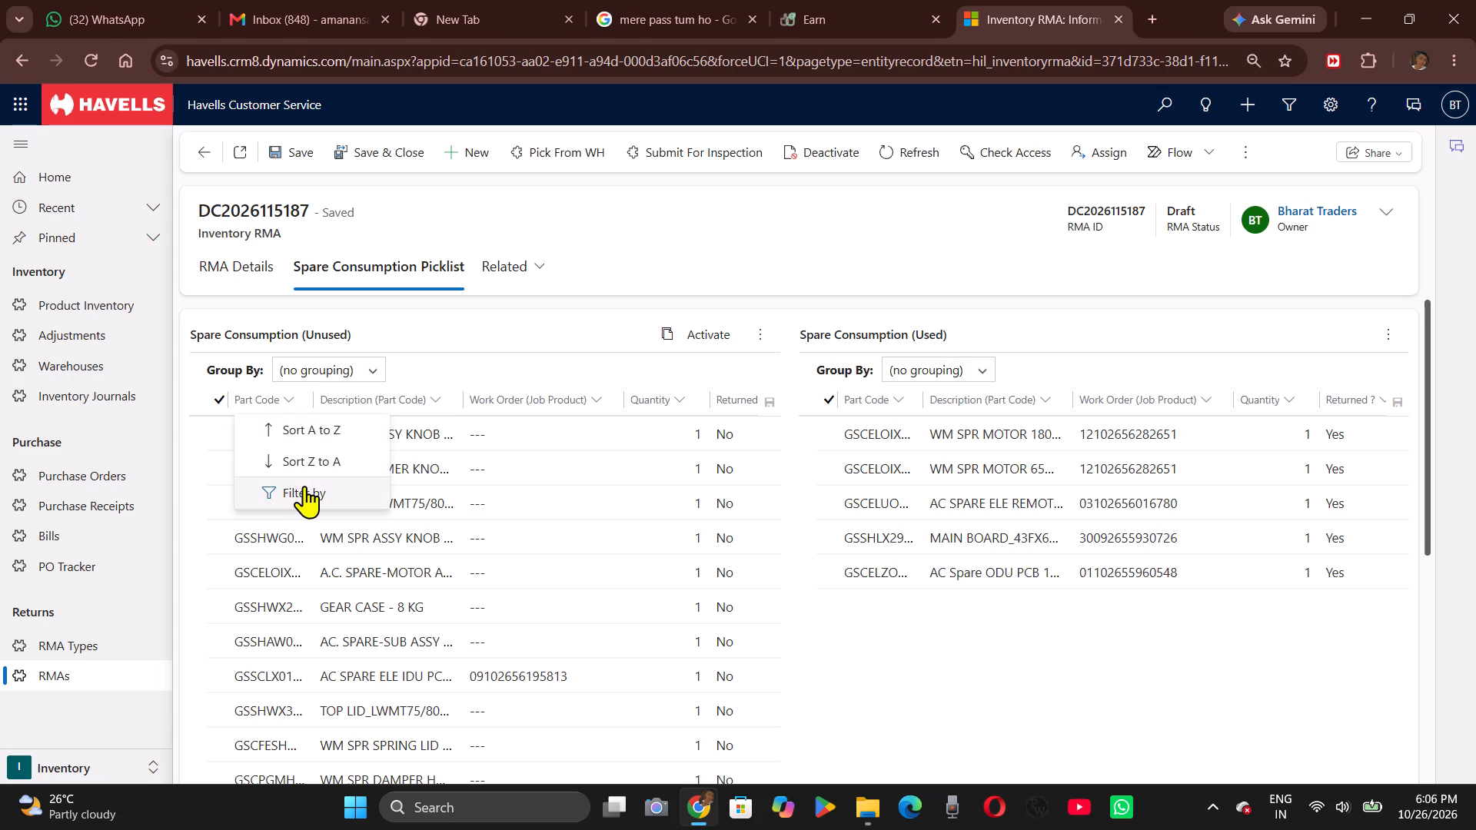
click(304, 486)
click(310, 516)
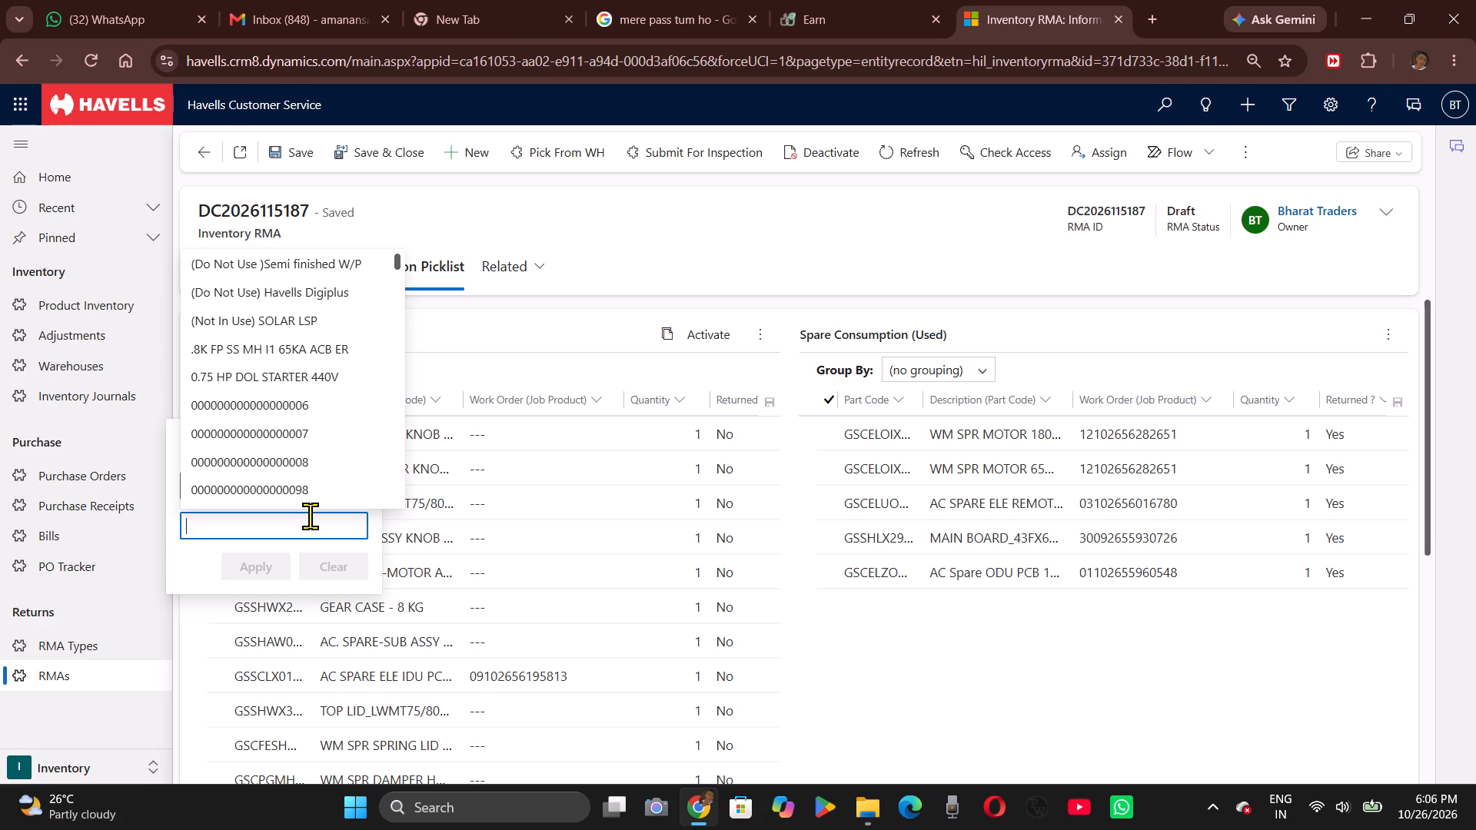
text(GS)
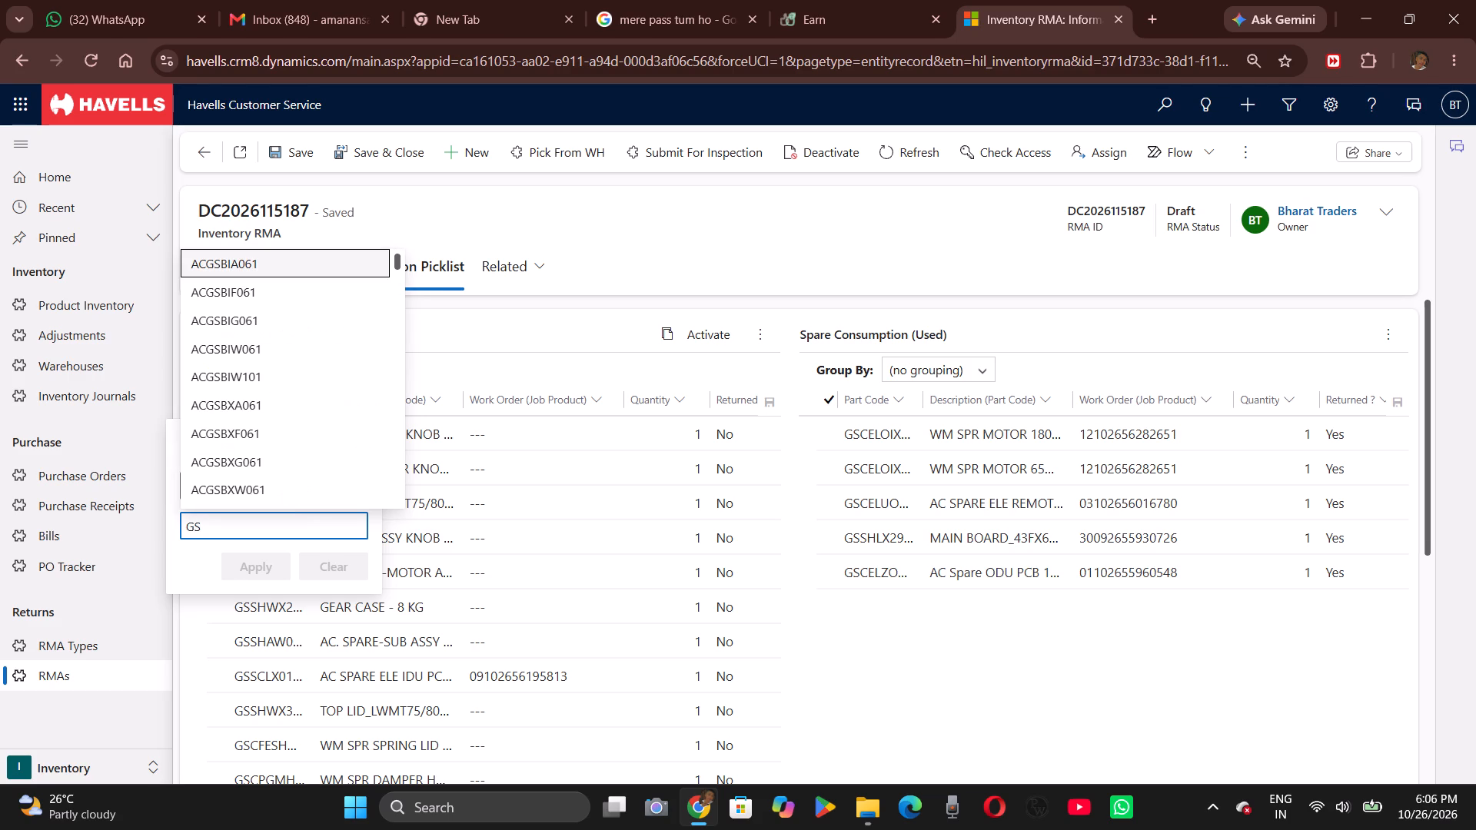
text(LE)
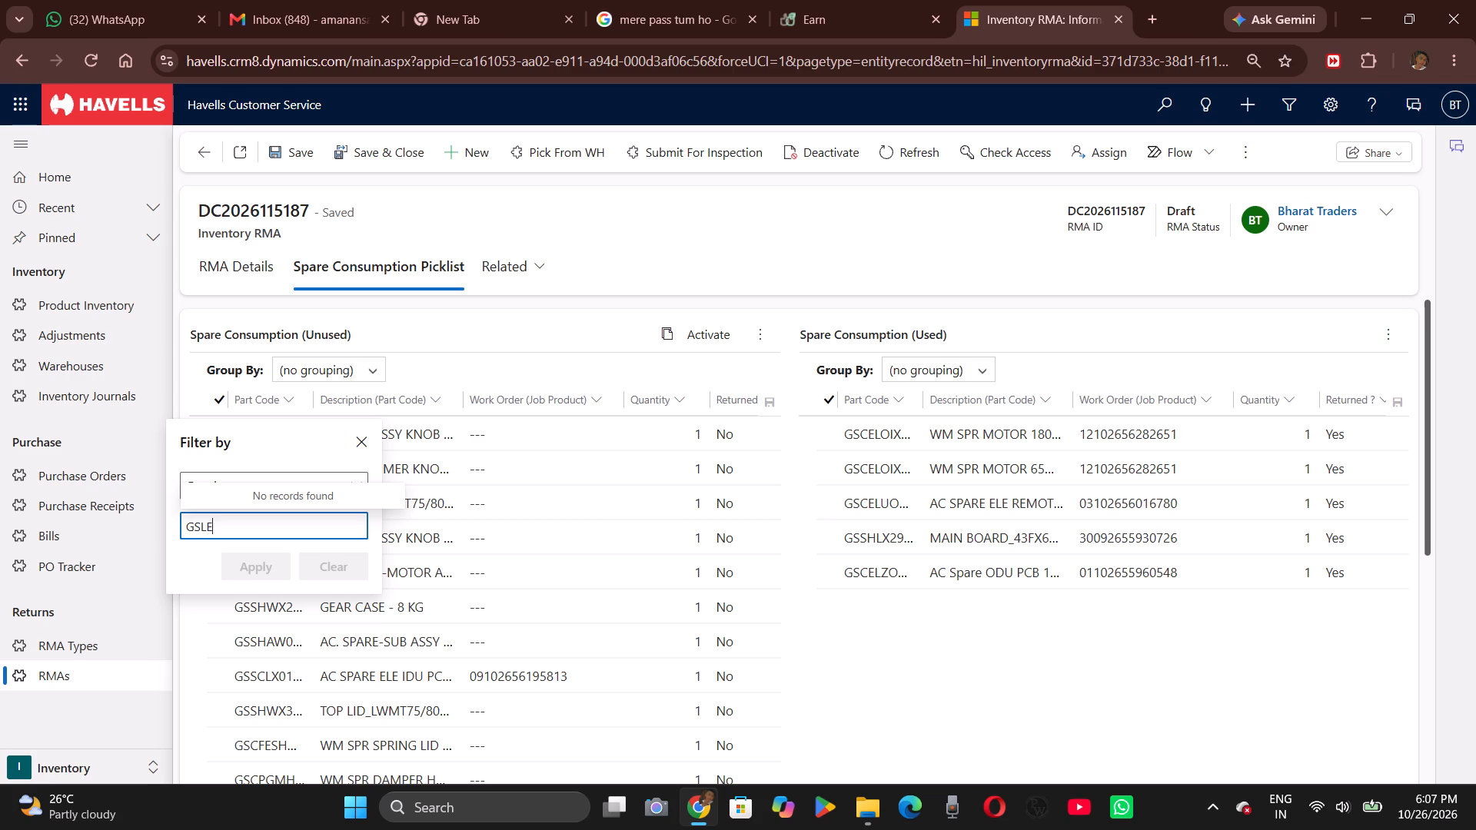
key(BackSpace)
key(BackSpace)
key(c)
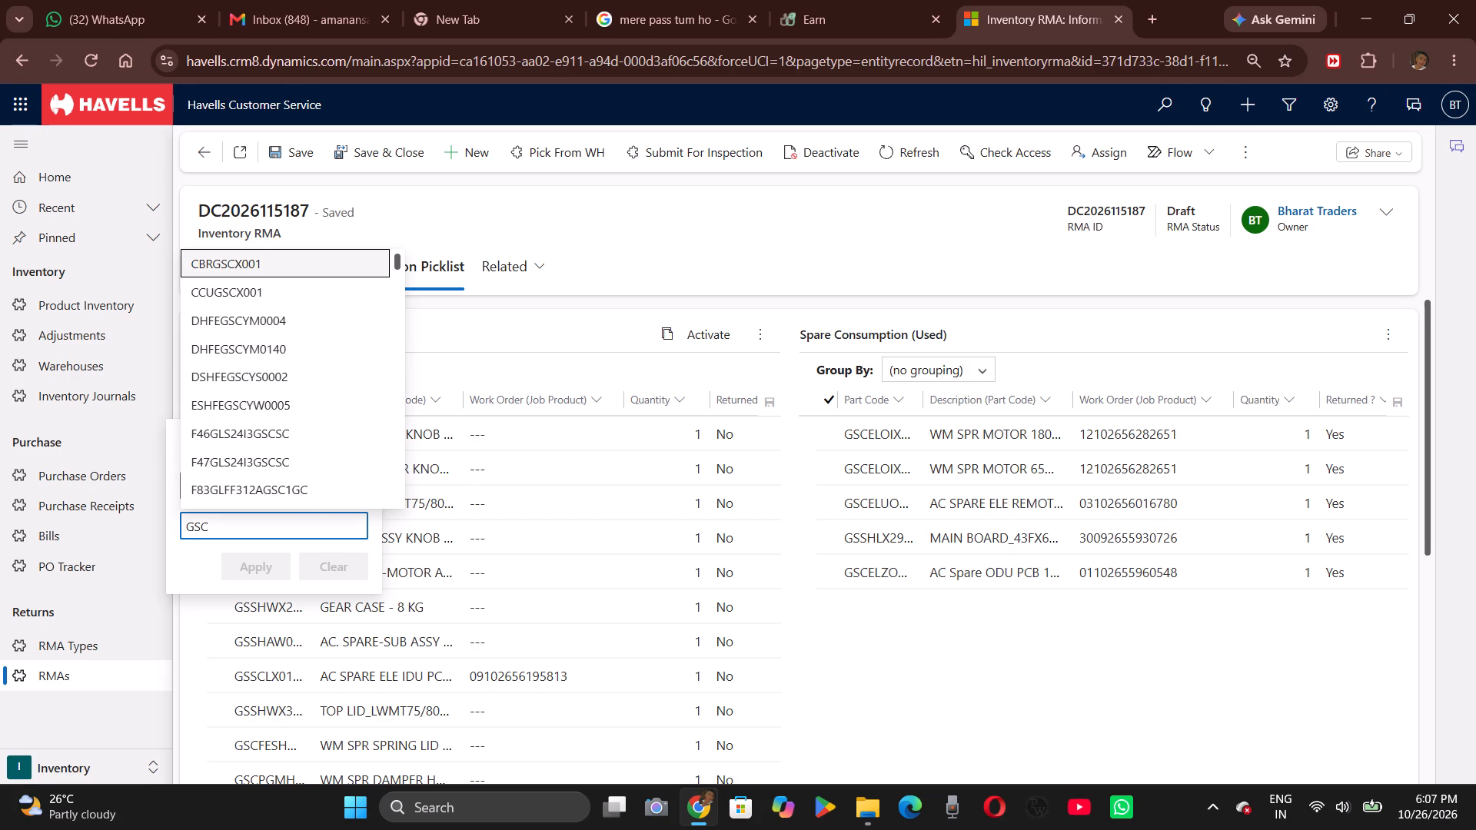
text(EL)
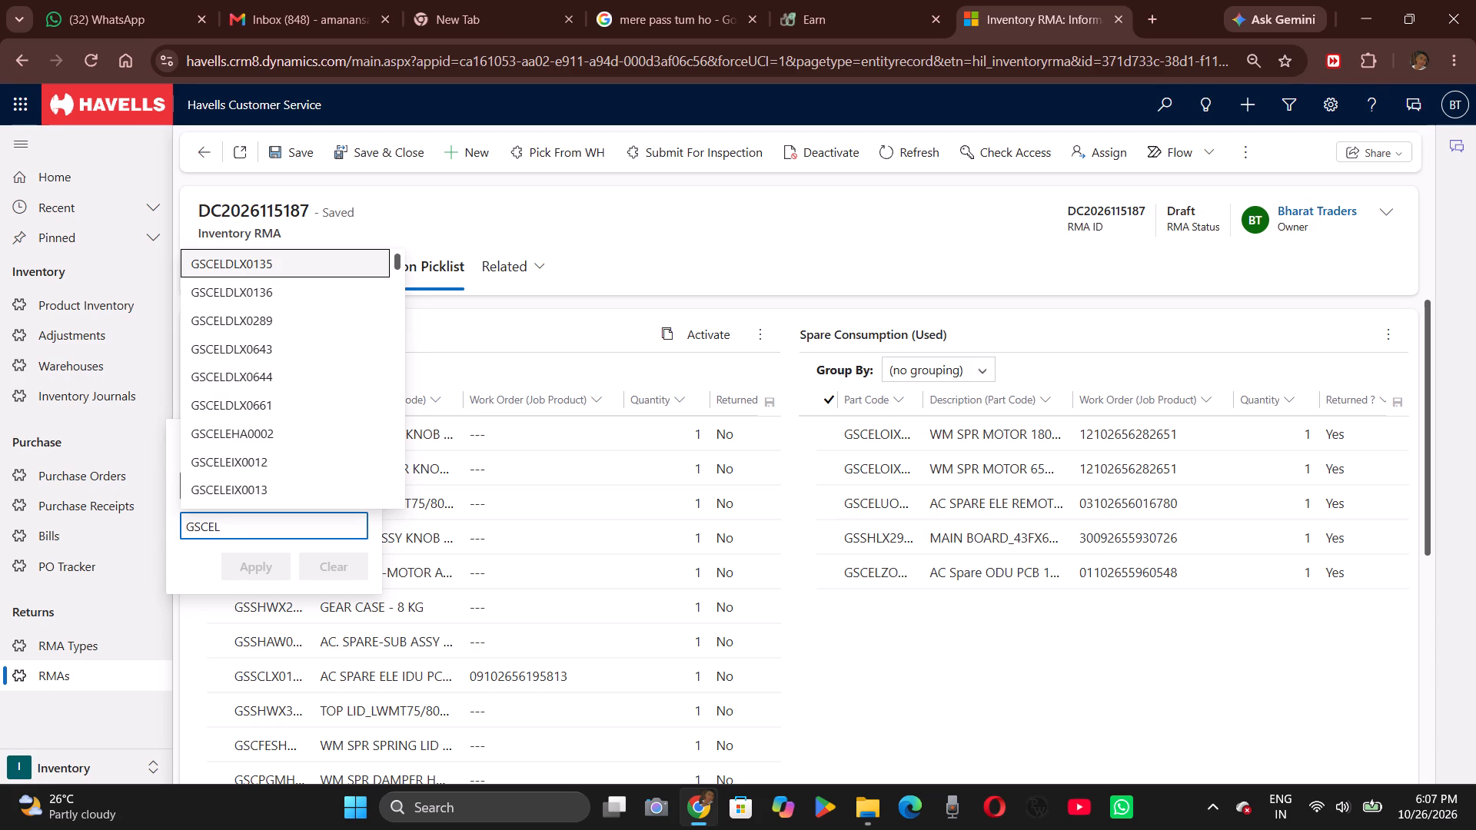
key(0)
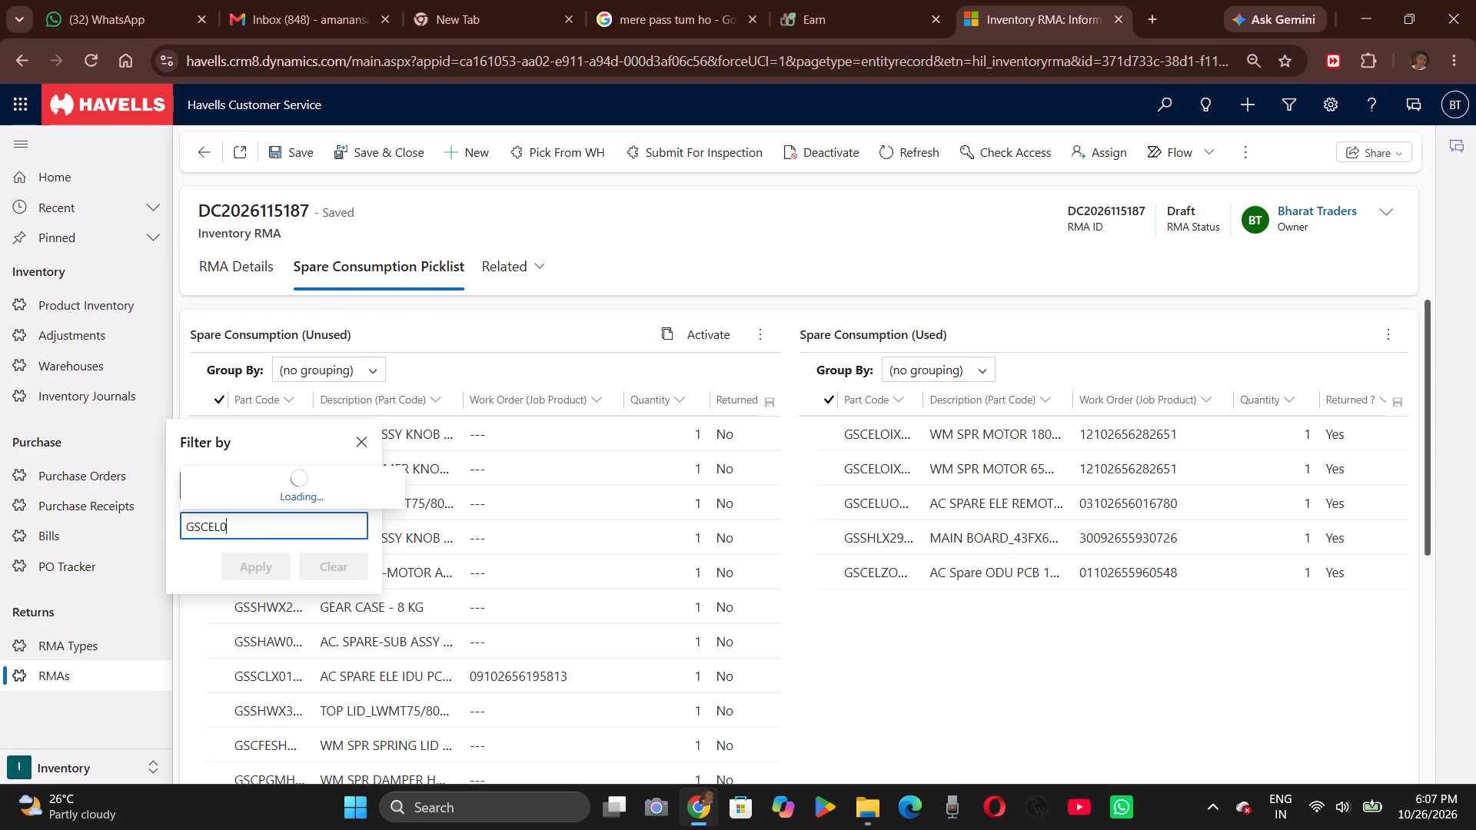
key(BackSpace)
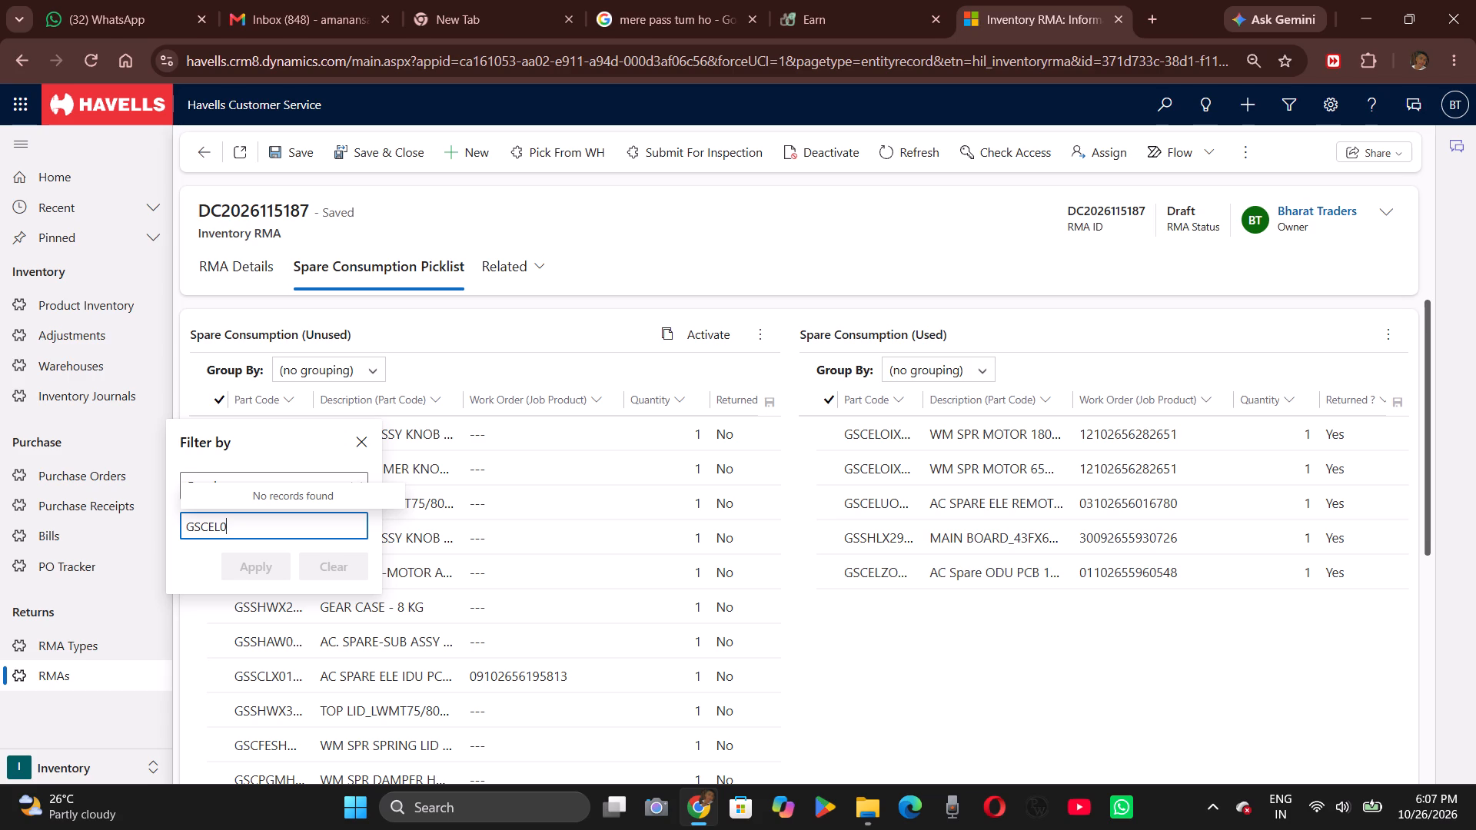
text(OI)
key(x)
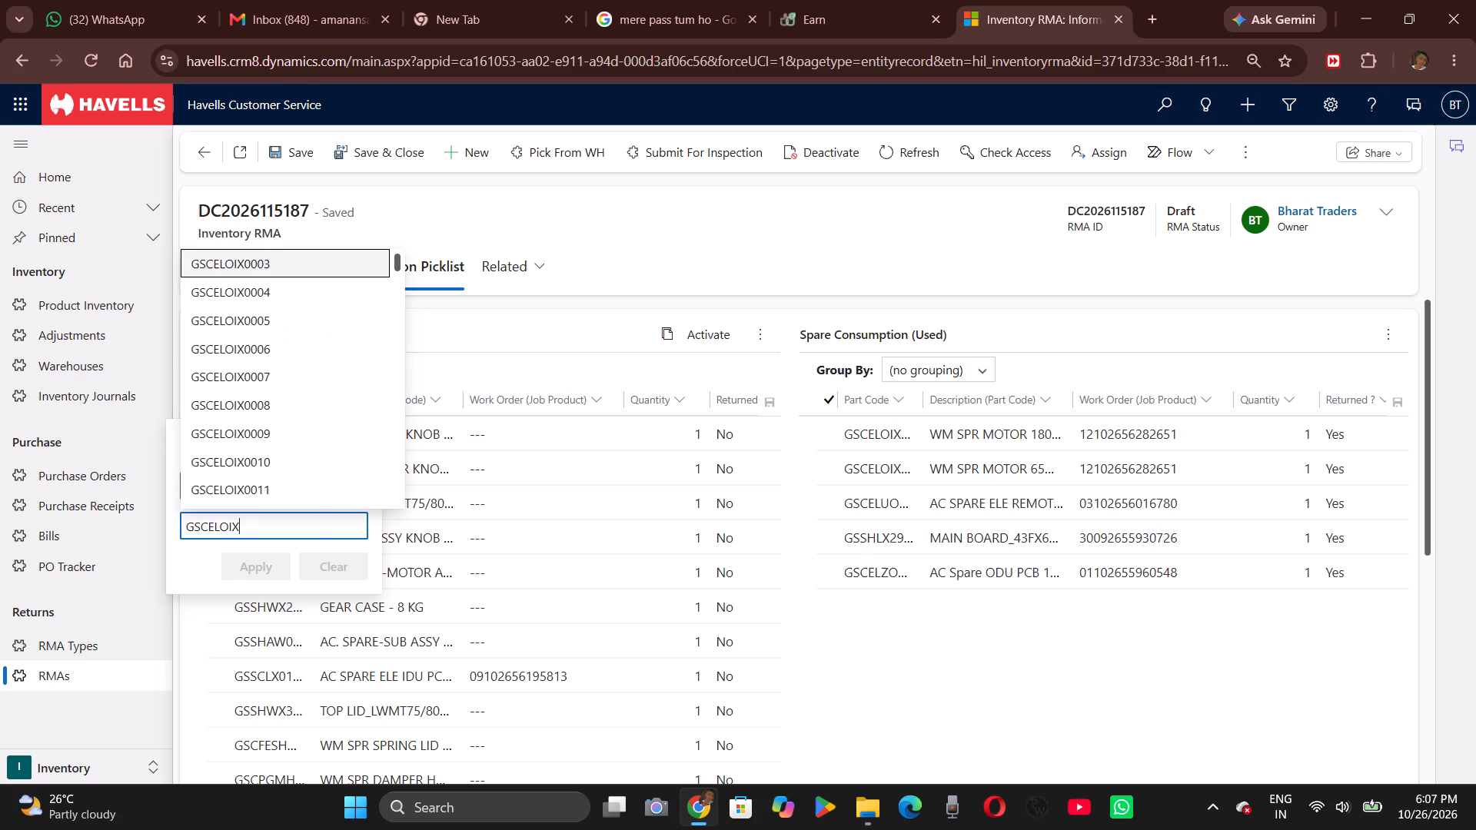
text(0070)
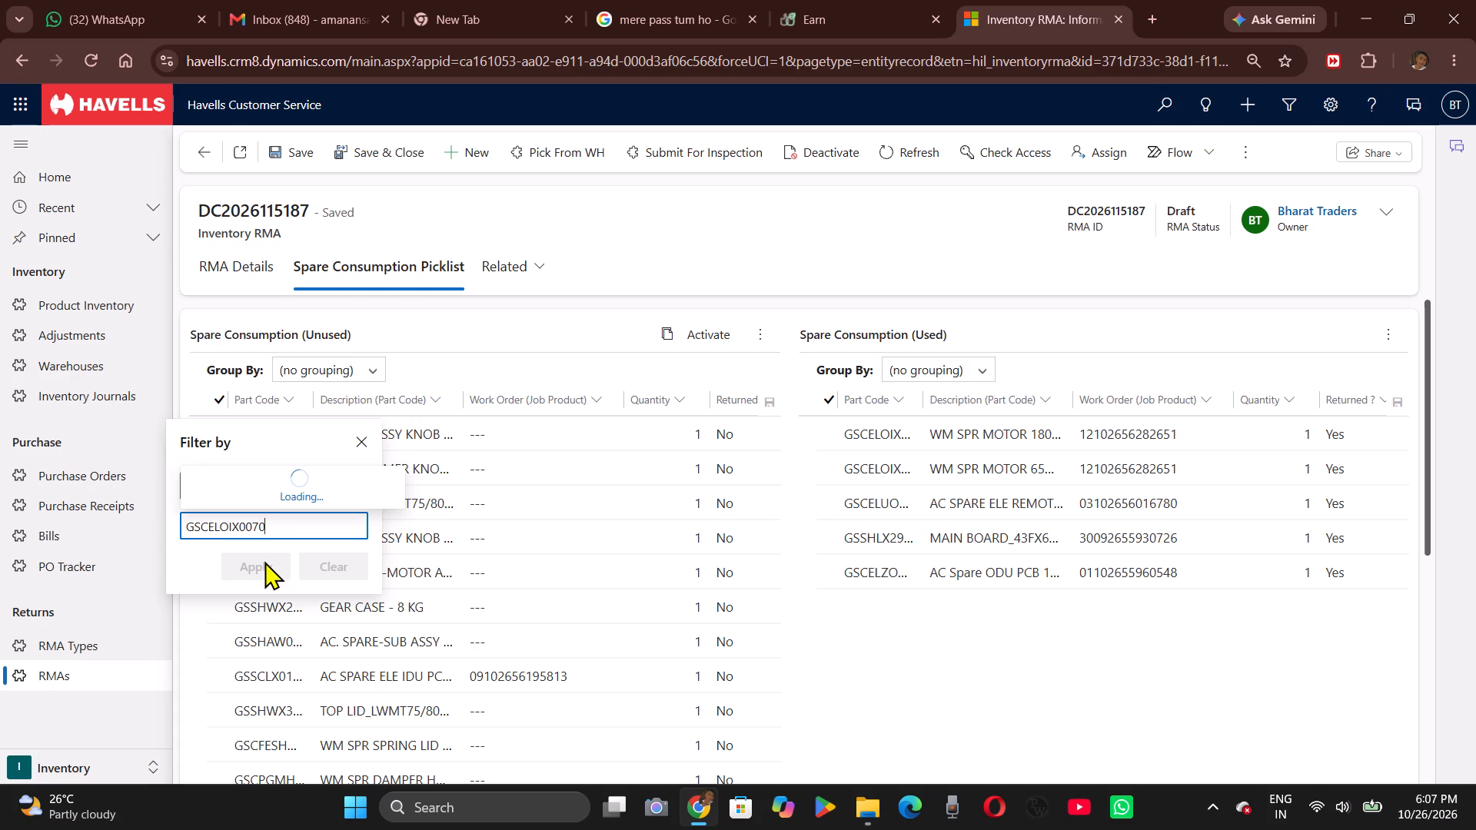
click(241, 496)
click(265, 606)
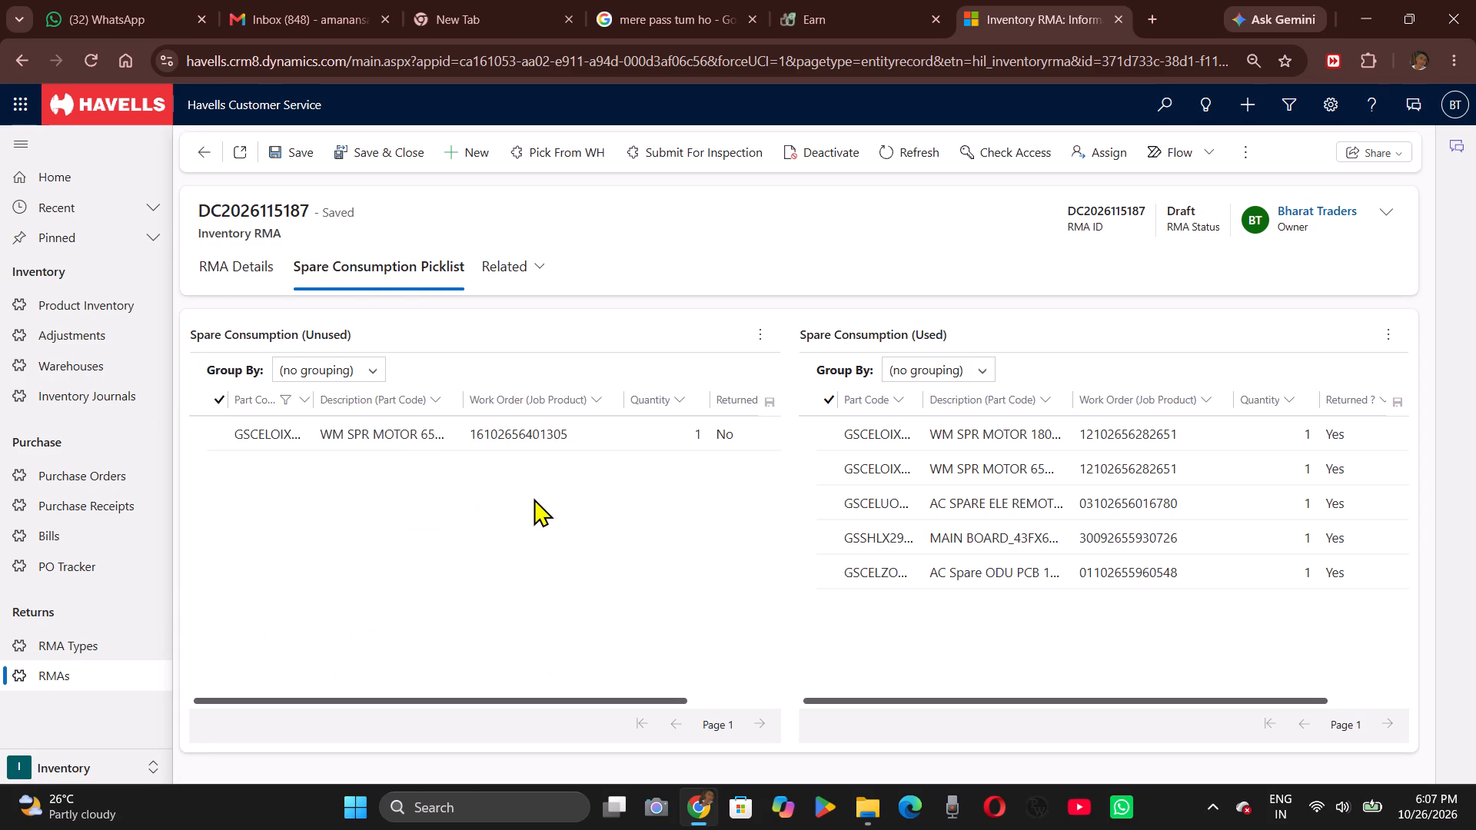
click(766, 437)
click(766, 437)
click(757, 487)
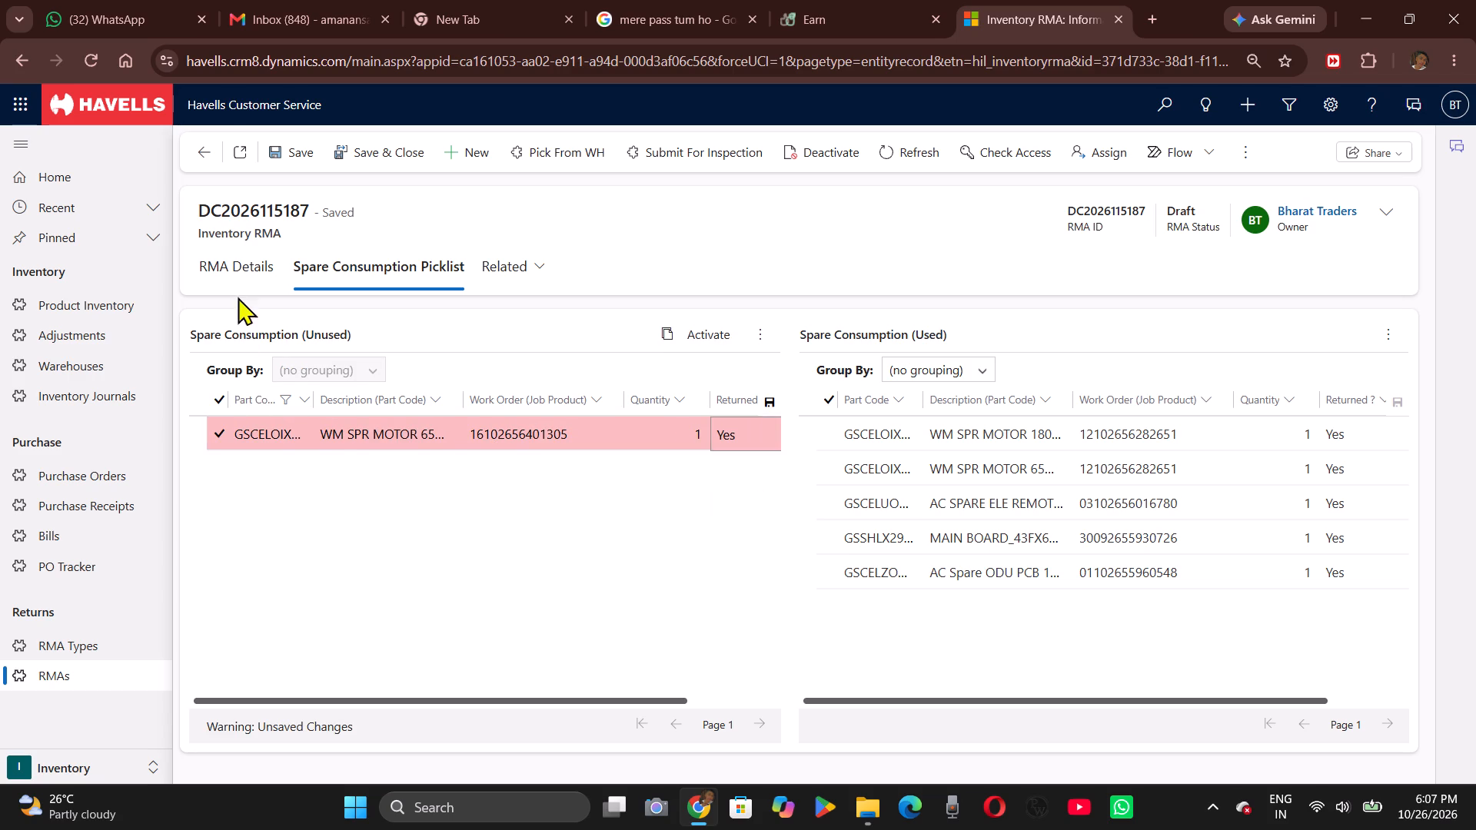
click(275, 151)
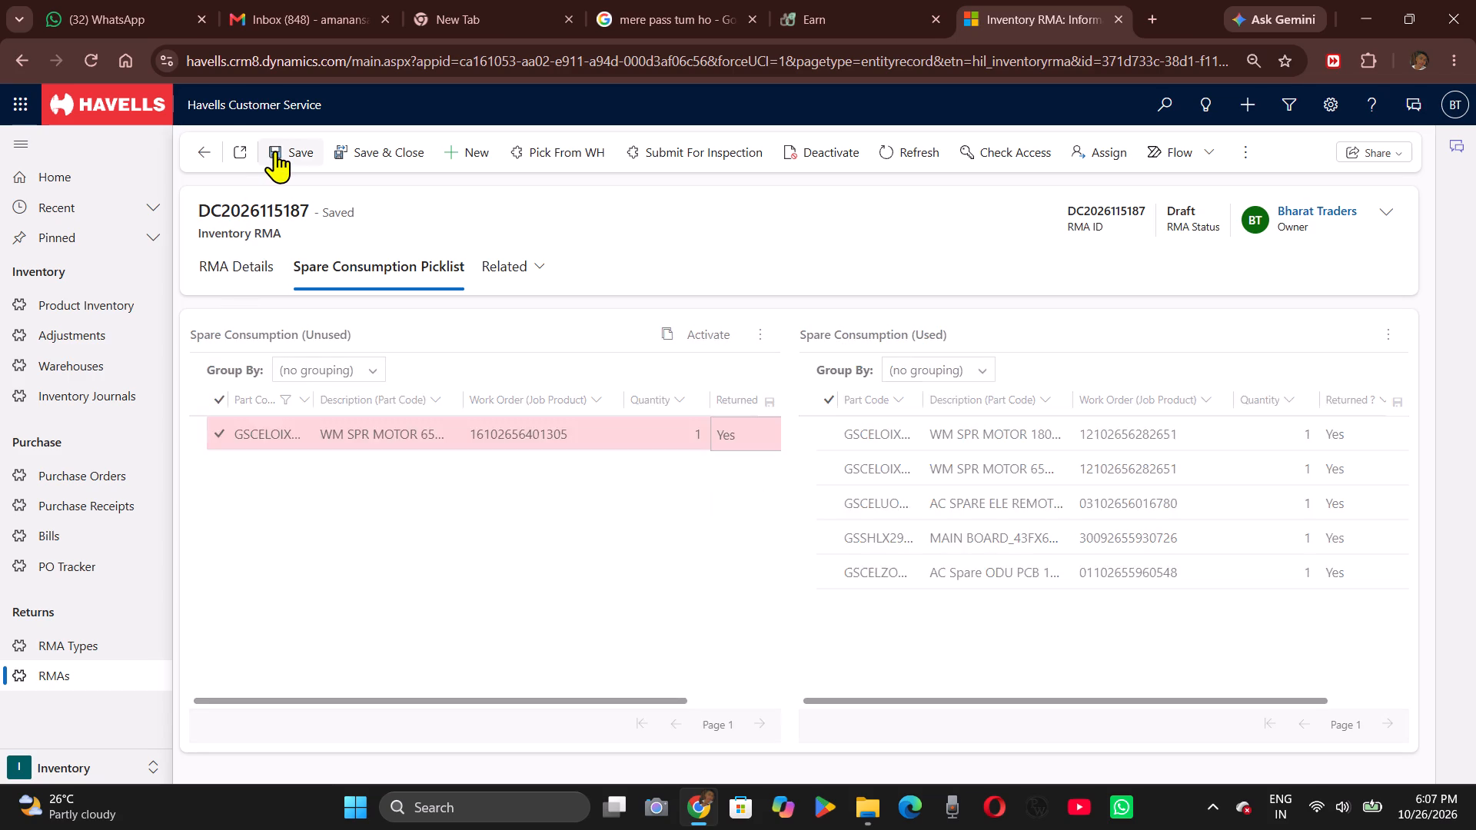
Add part code GSSHAX6406 to the unused spares' part code filter and apply it.
click(251, 400)
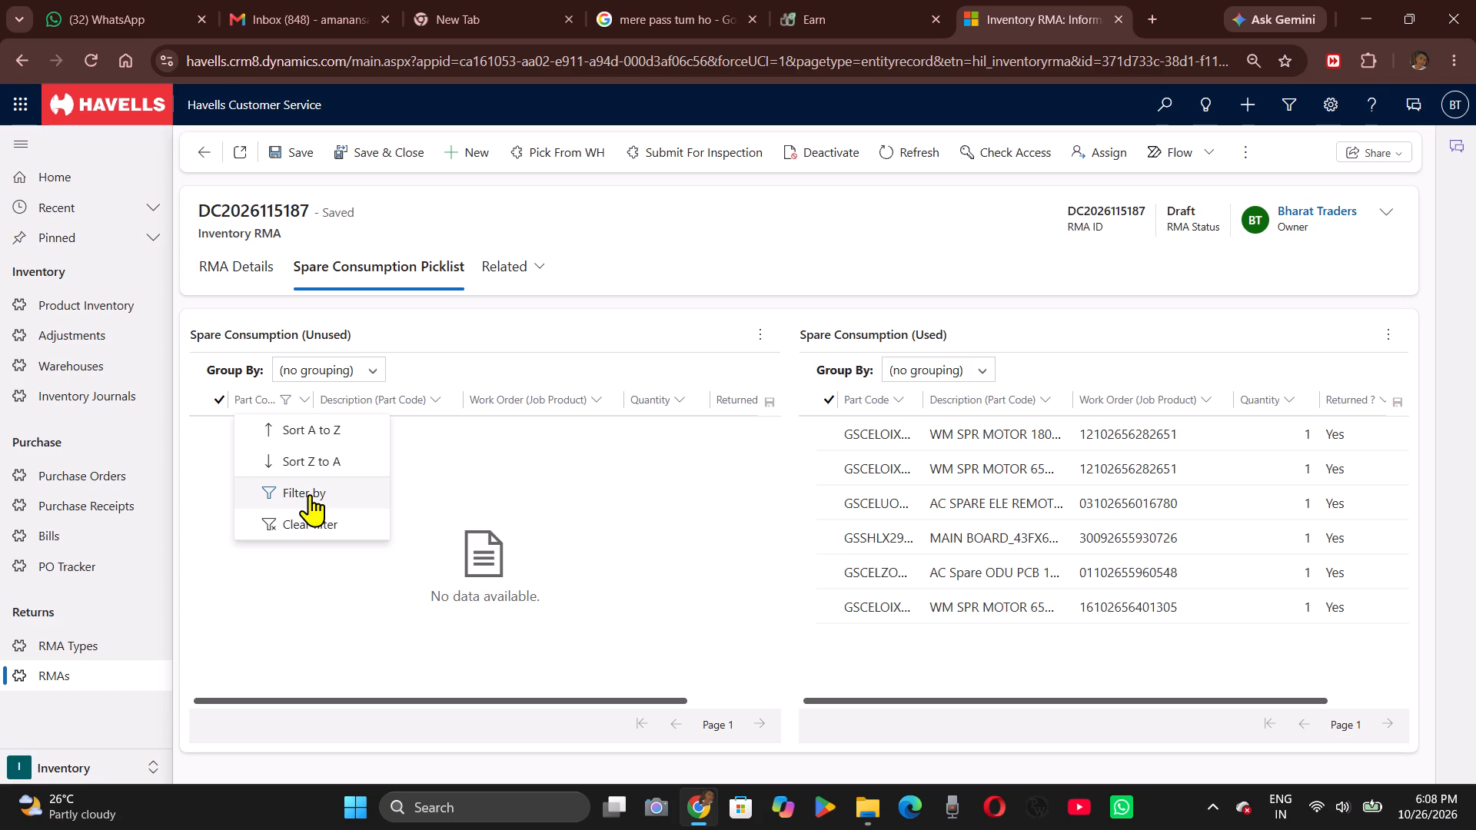
click(310, 494)
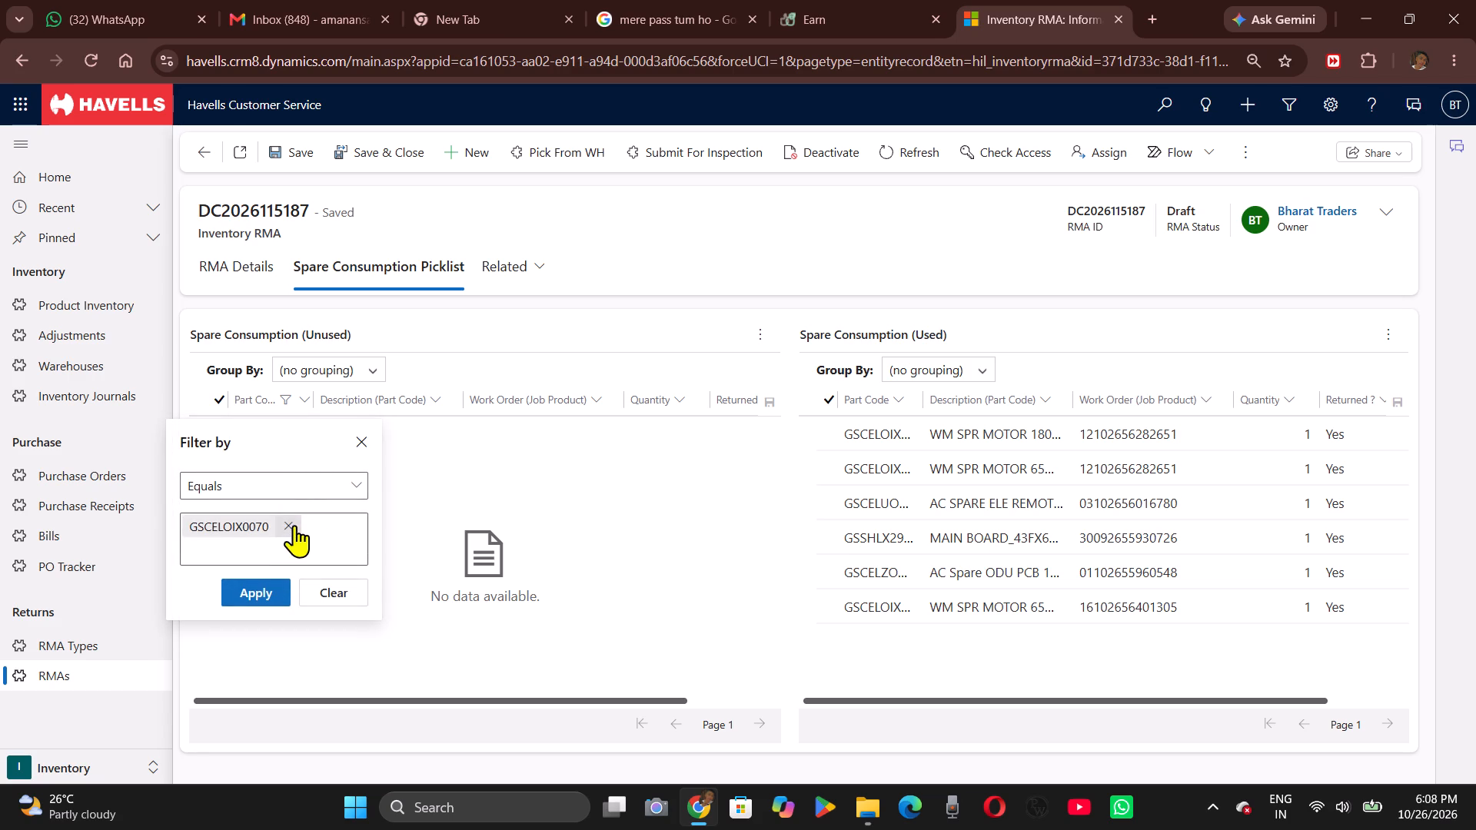
click(278, 543)
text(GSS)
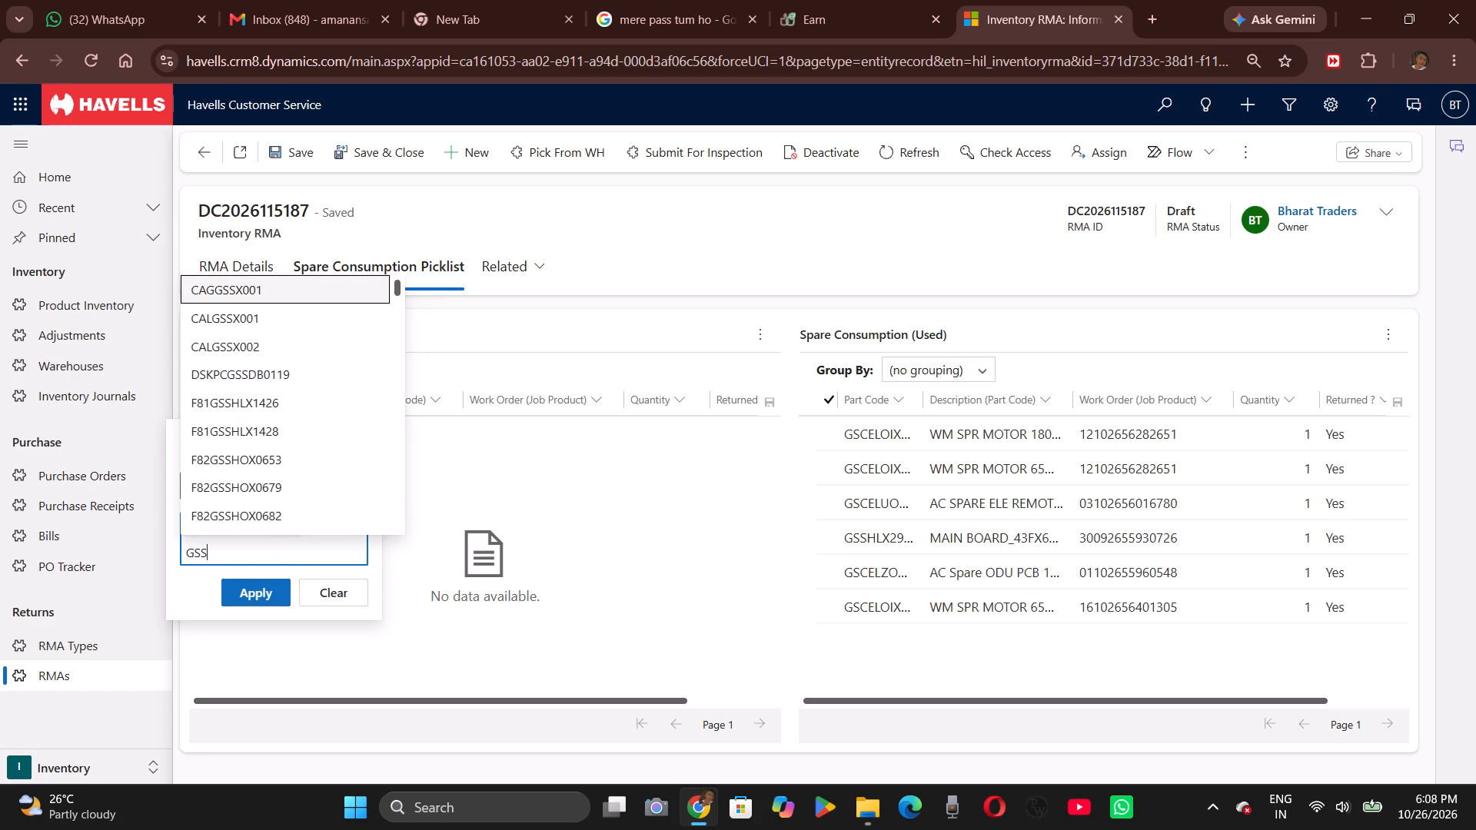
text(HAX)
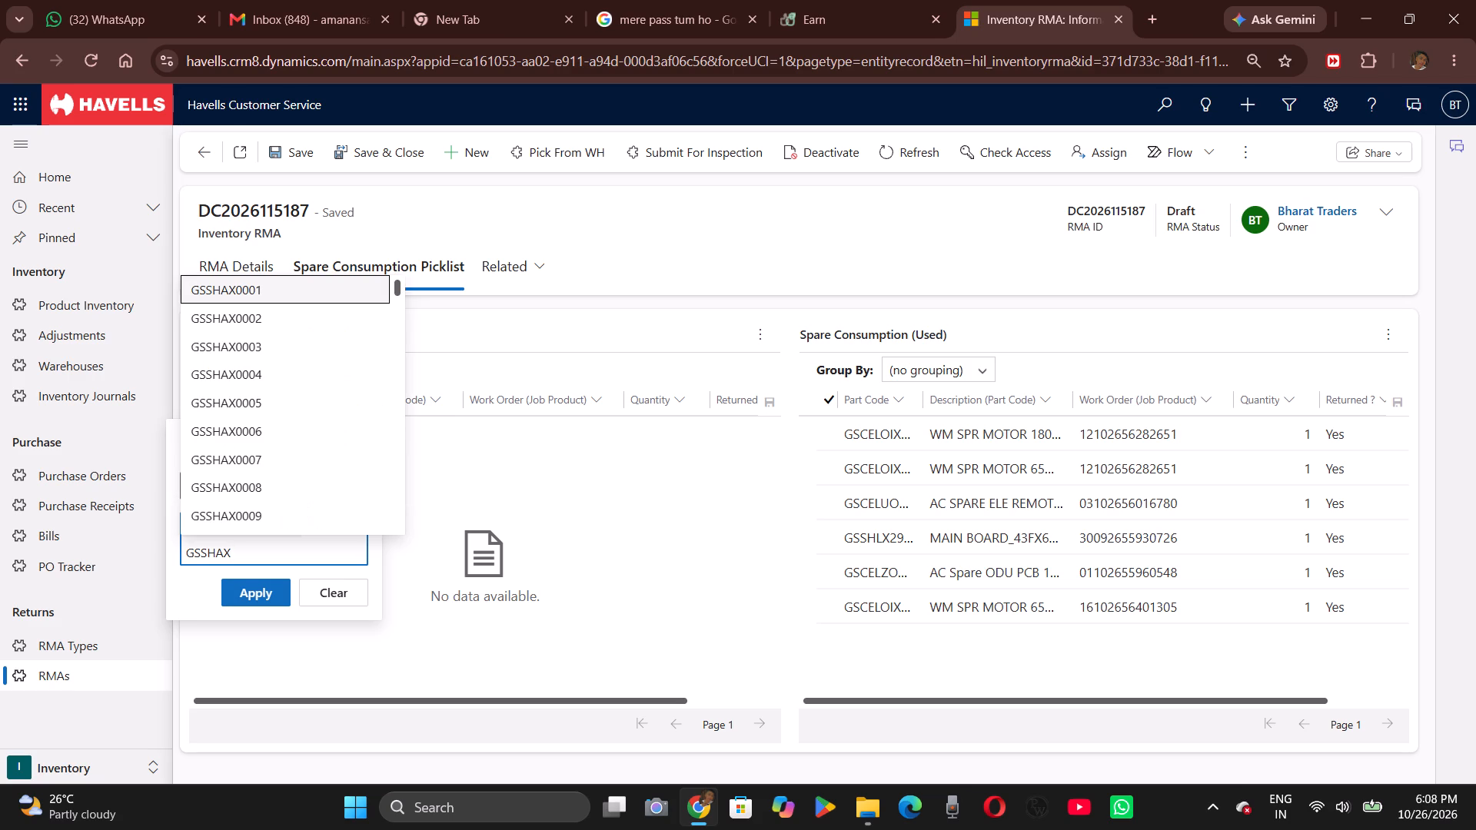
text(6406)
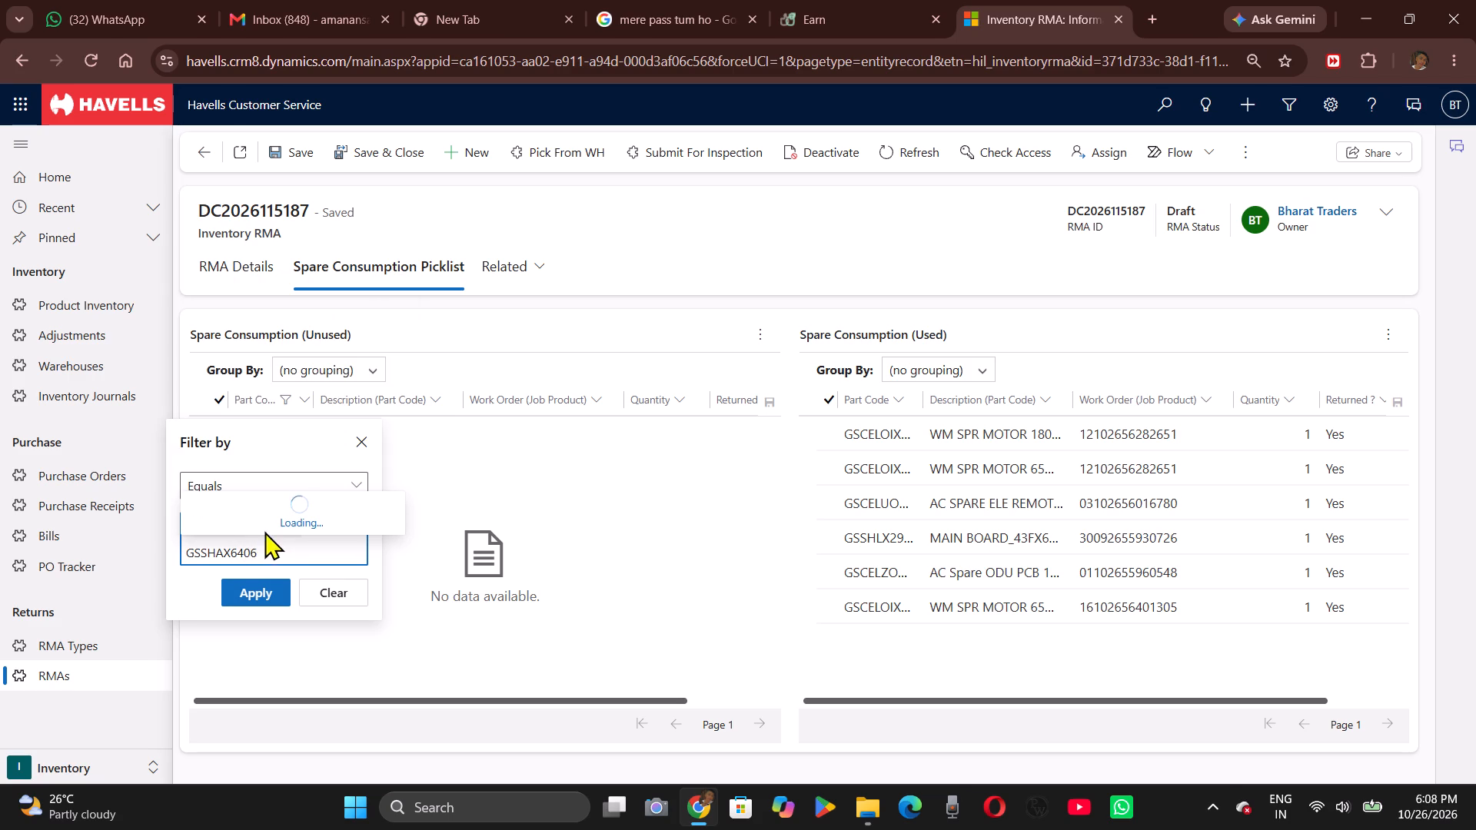
click(261, 523)
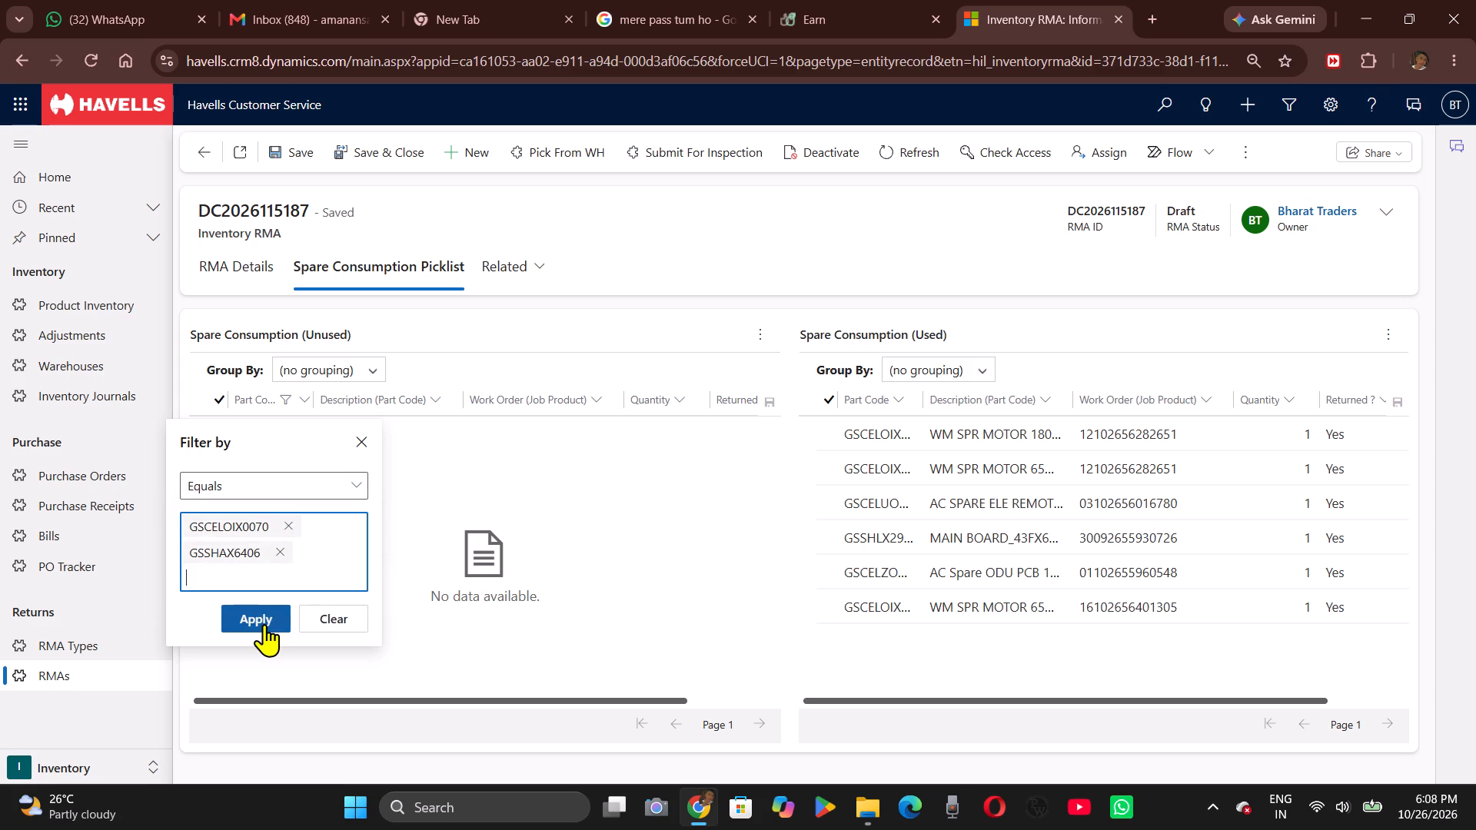
click(264, 624)
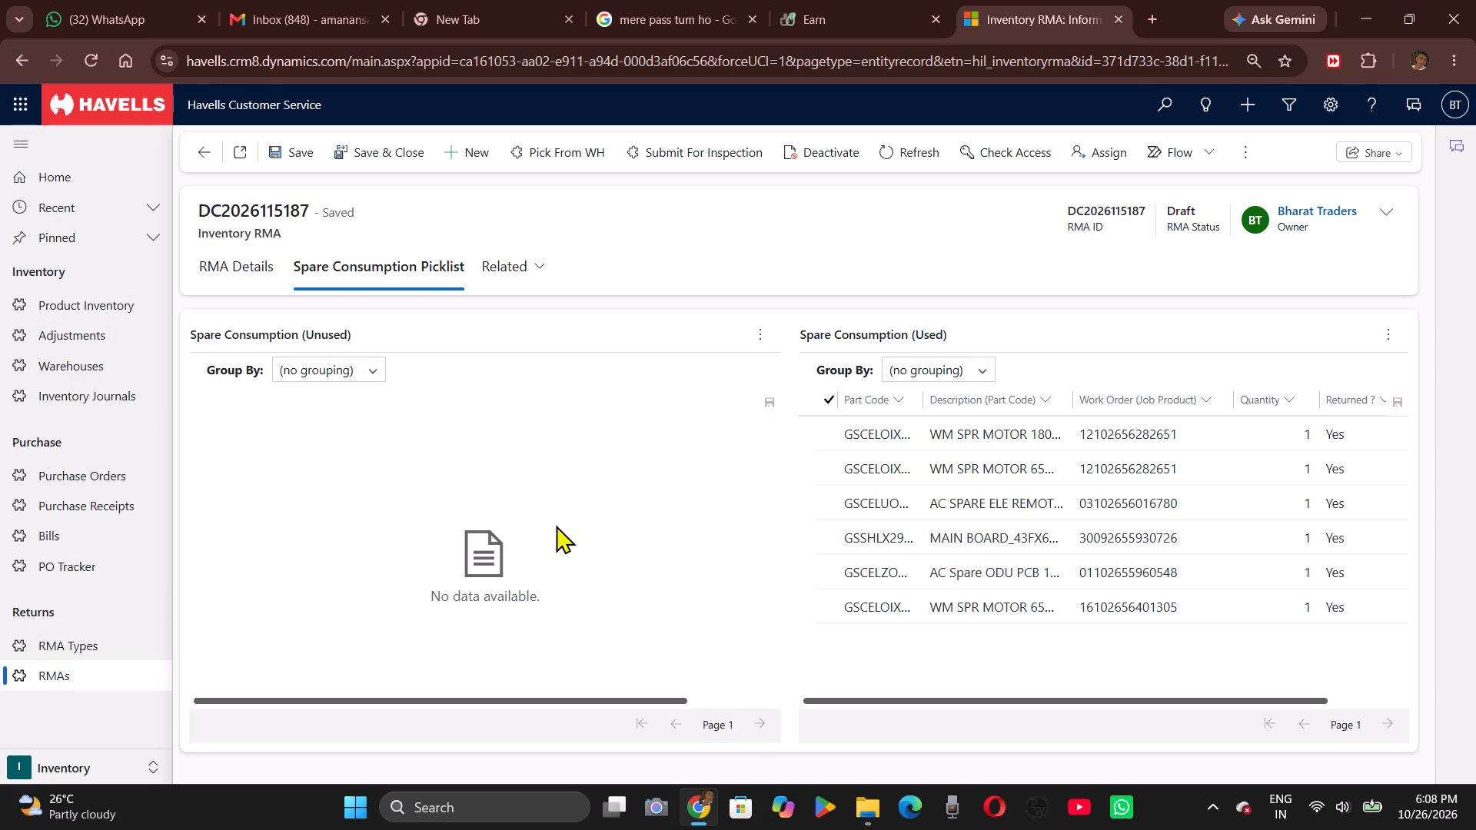
scroll(465, 526, up, 1)
scroll(465, 526, down, 1)
scroll(465, 526, up, 1)
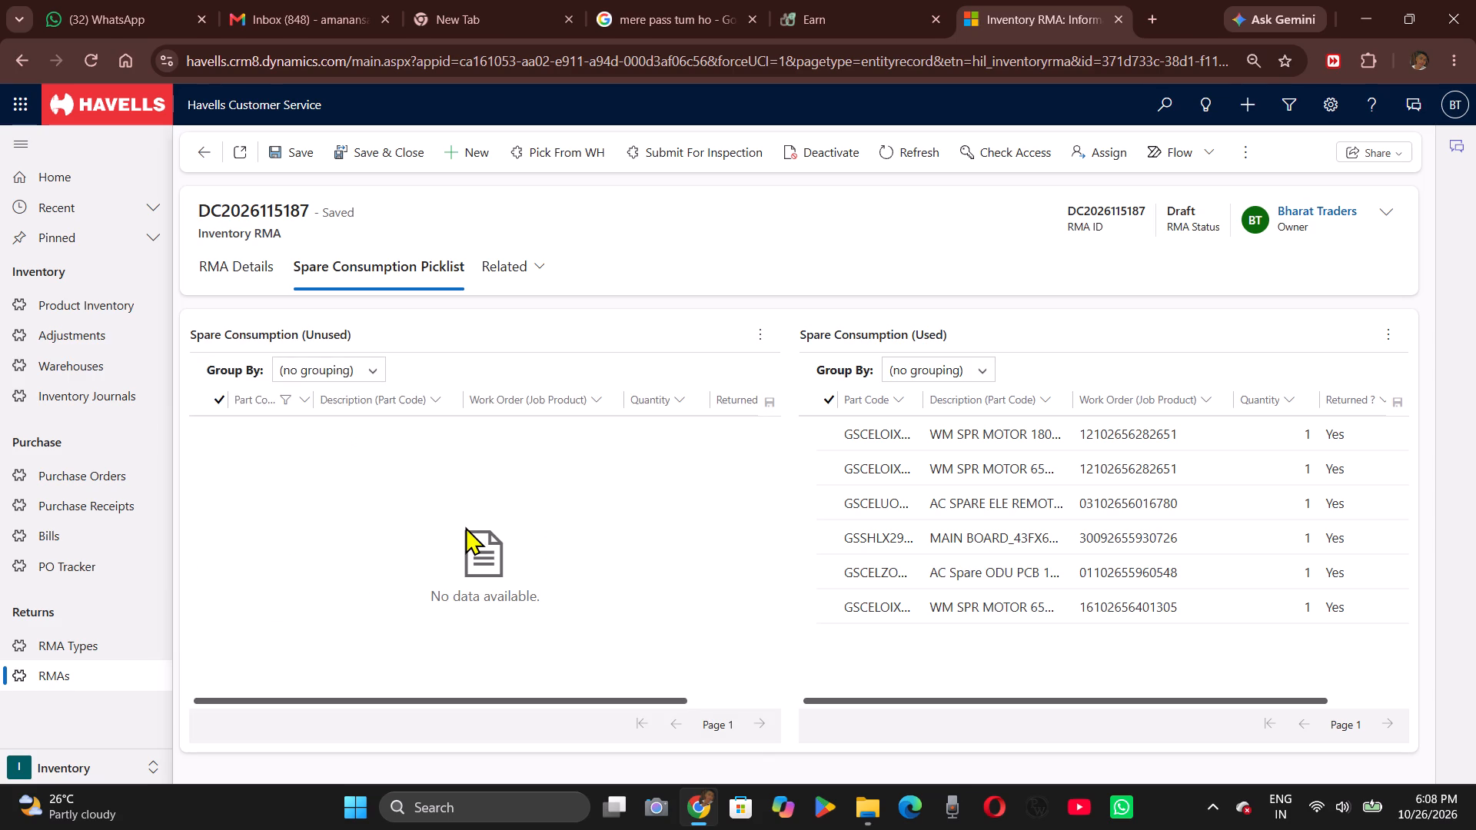
scroll(465, 526, down, 1)
scroll(465, 526, up, 1)
scroll(339, 461, up, 2)
Remove GSCELOIX0070 from the unused spares' part code filter and apply it with only GSSHAX6406.
click(279, 393)
click(318, 499)
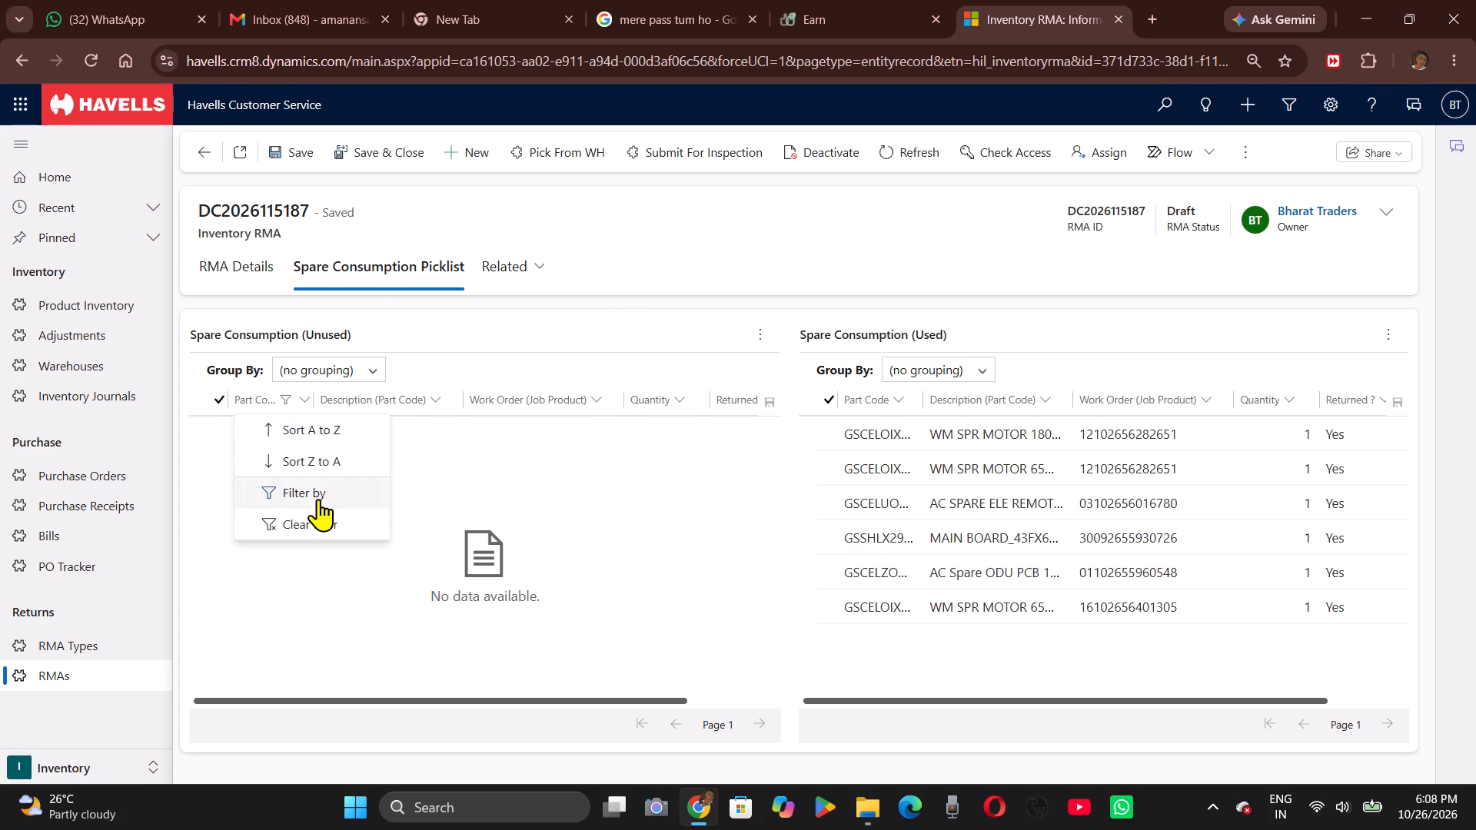
click(288, 530)
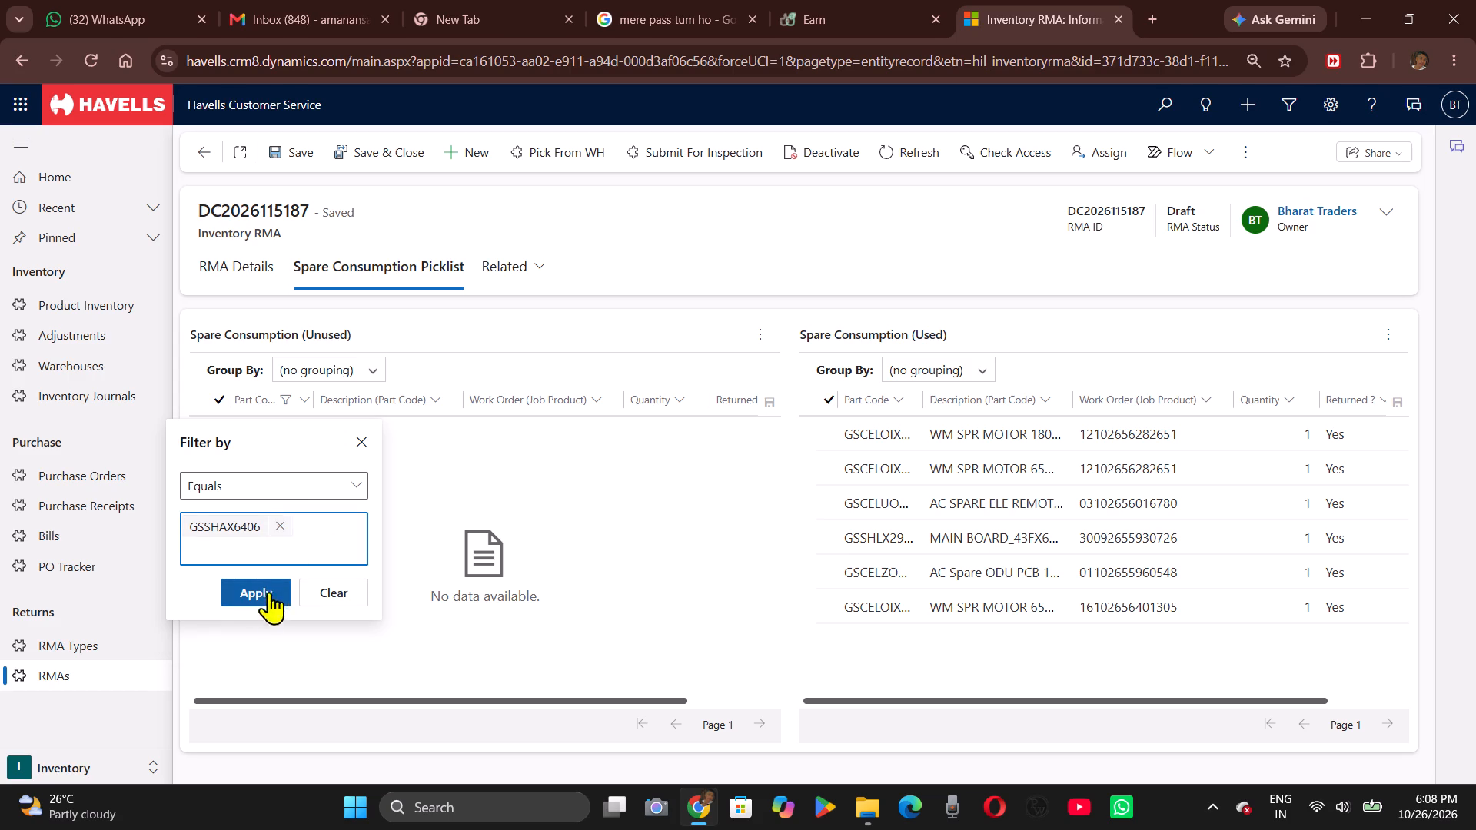
click(262, 600)
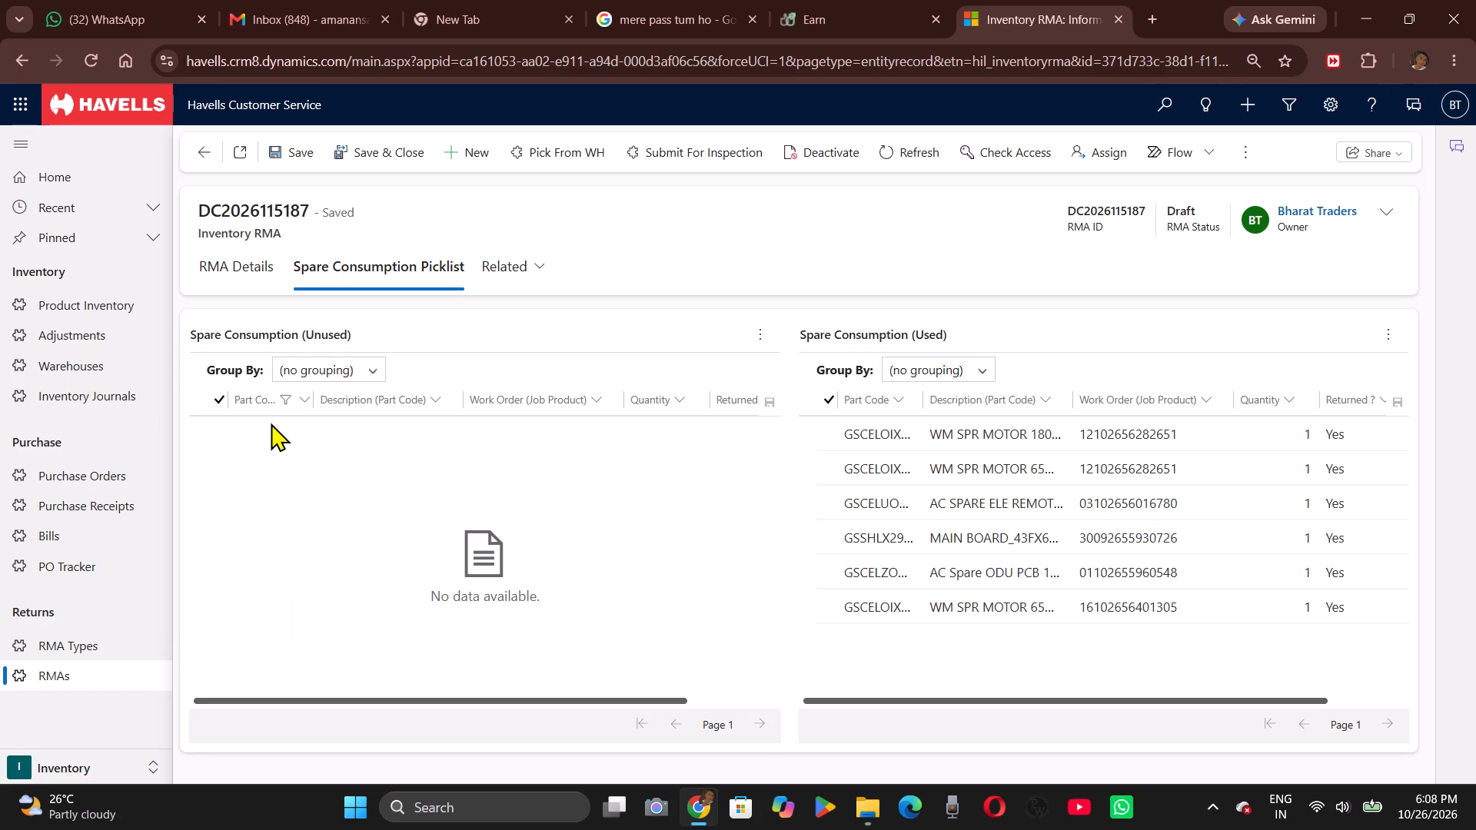
click(269, 370)
click(277, 401)
click(289, 494)
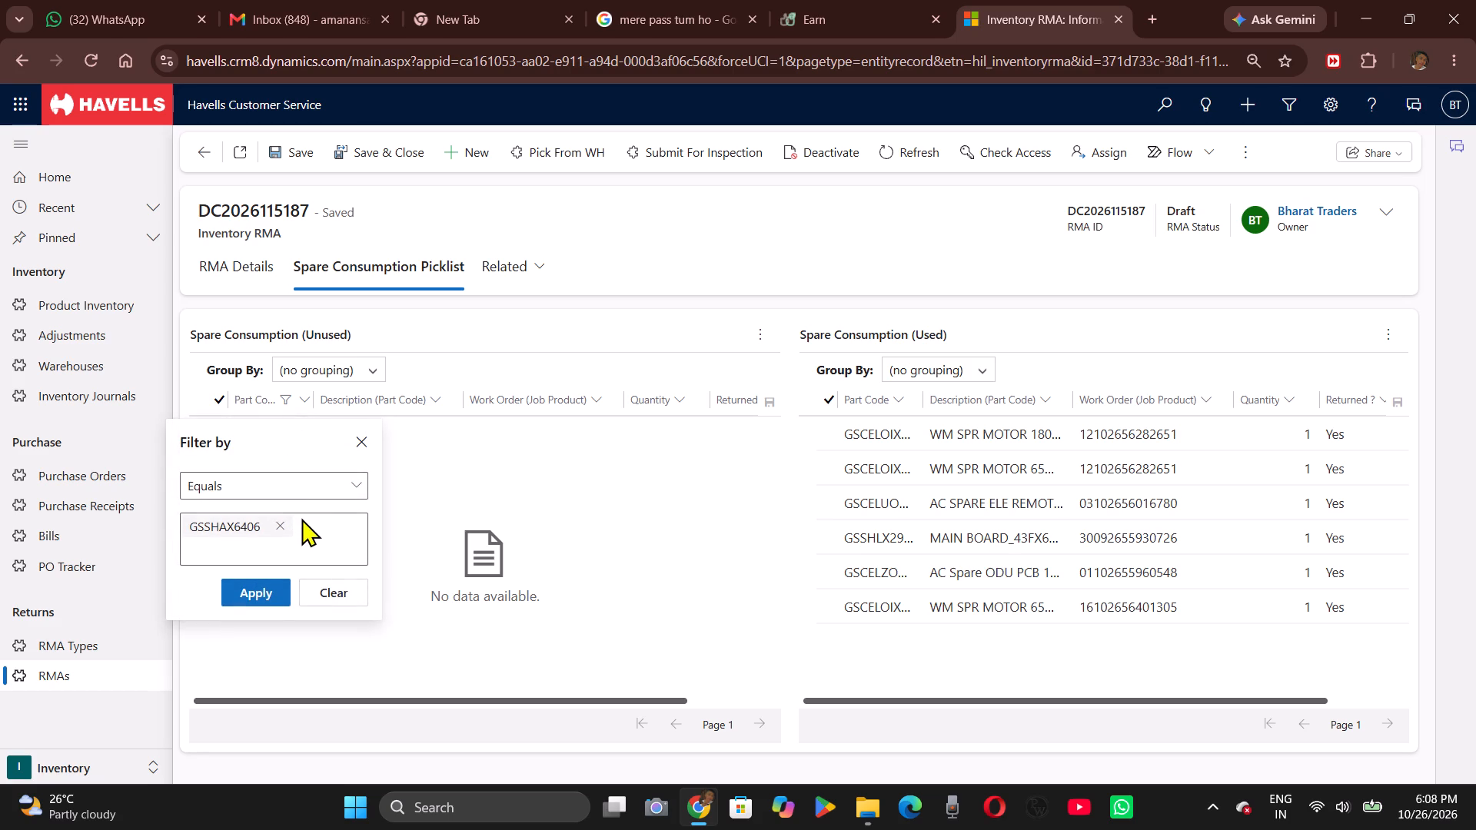
click(270, 586)
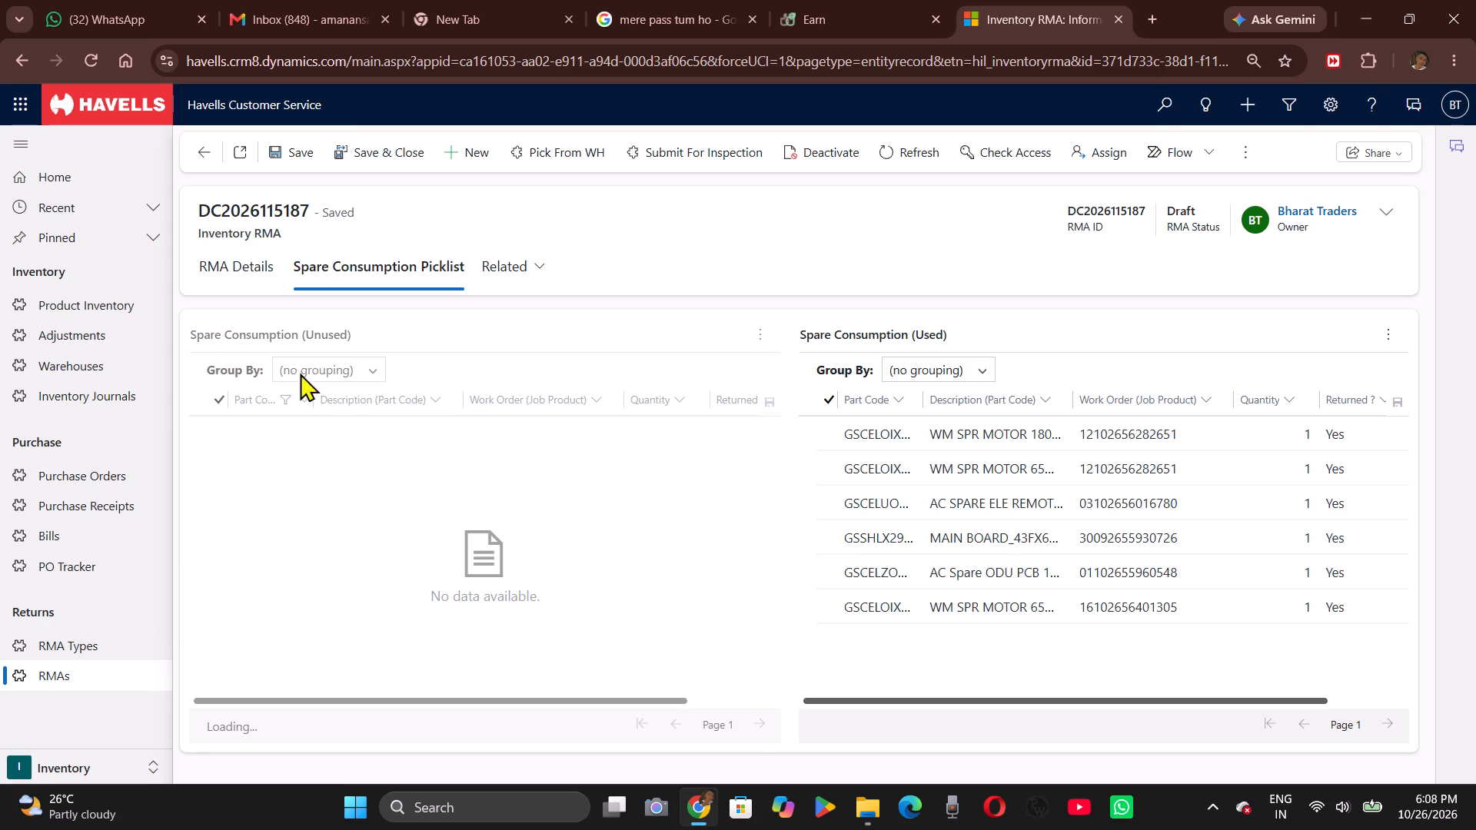
Replace the part code in the unused spares' filter with GSSHRX2260 and apply it.
click(291, 396)
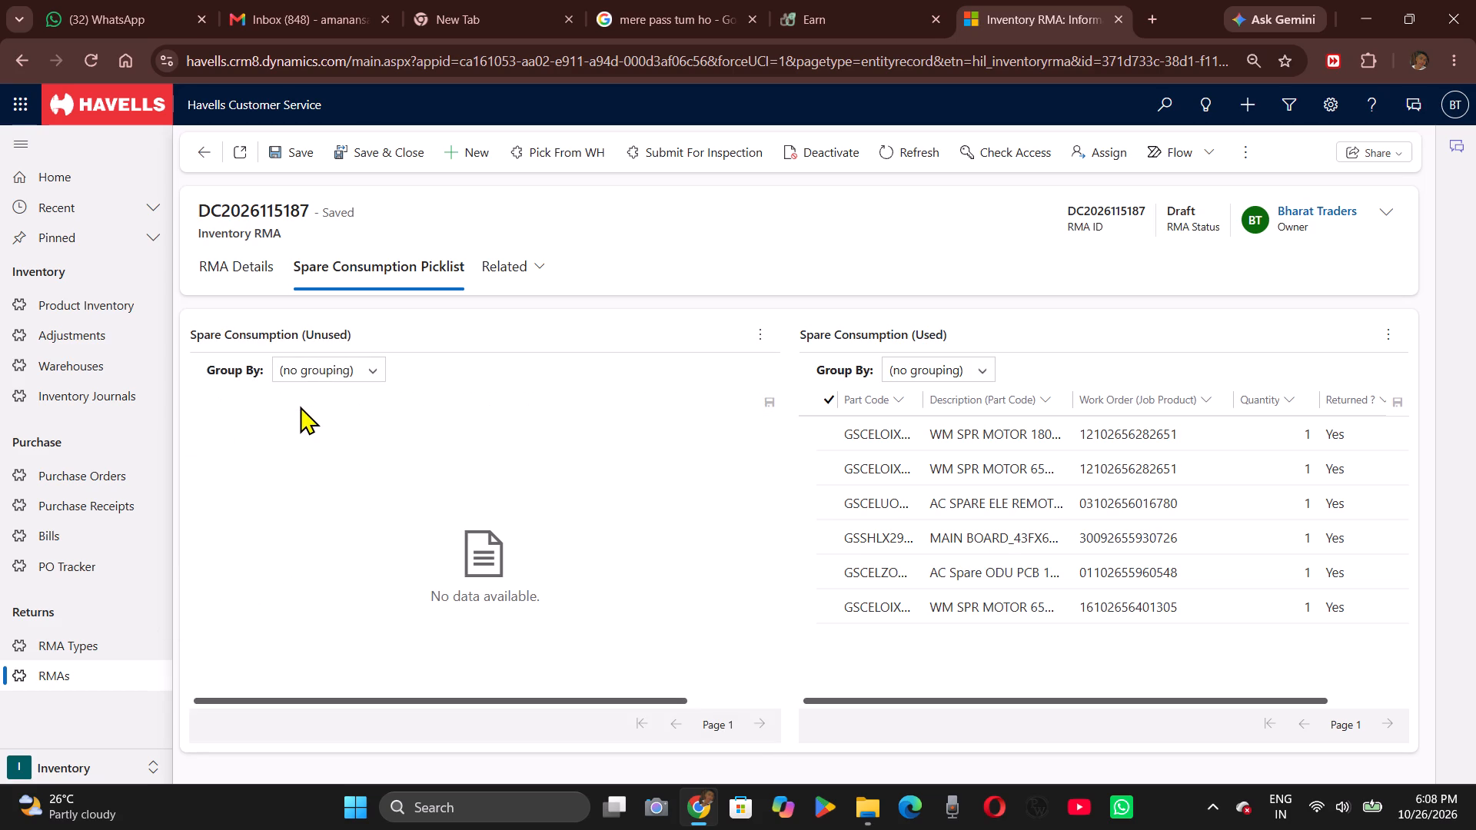
click(300, 406)
click(325, 500)
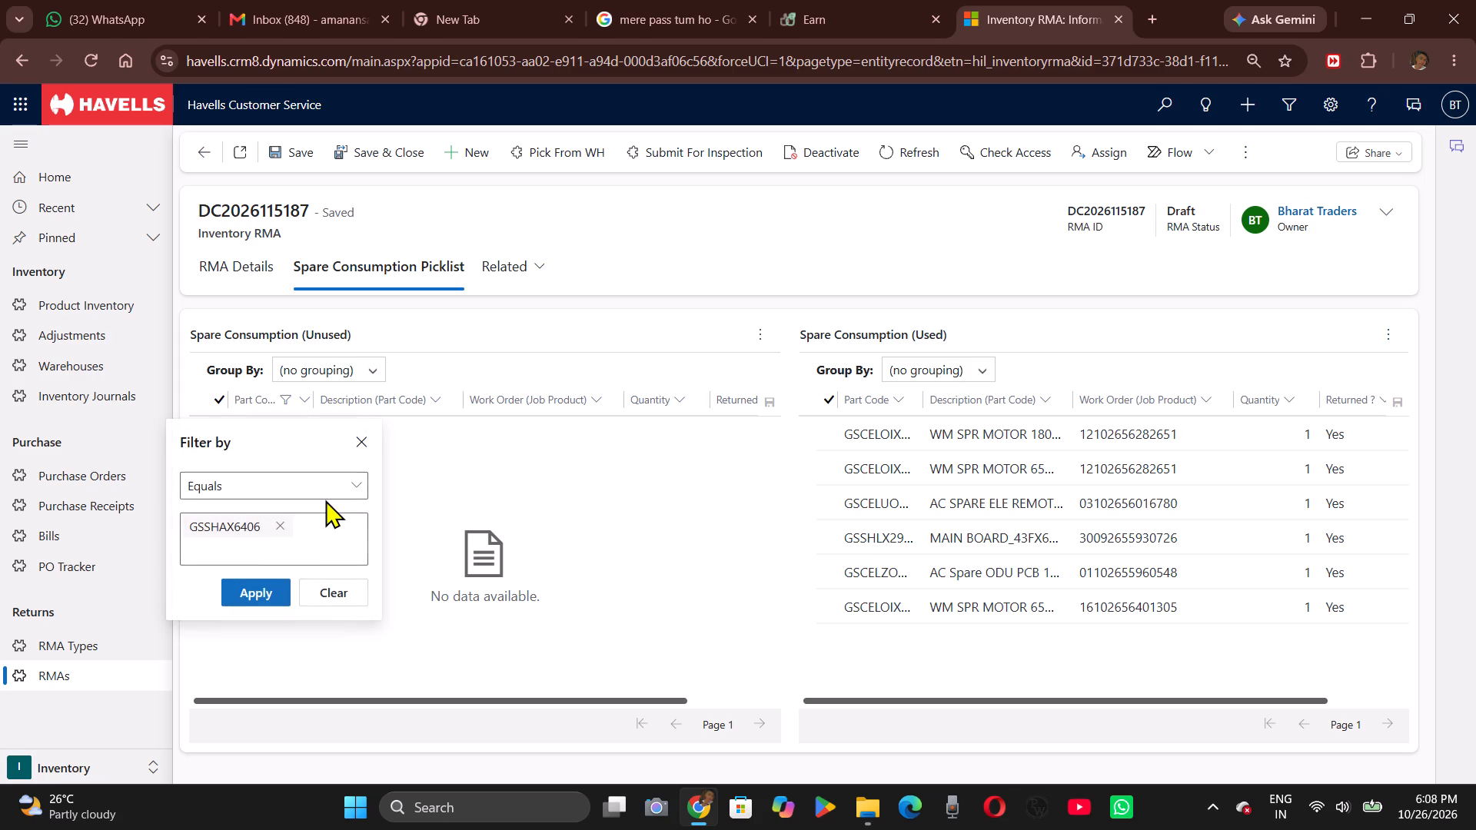
click(284, 520)
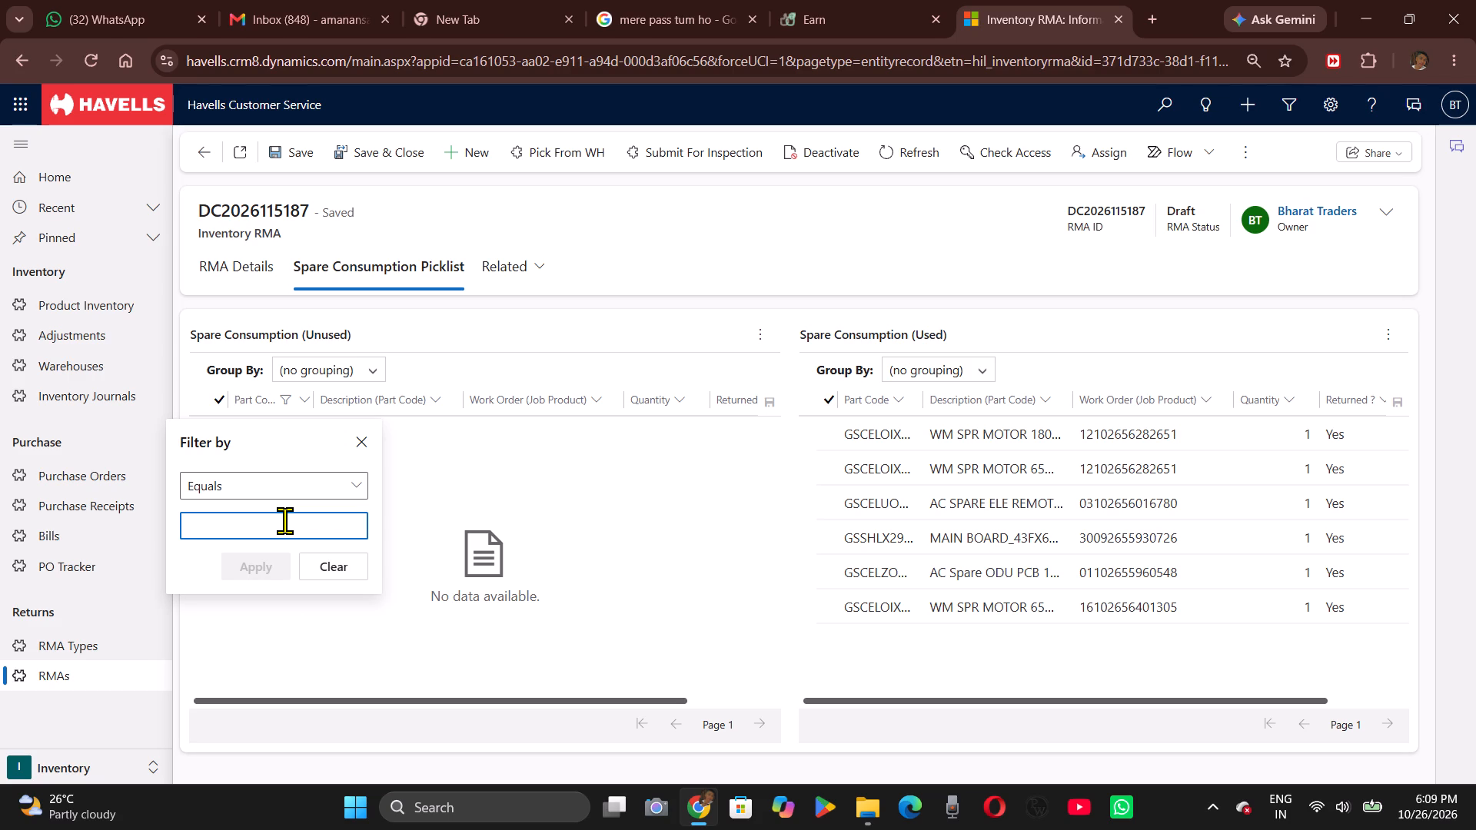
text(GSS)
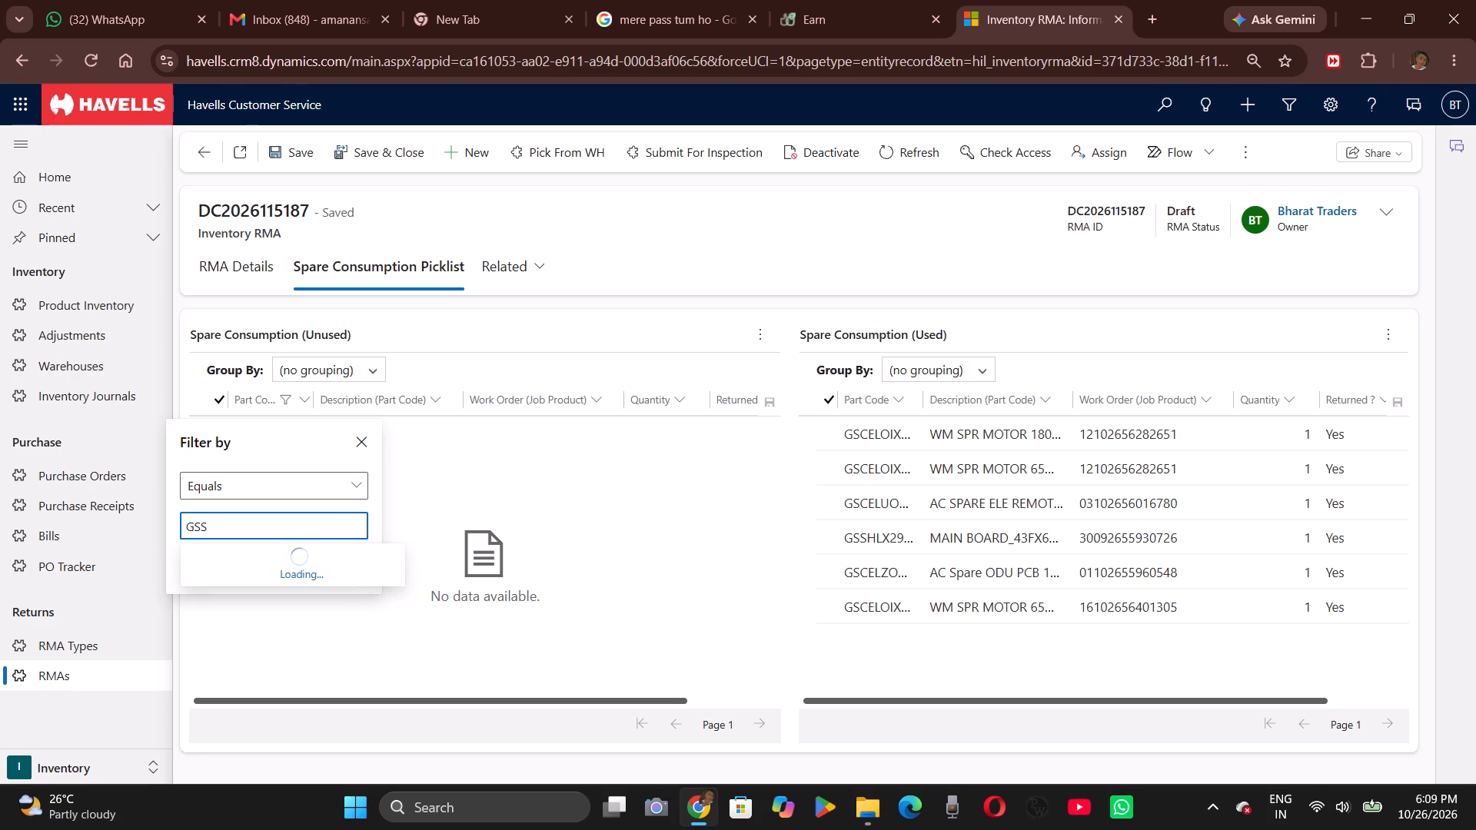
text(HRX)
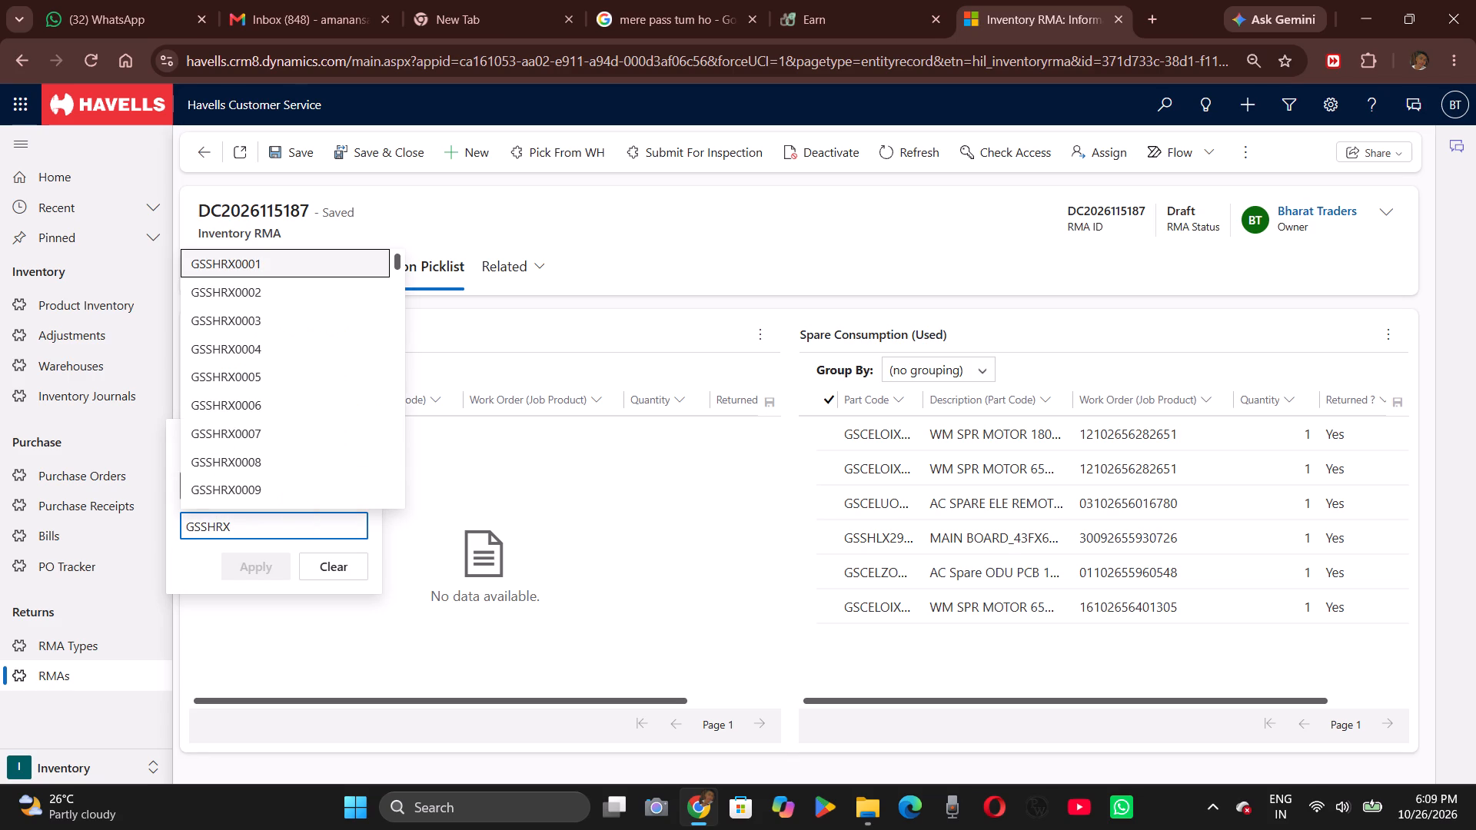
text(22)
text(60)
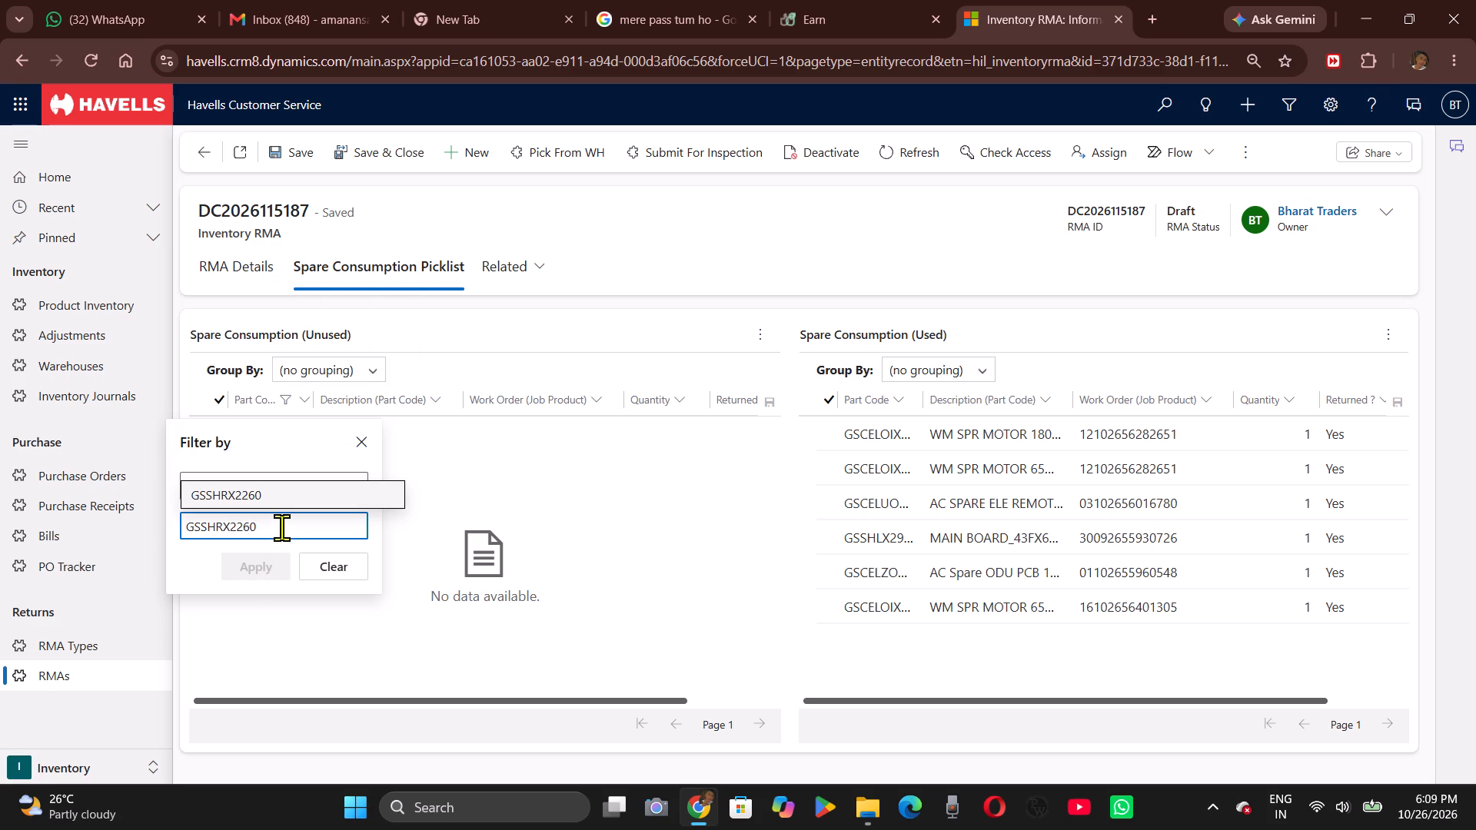
click(254, 510)
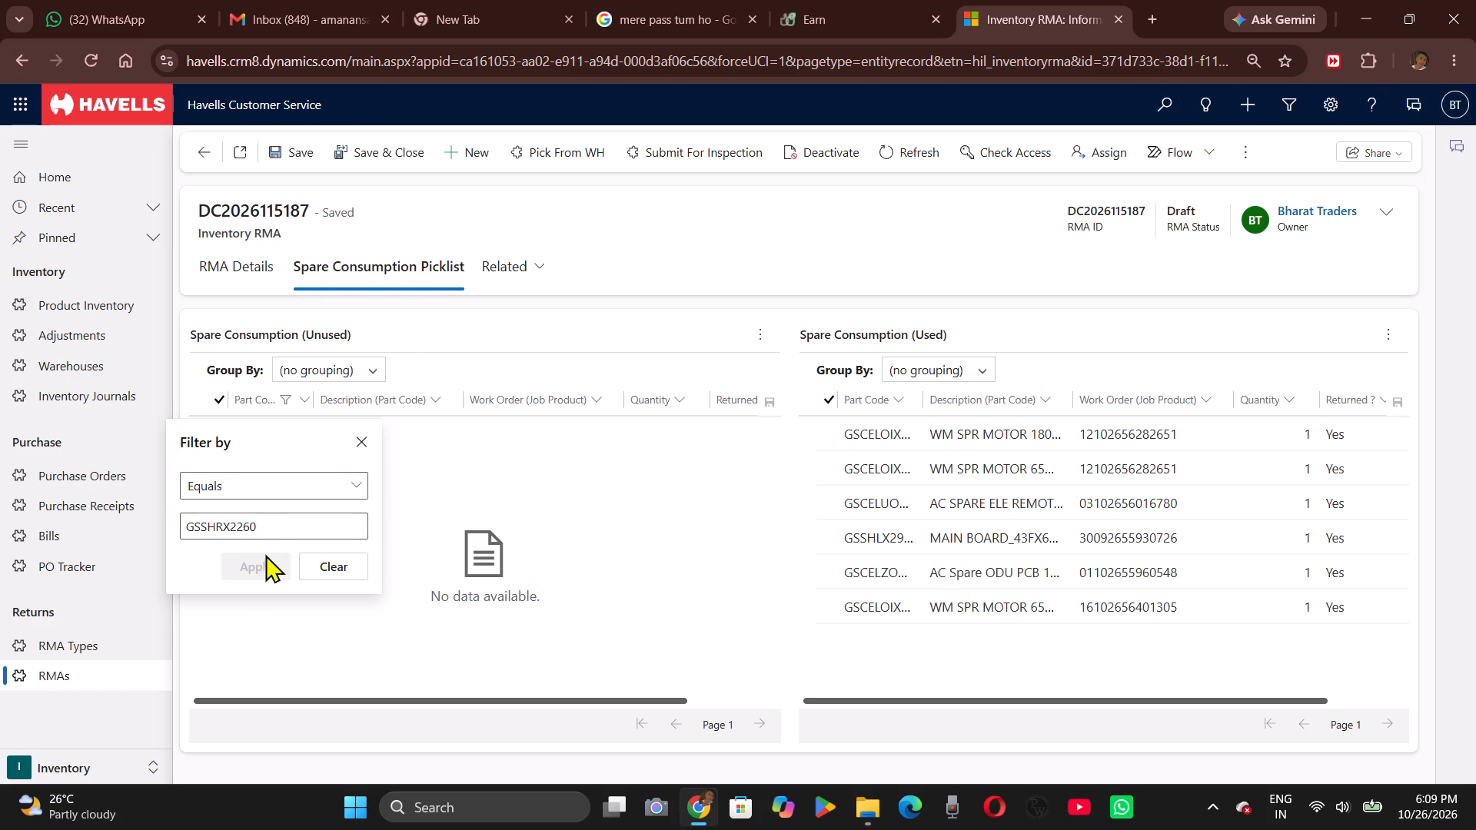
click(273, 530)
click(244, 559)
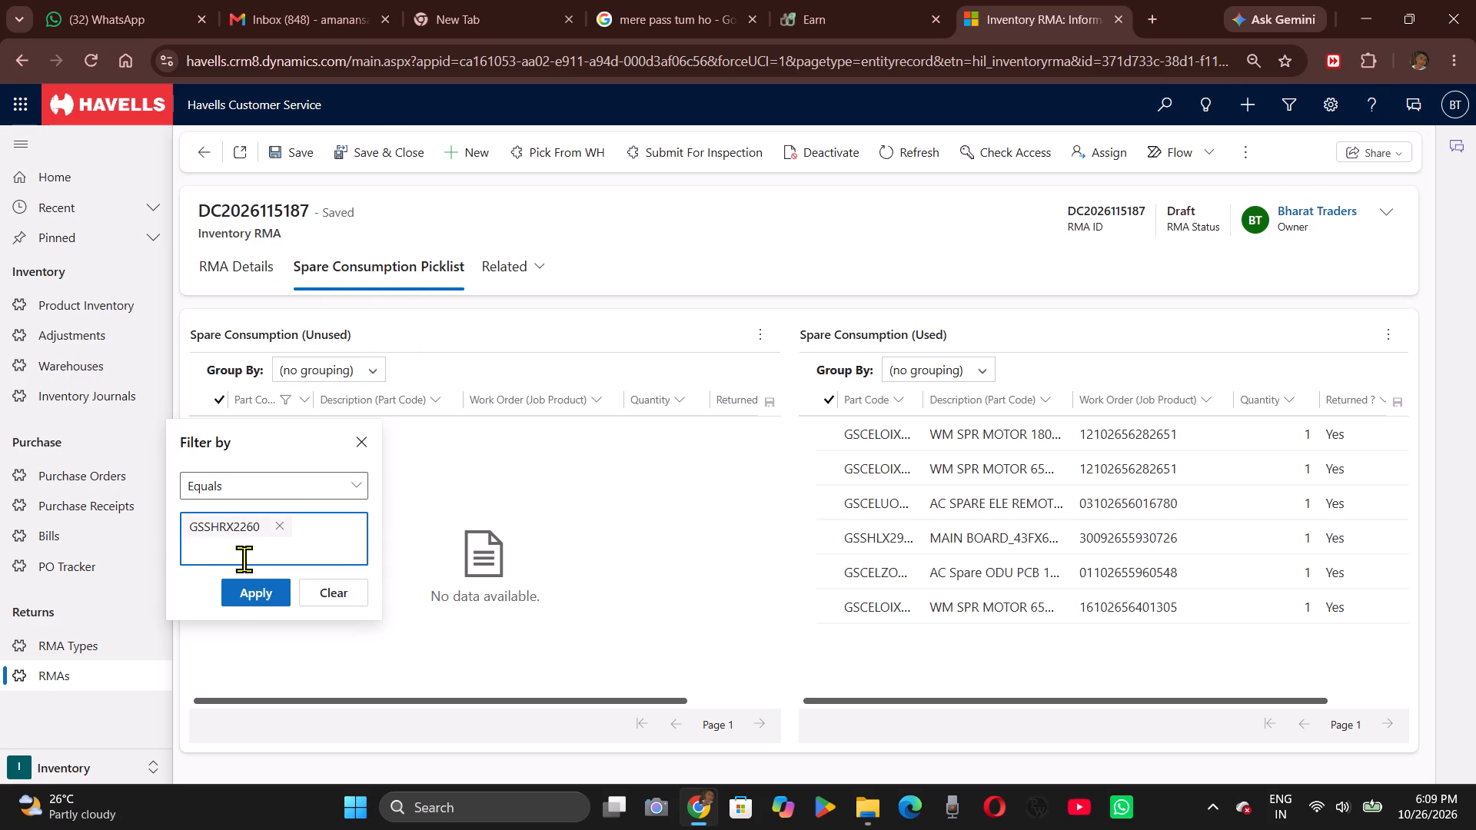
click(247, 590)
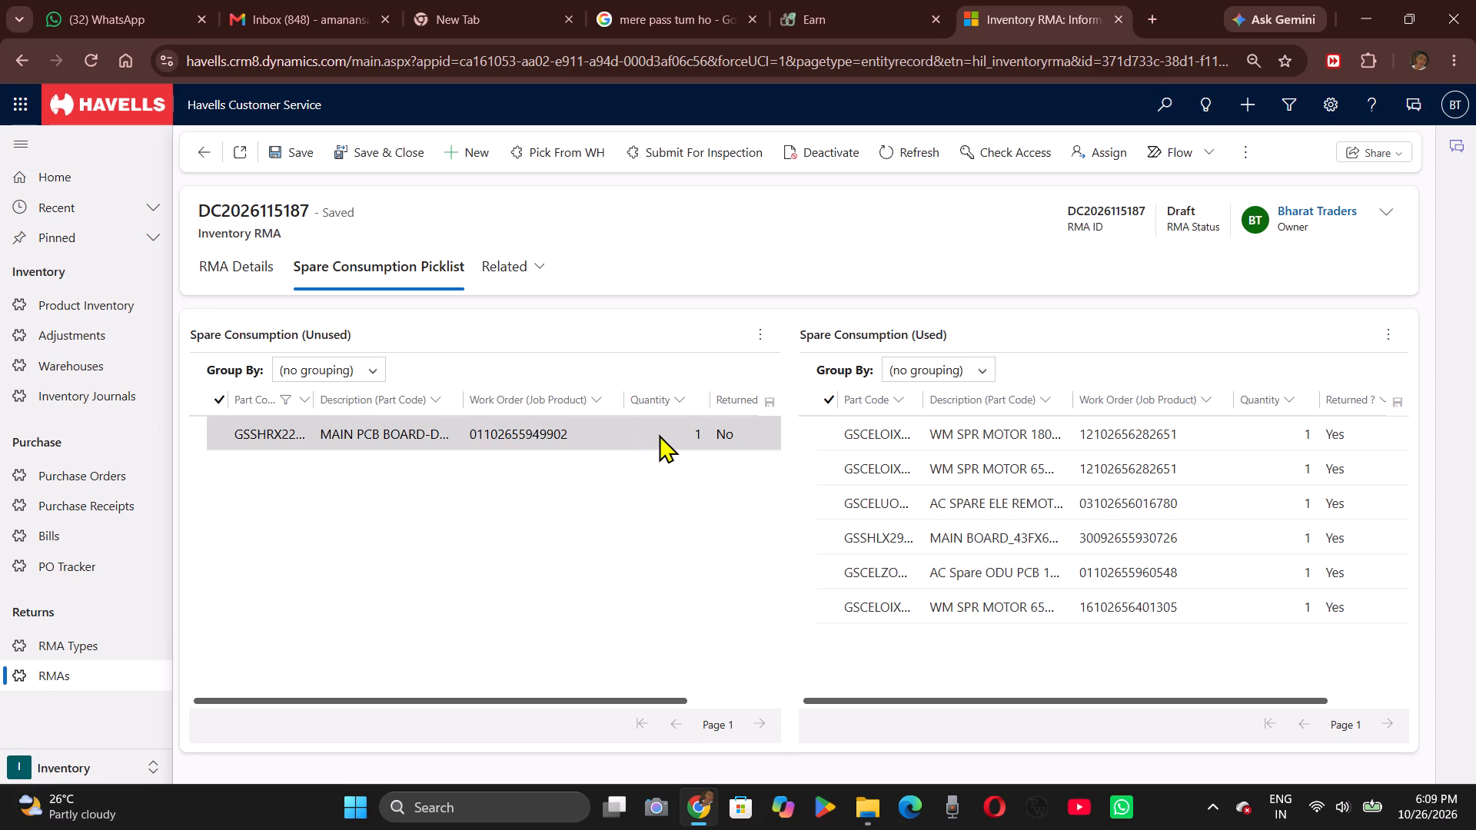
click(744, 423)
click(767, 435)
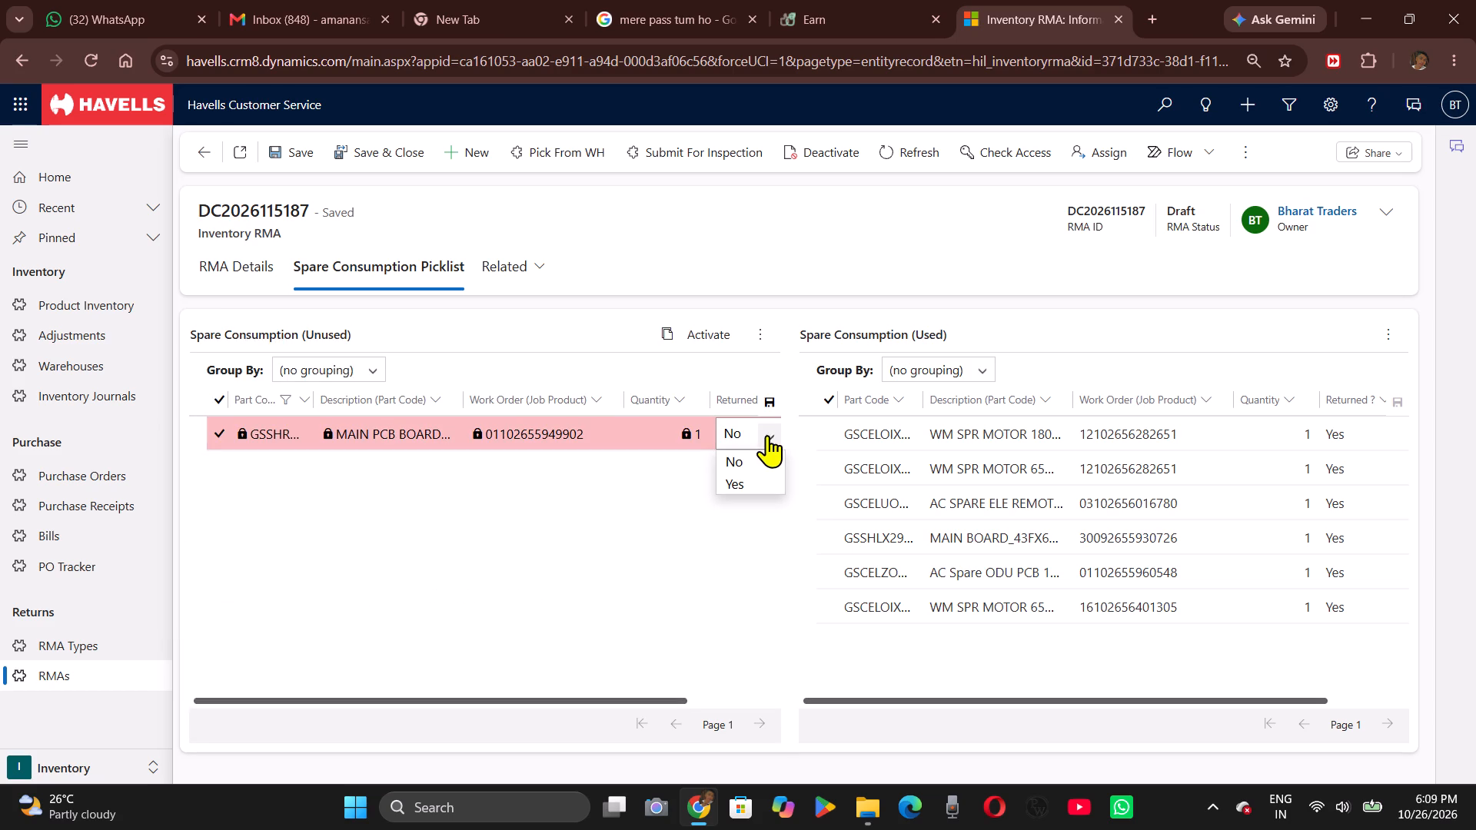
click(758, 482)
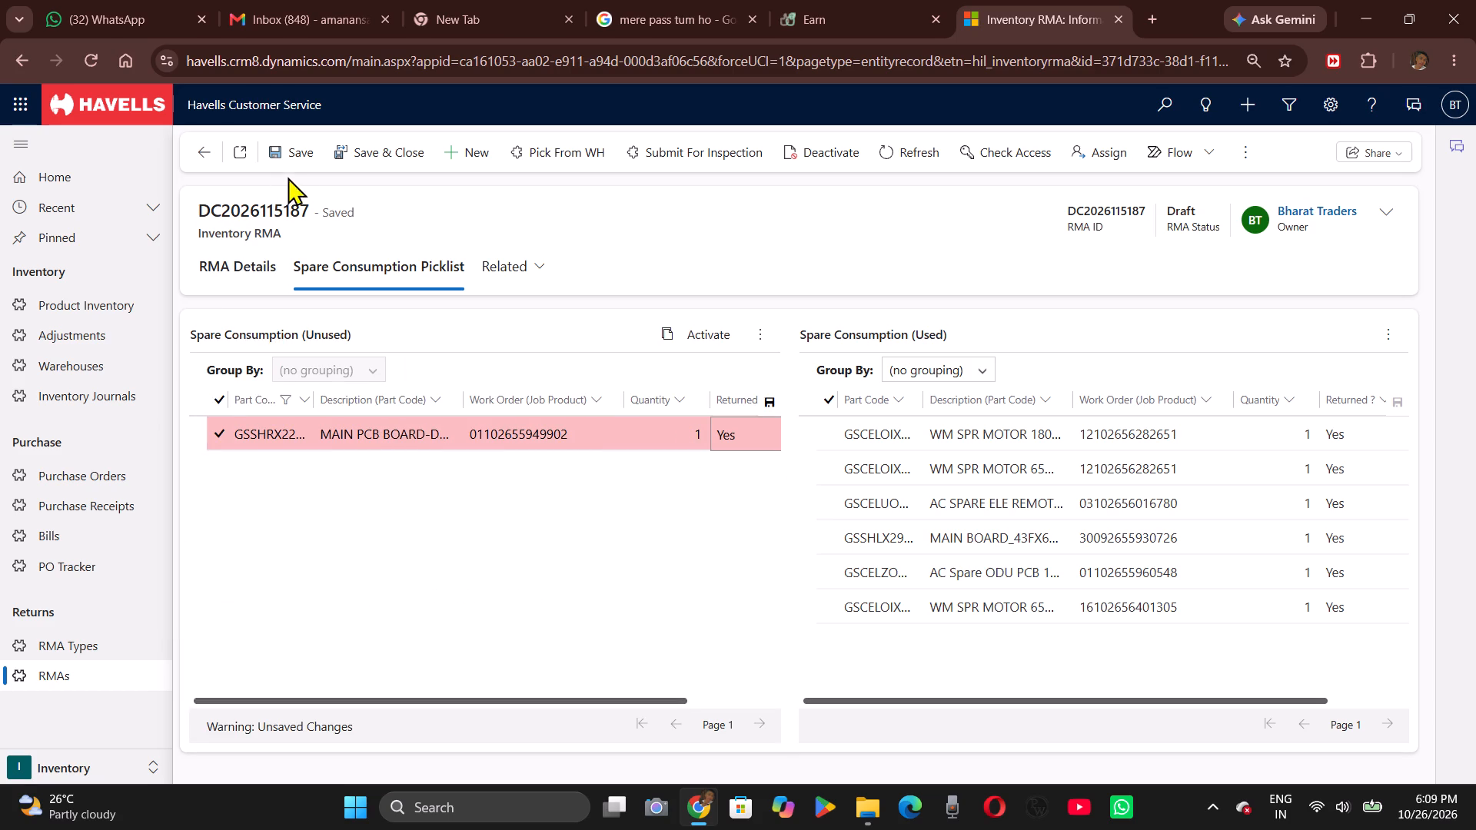
click(286, 155)
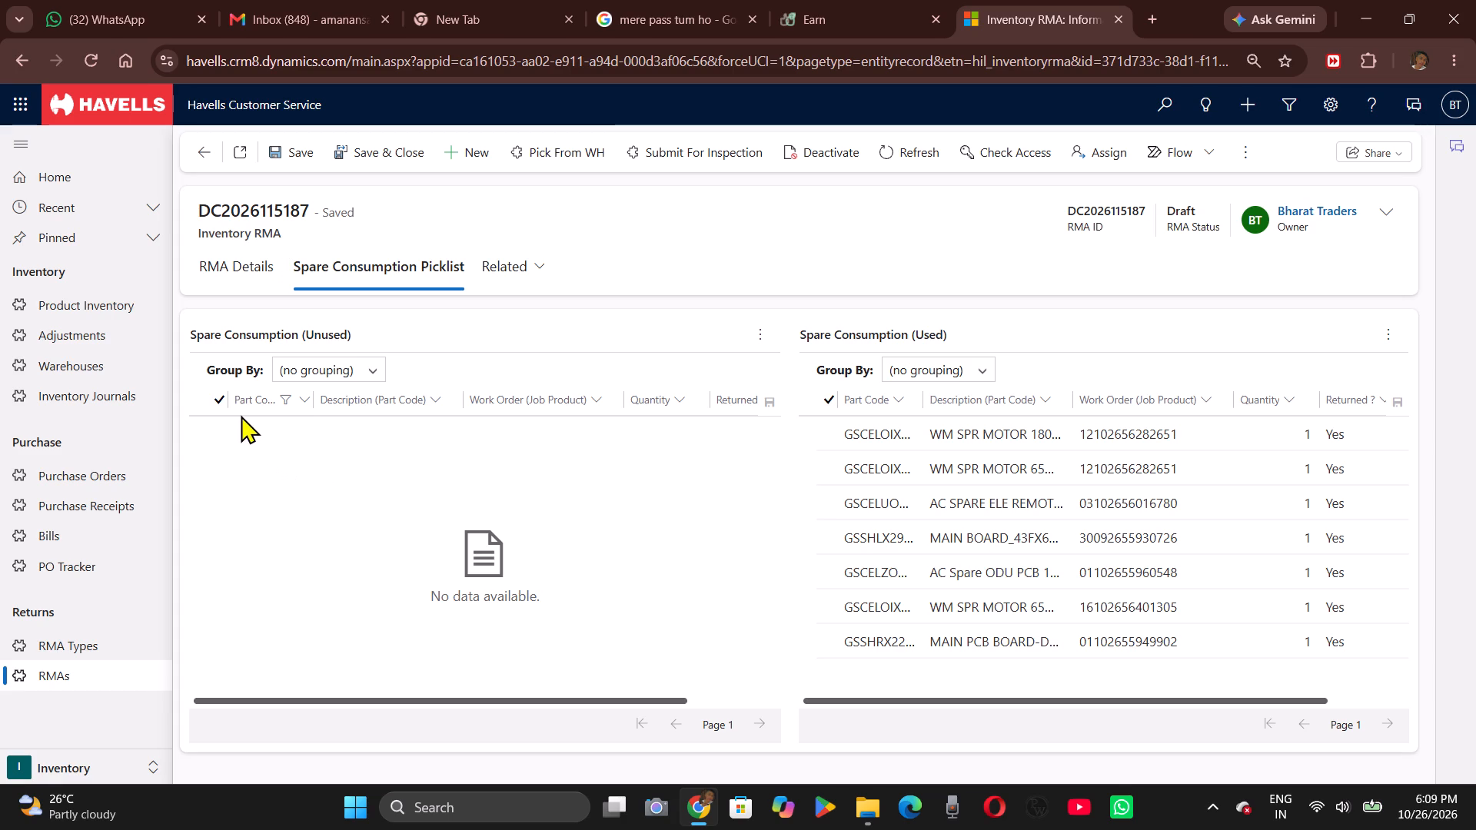
Replace the part code in the unused spares' filter with GSSHWX3866 and apply it.
click(254, 401)
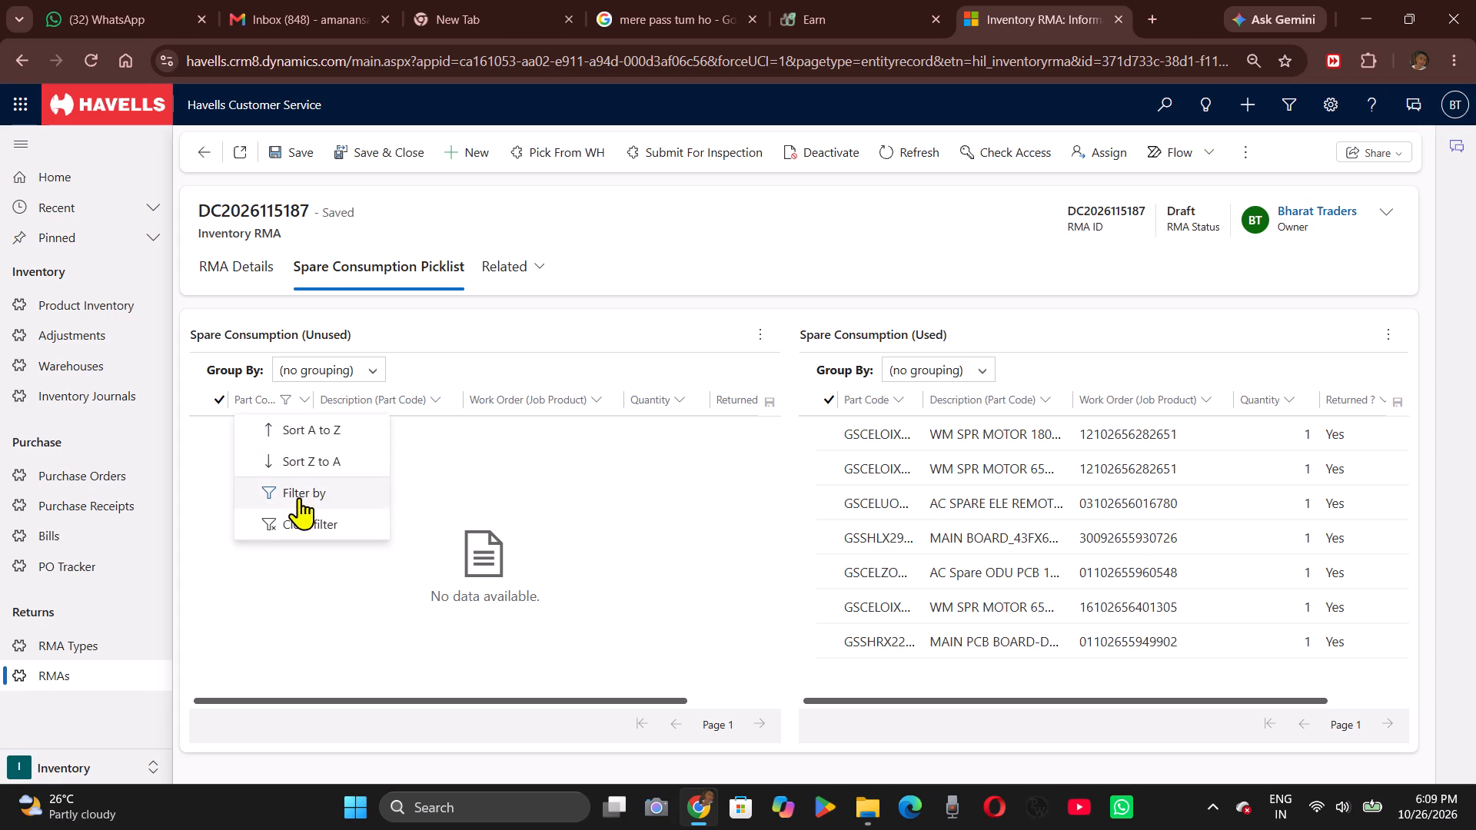
click(299, 497)
click(281, 539)
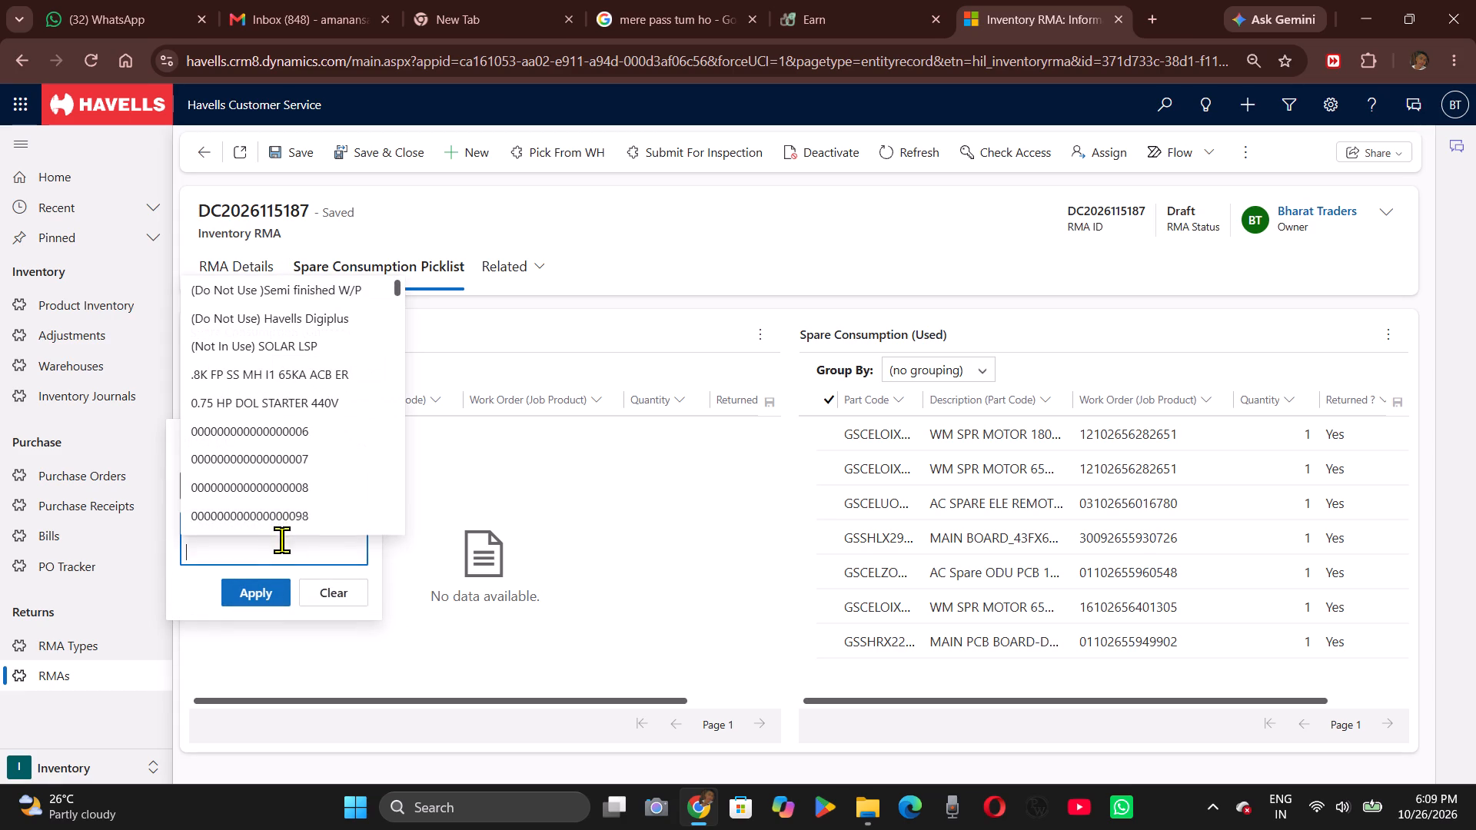
click(284, 534)
click(321, 546)
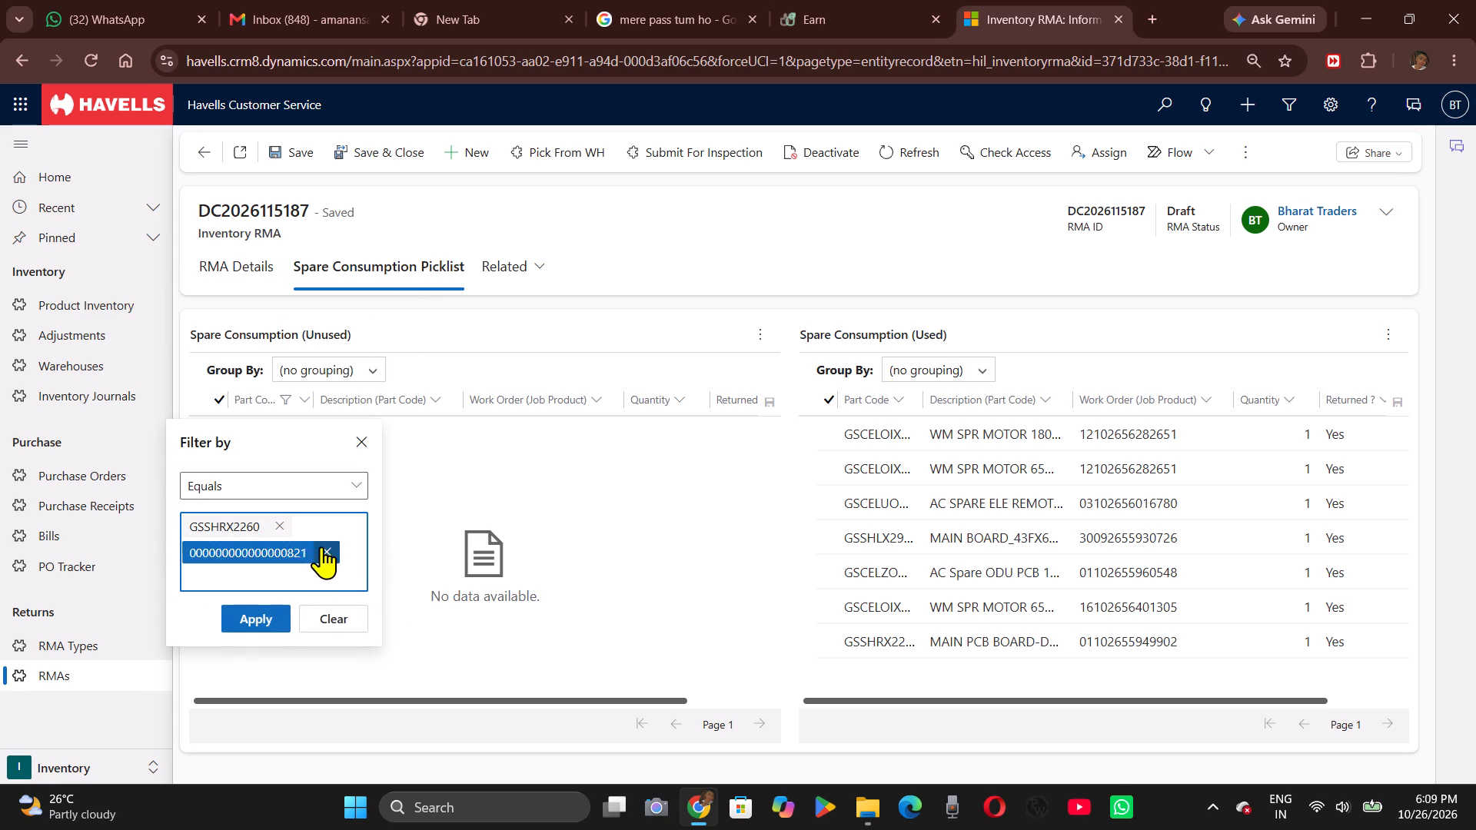
click(282, 532)
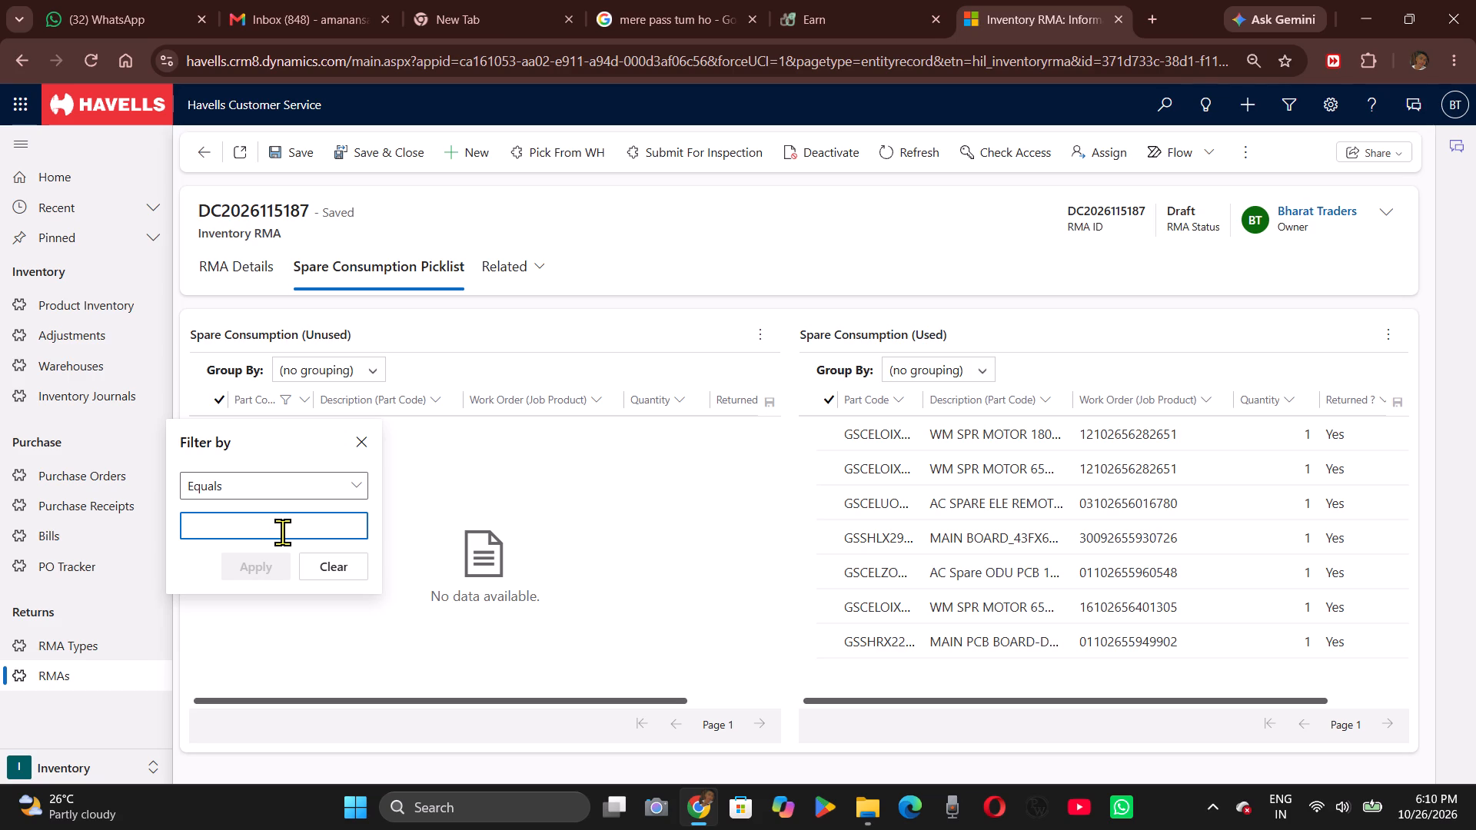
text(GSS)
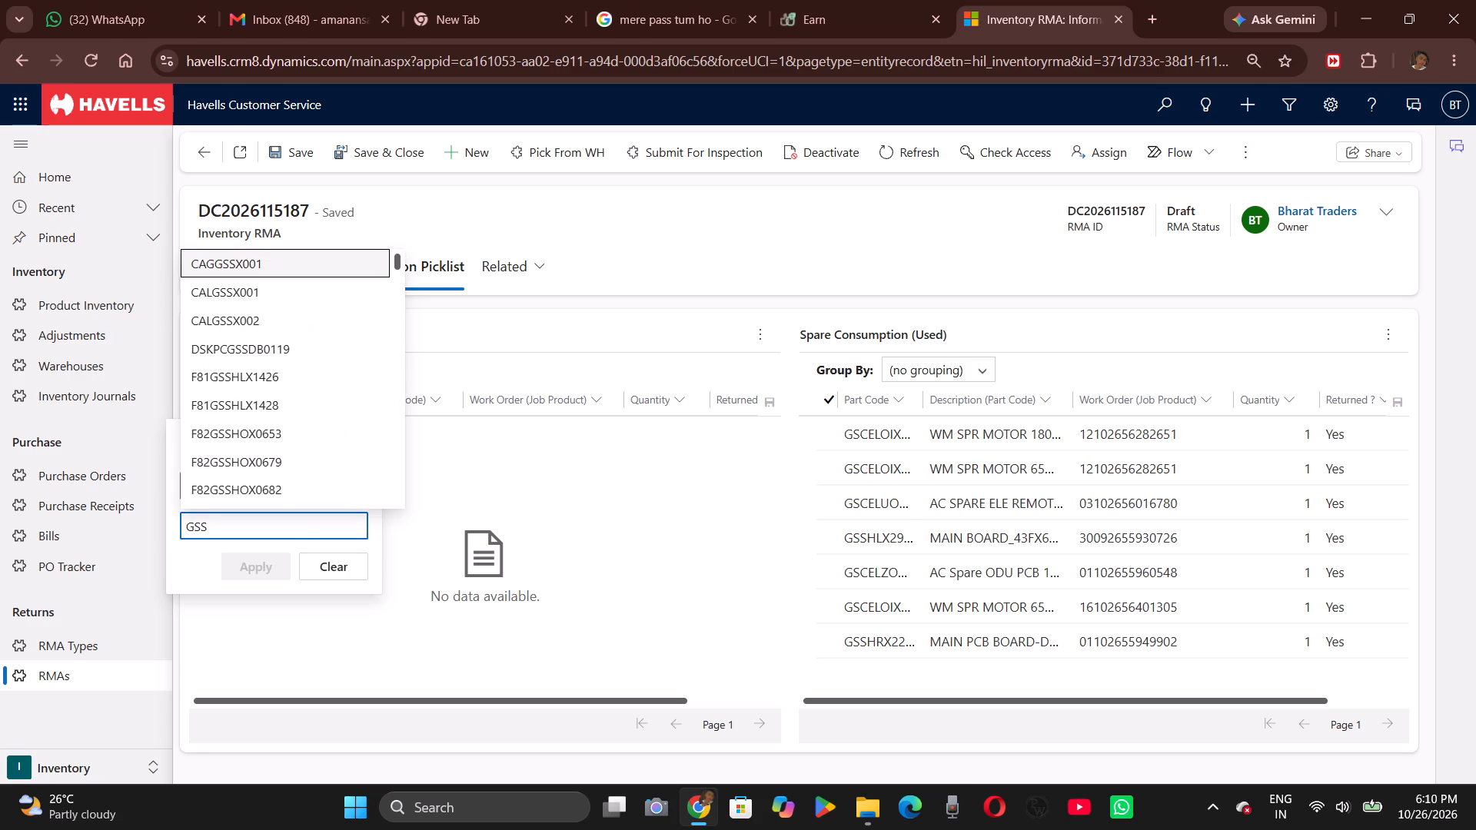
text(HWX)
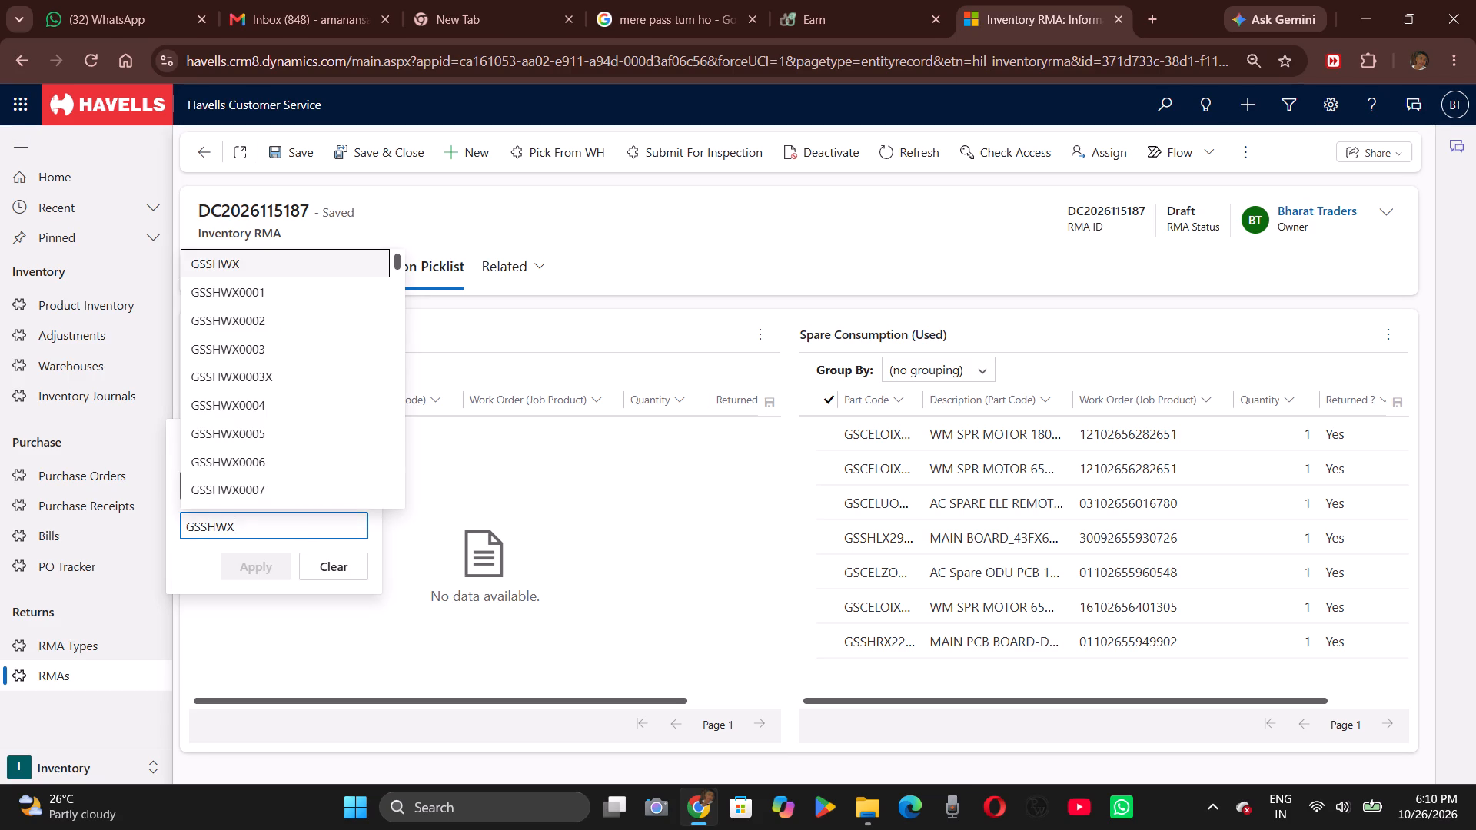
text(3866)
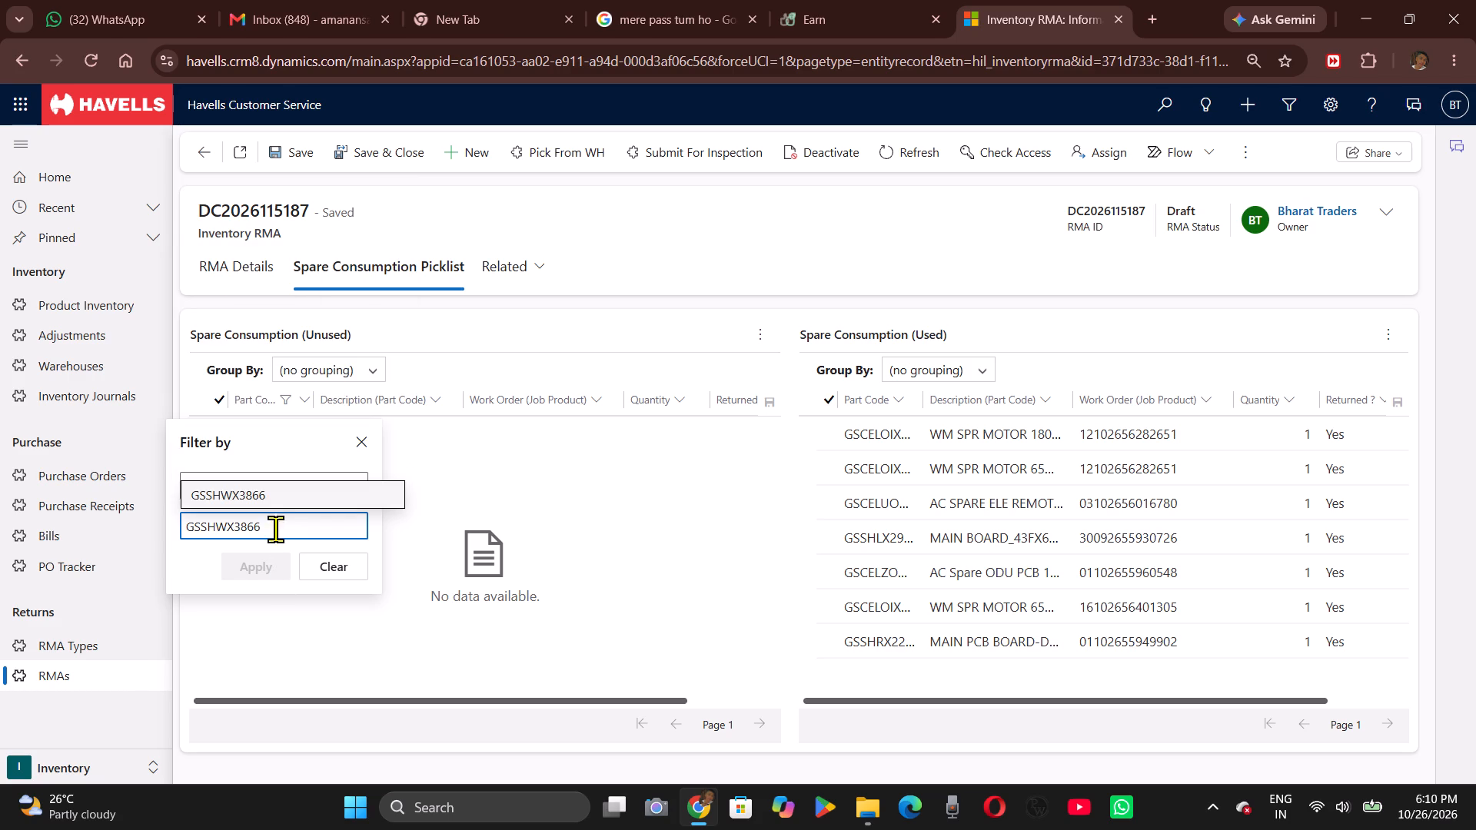
click(266, 510)
click(282, 523)
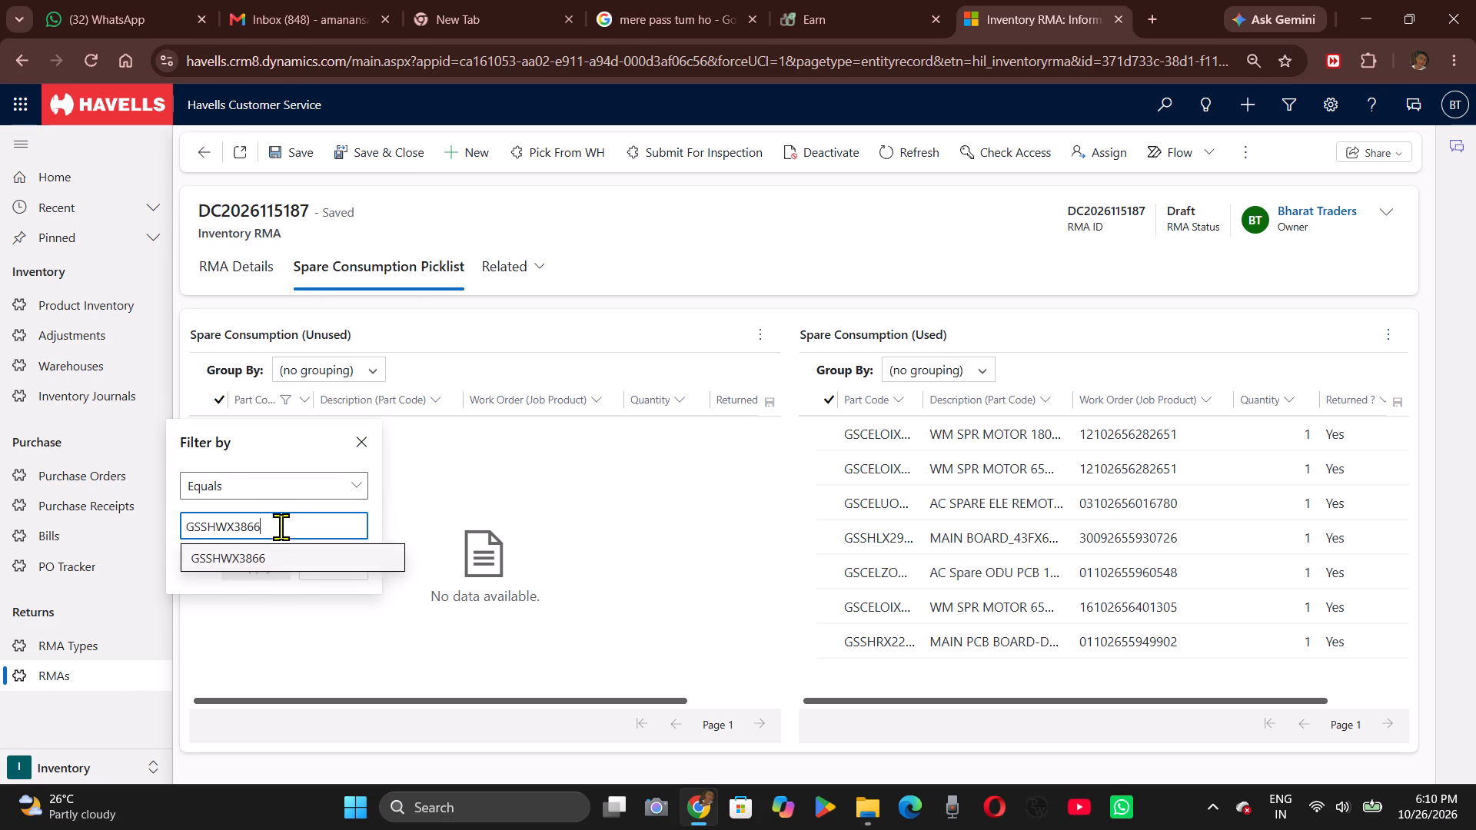
click(245, 563)
click(261, 592)
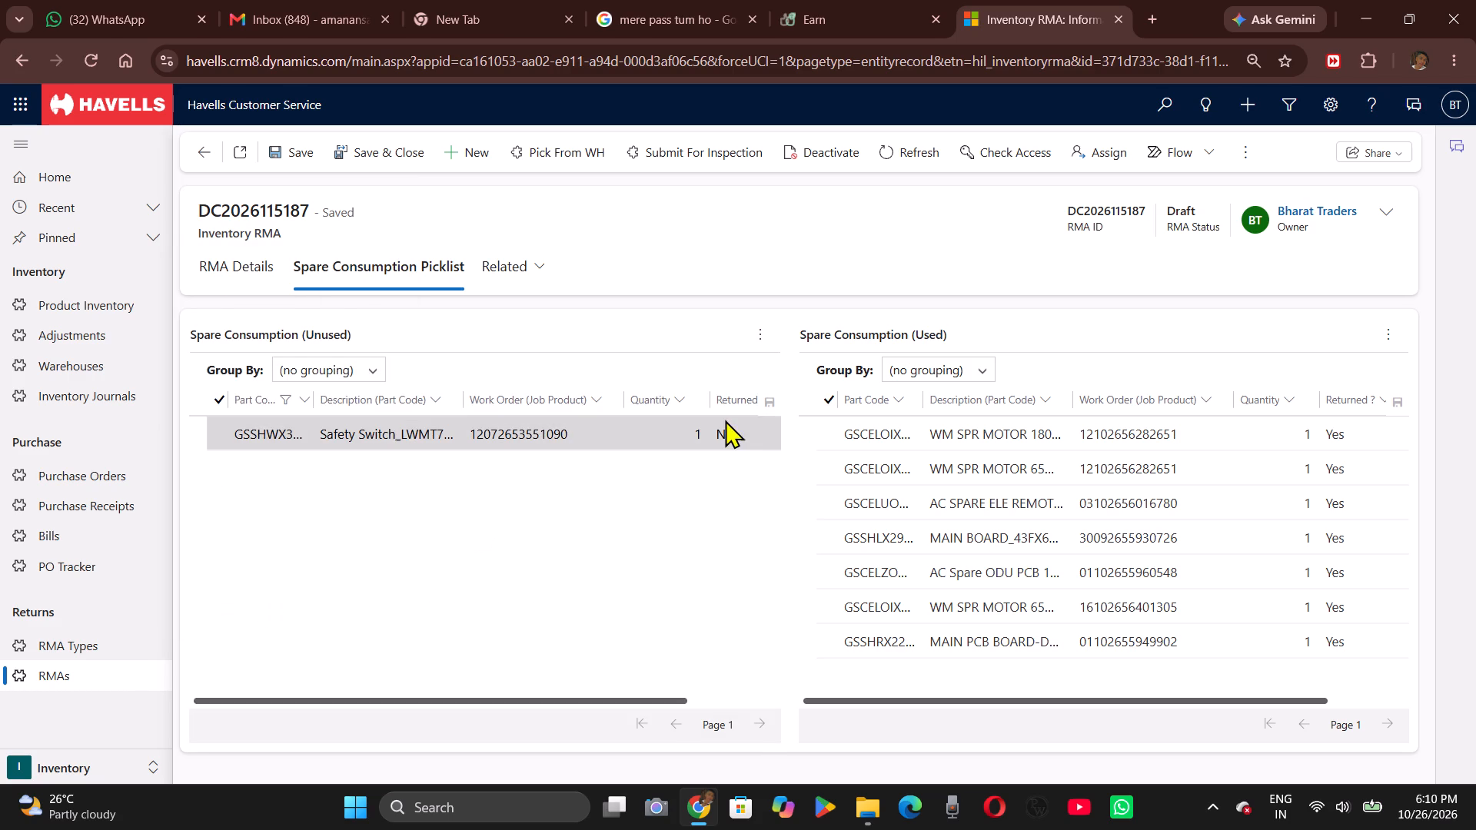
click(746, 429)
click(765, 434)
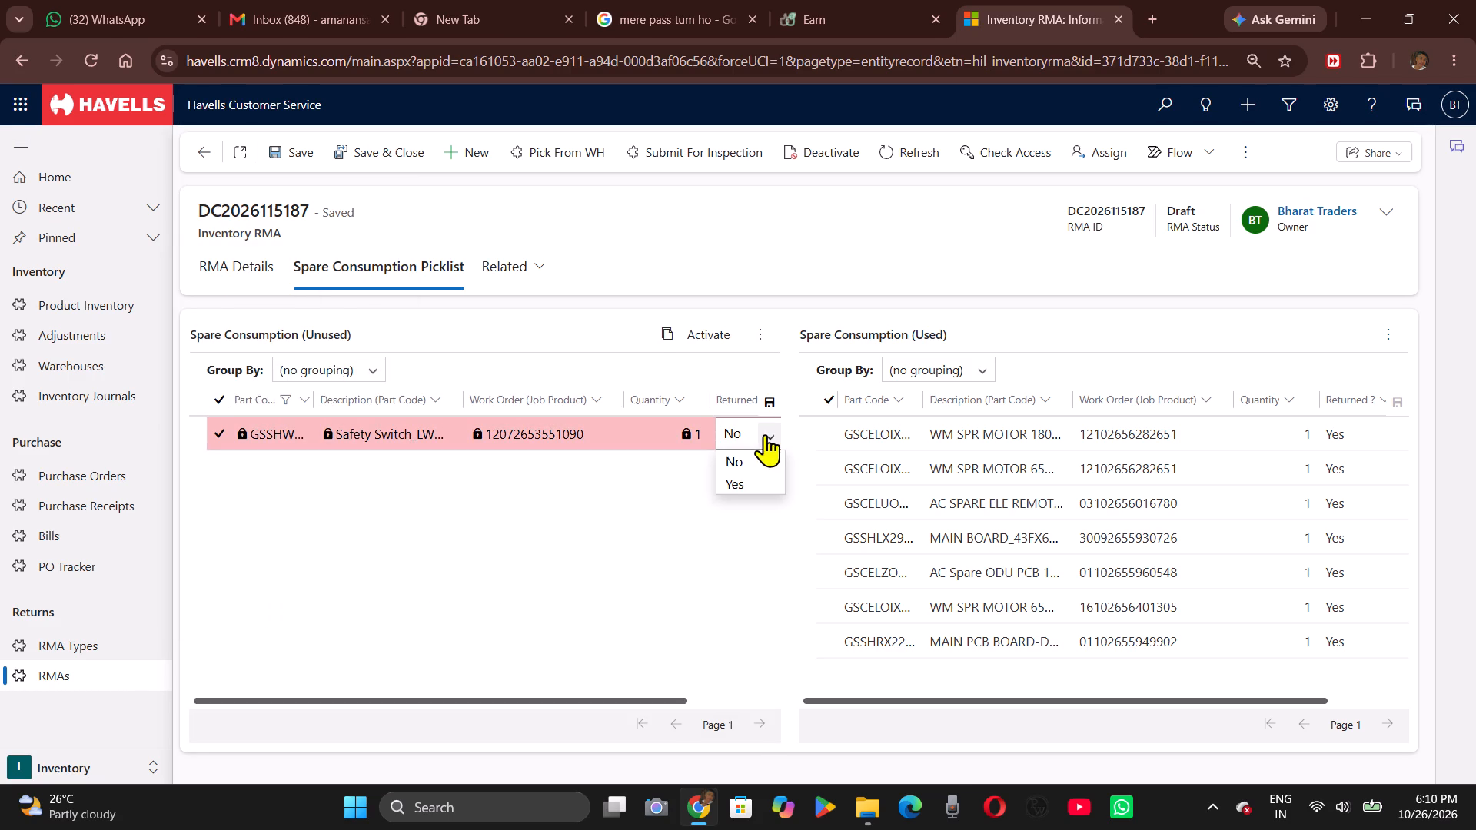
click(755, 487)
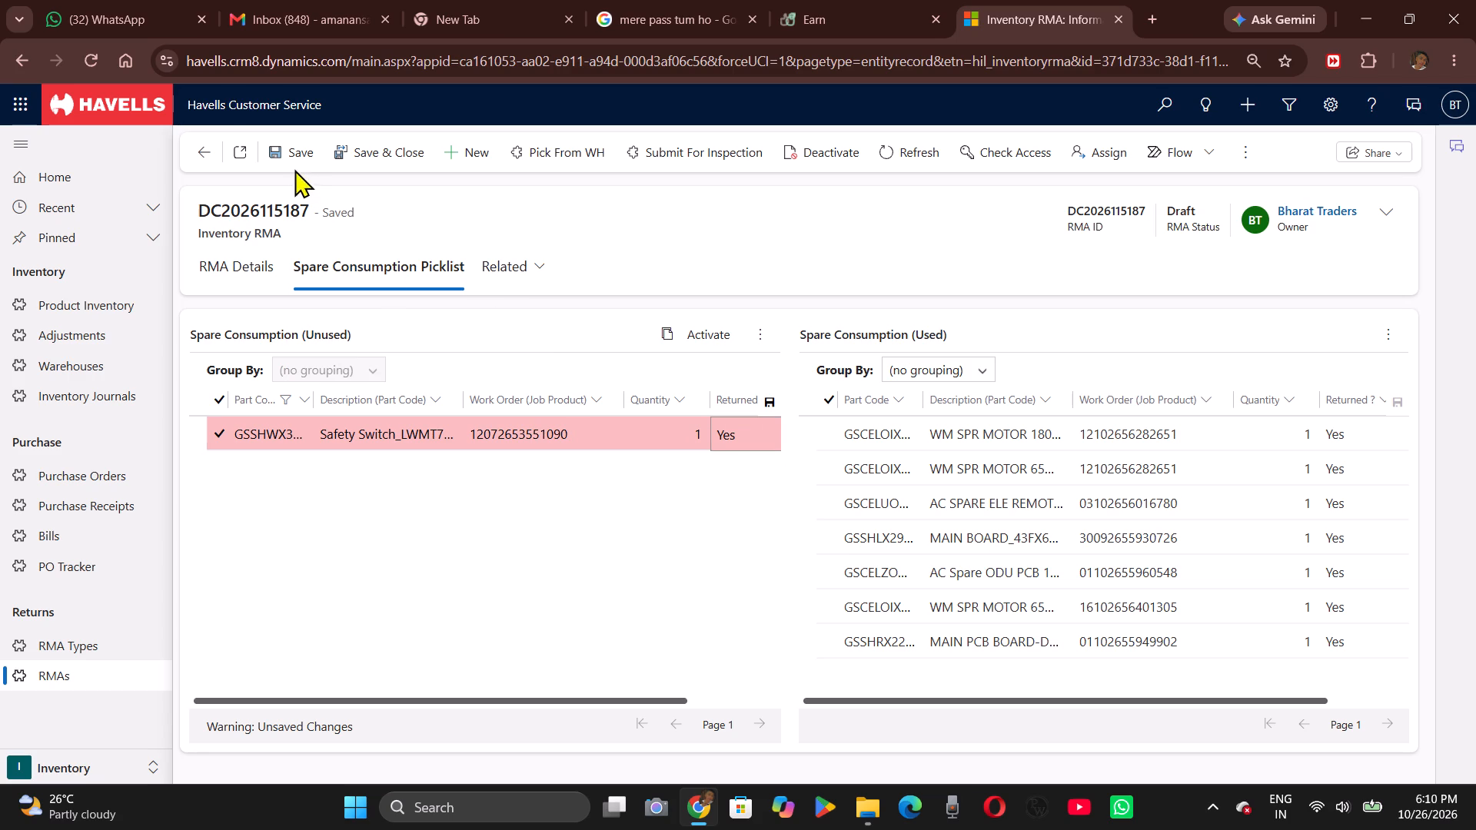
click(293, 158)
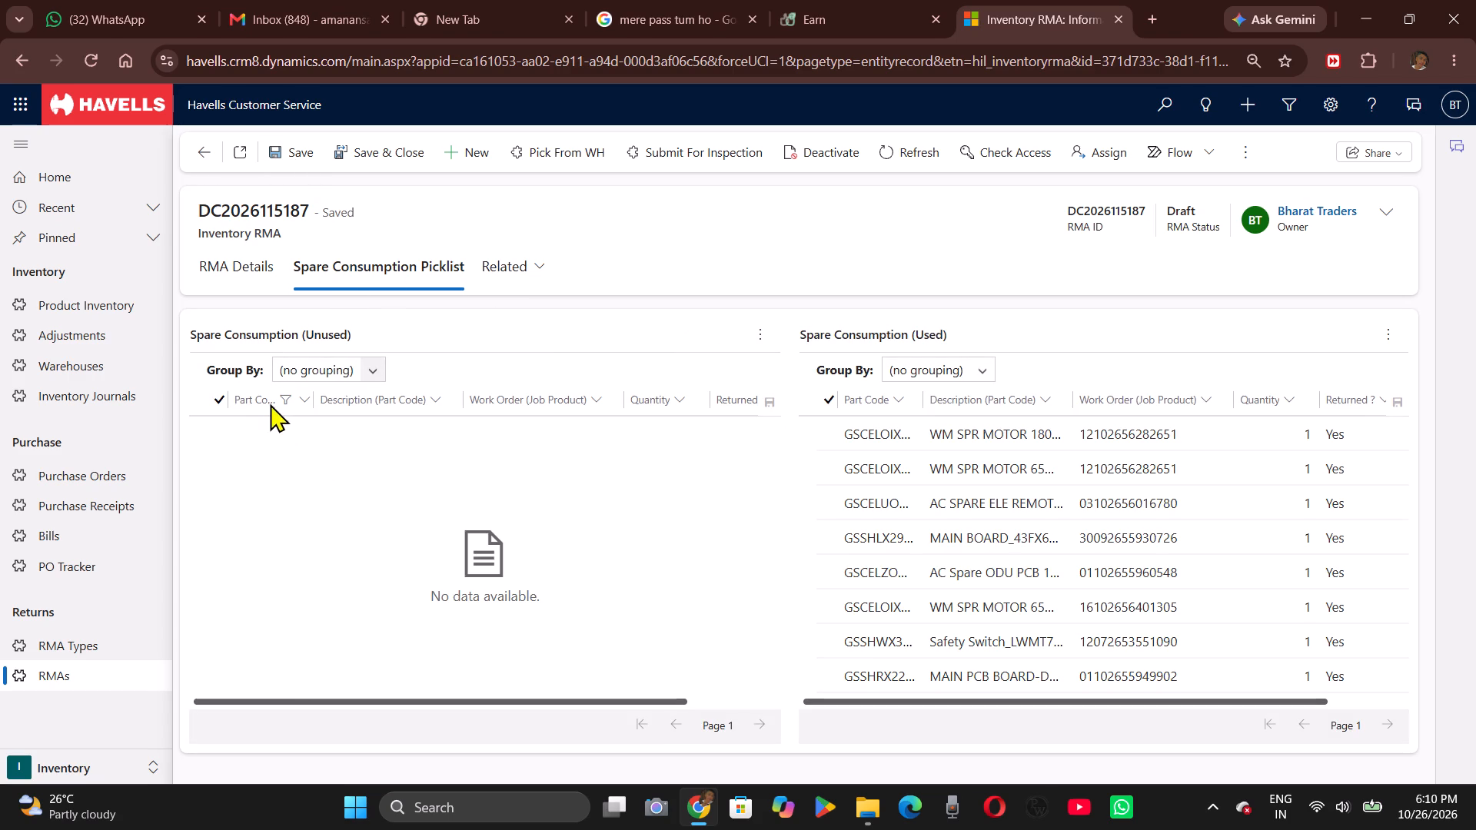
Replace the part code in the unused spares' filter with GSCELZOA0010 and apply it.
click(264, 393)
click(299, 503)
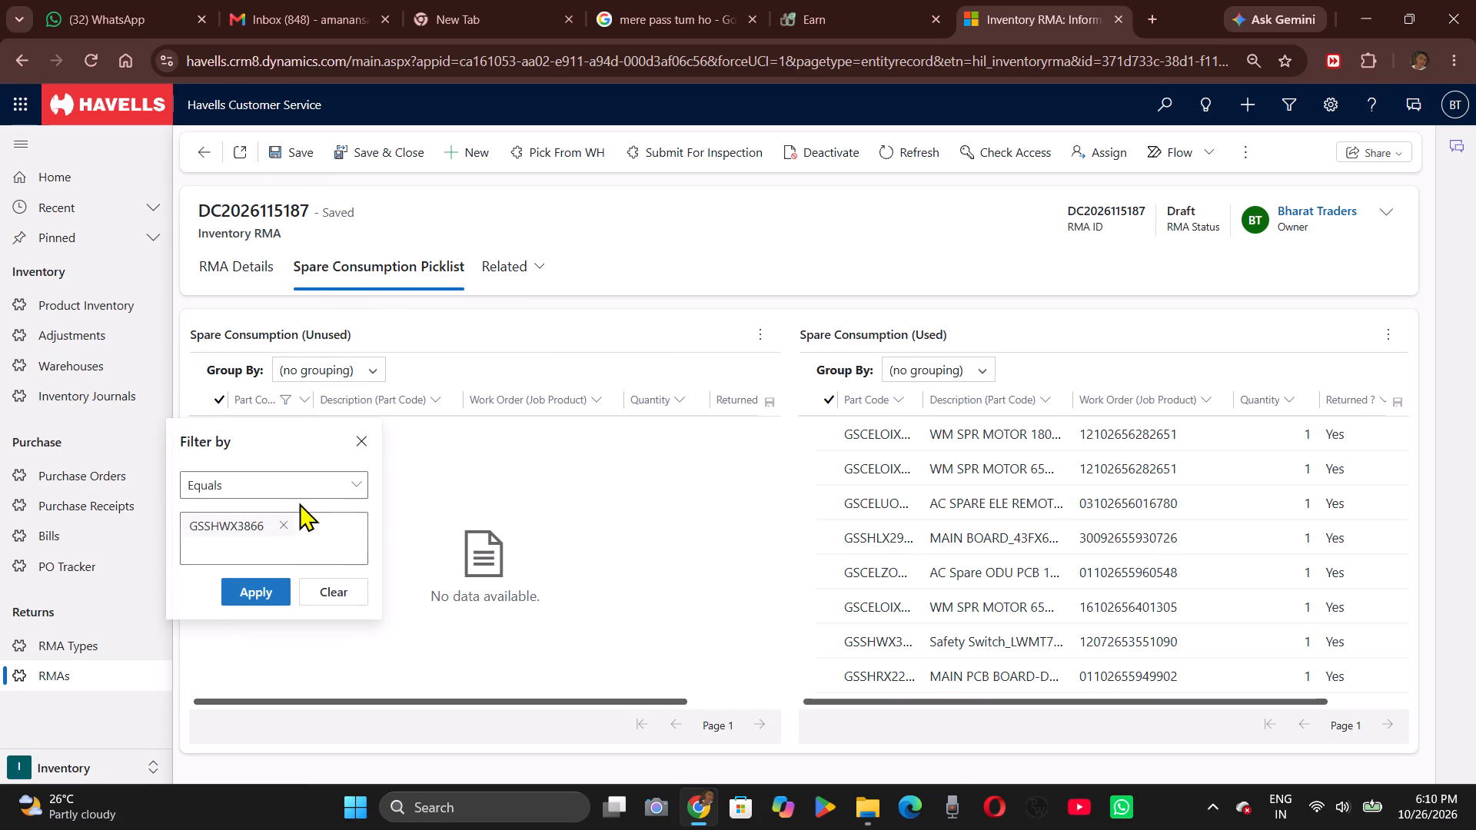
click(292, 521)
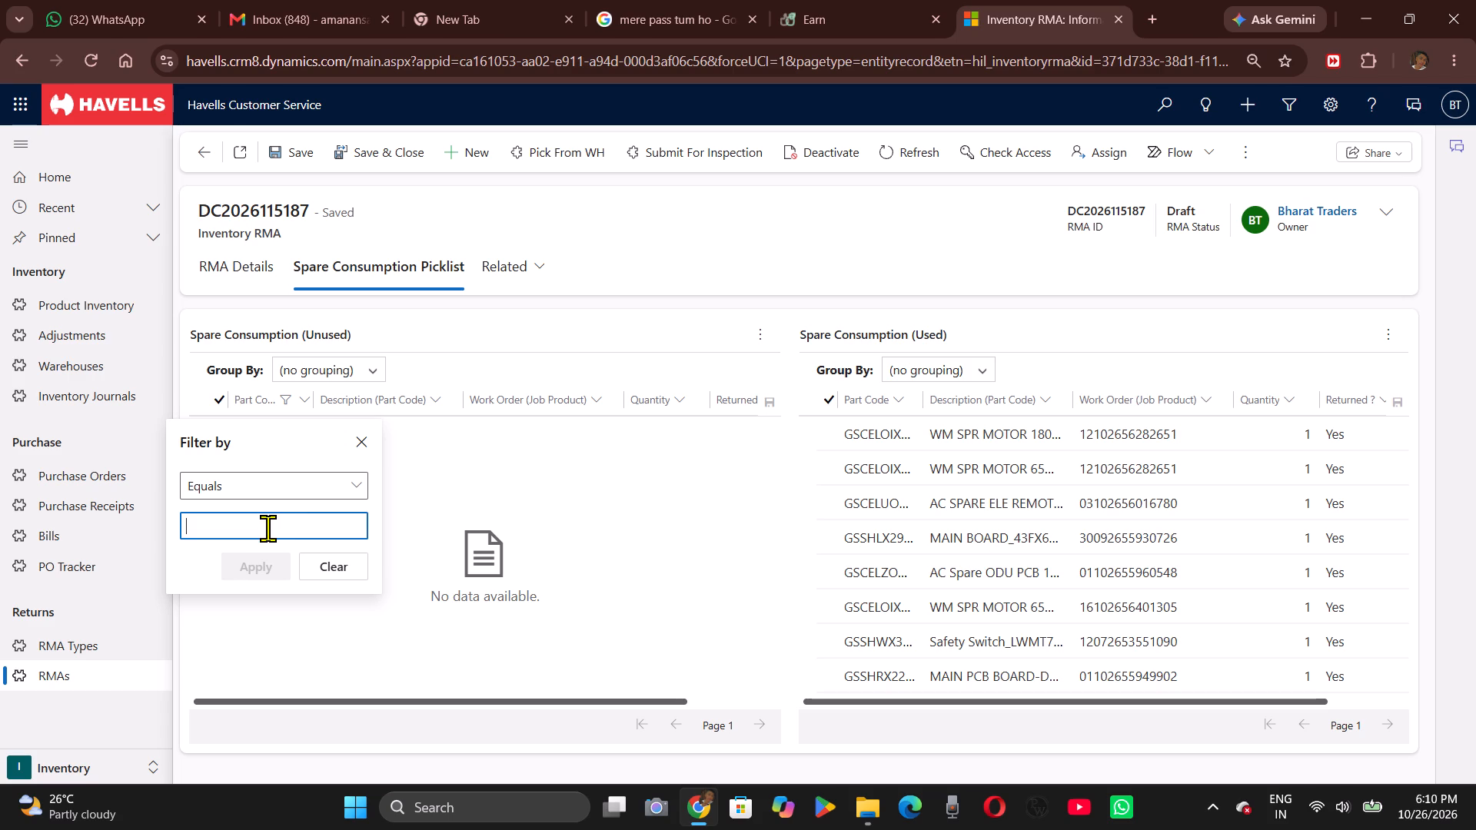
key(g)
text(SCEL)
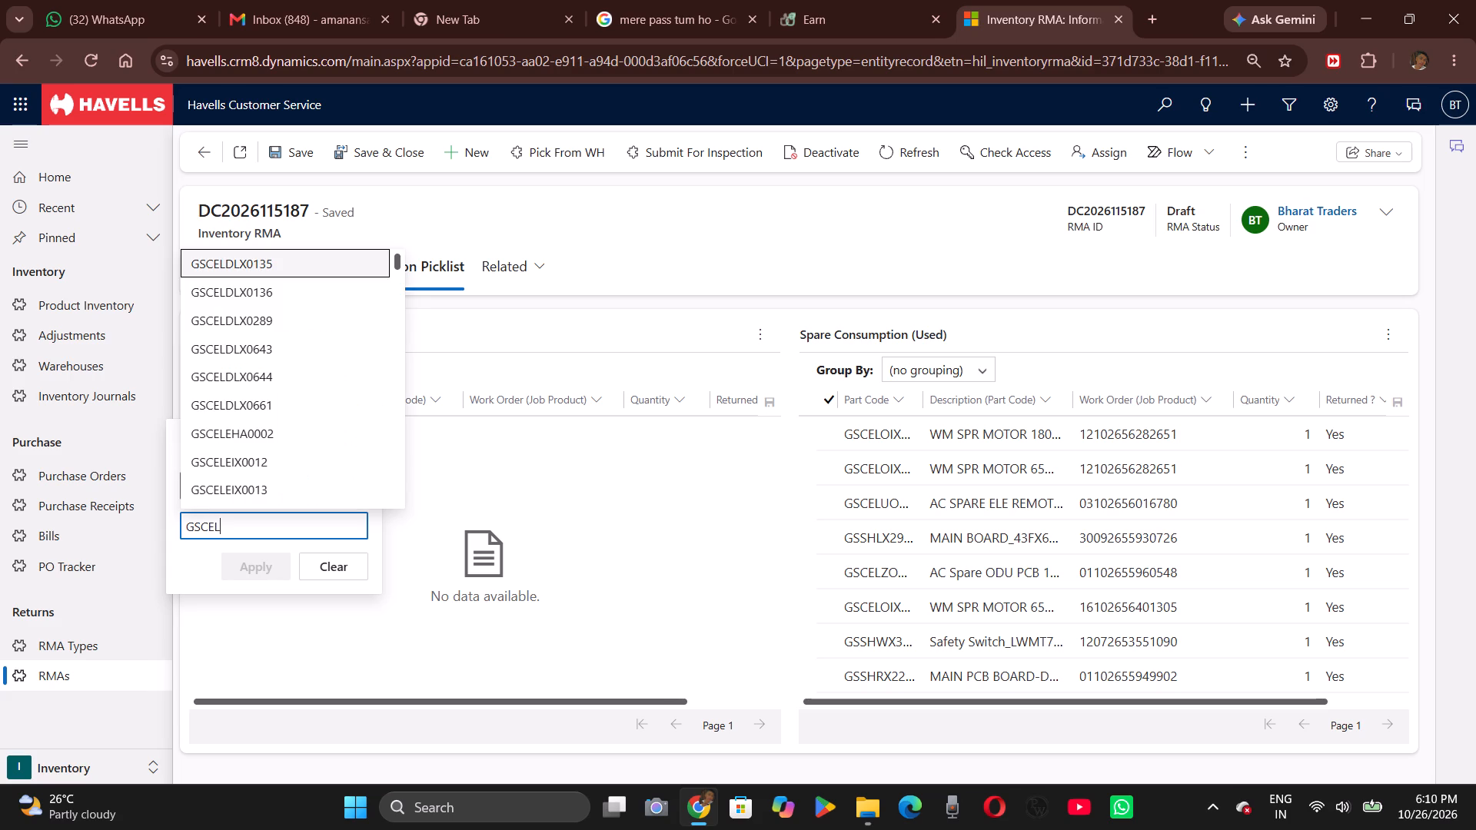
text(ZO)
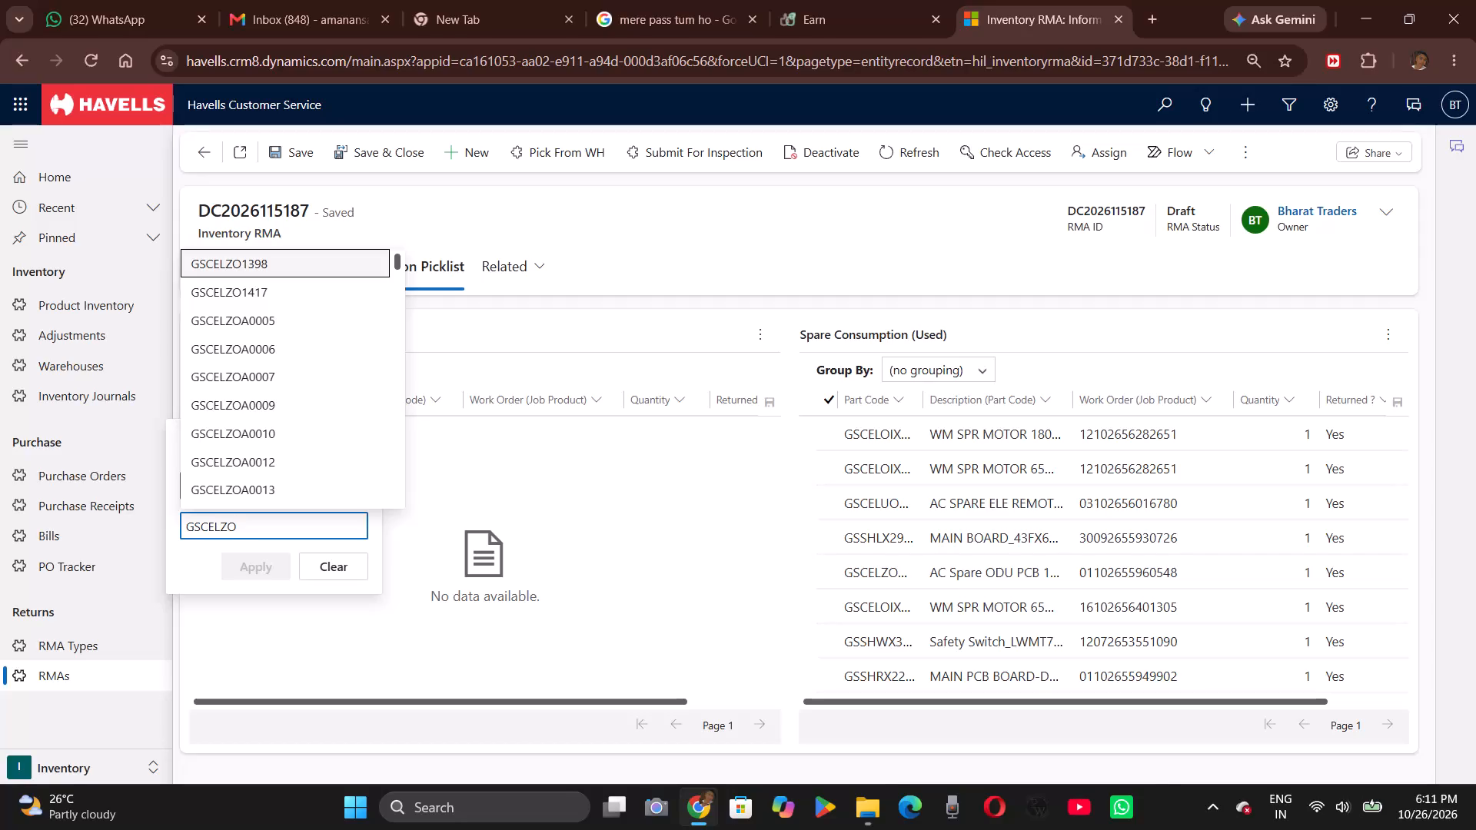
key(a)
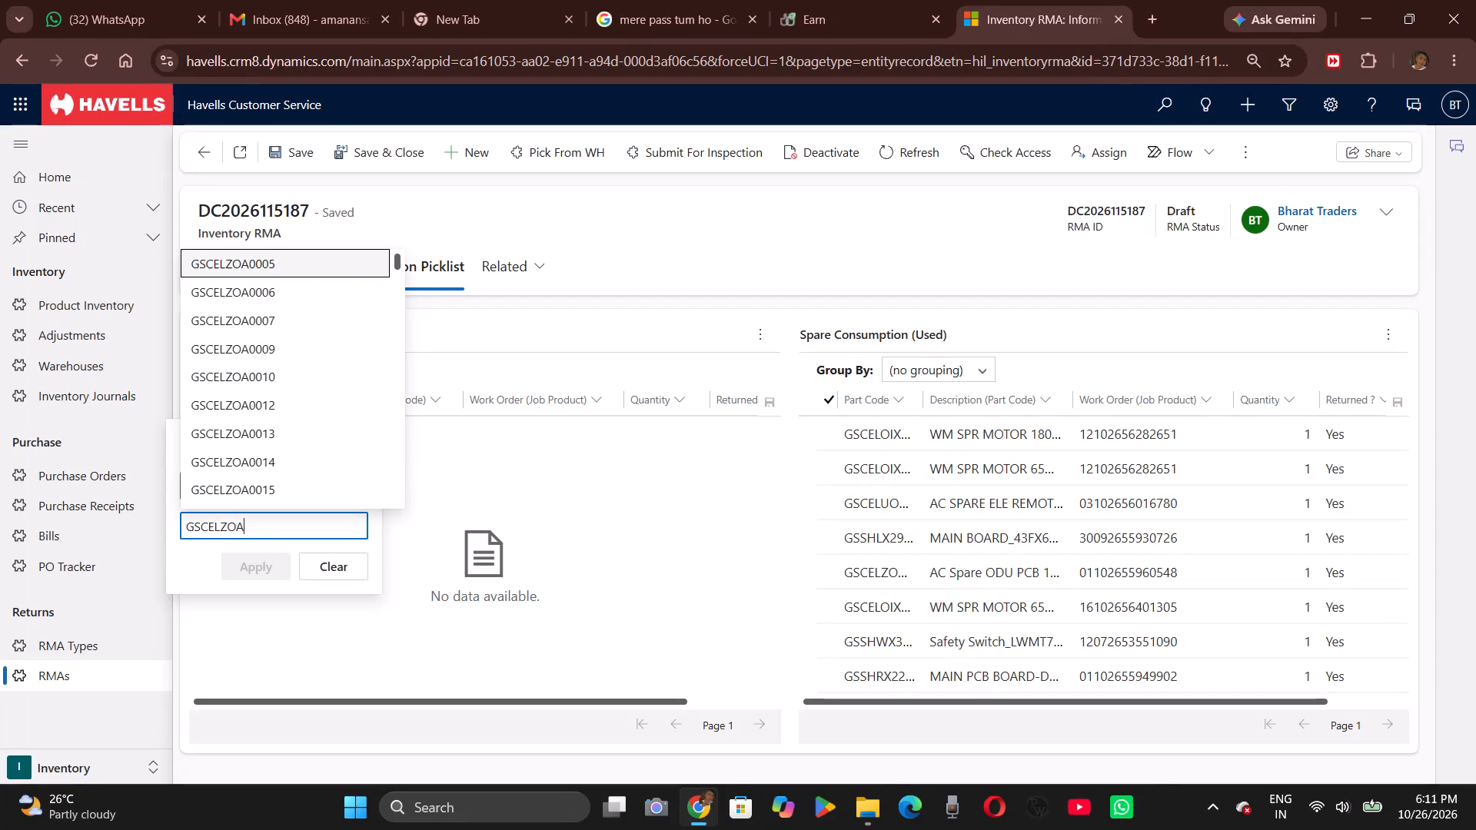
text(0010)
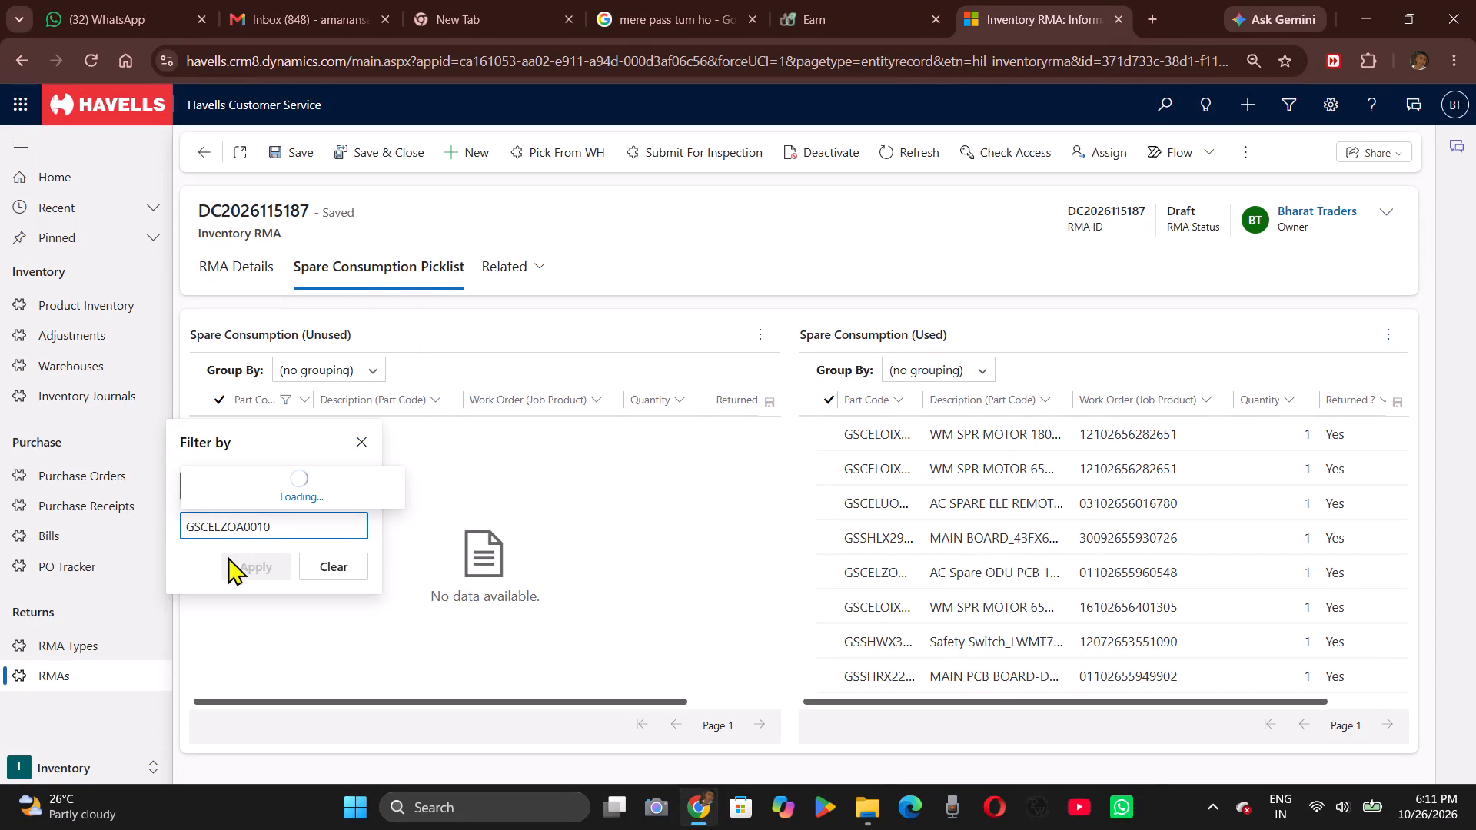
click(278, 503)
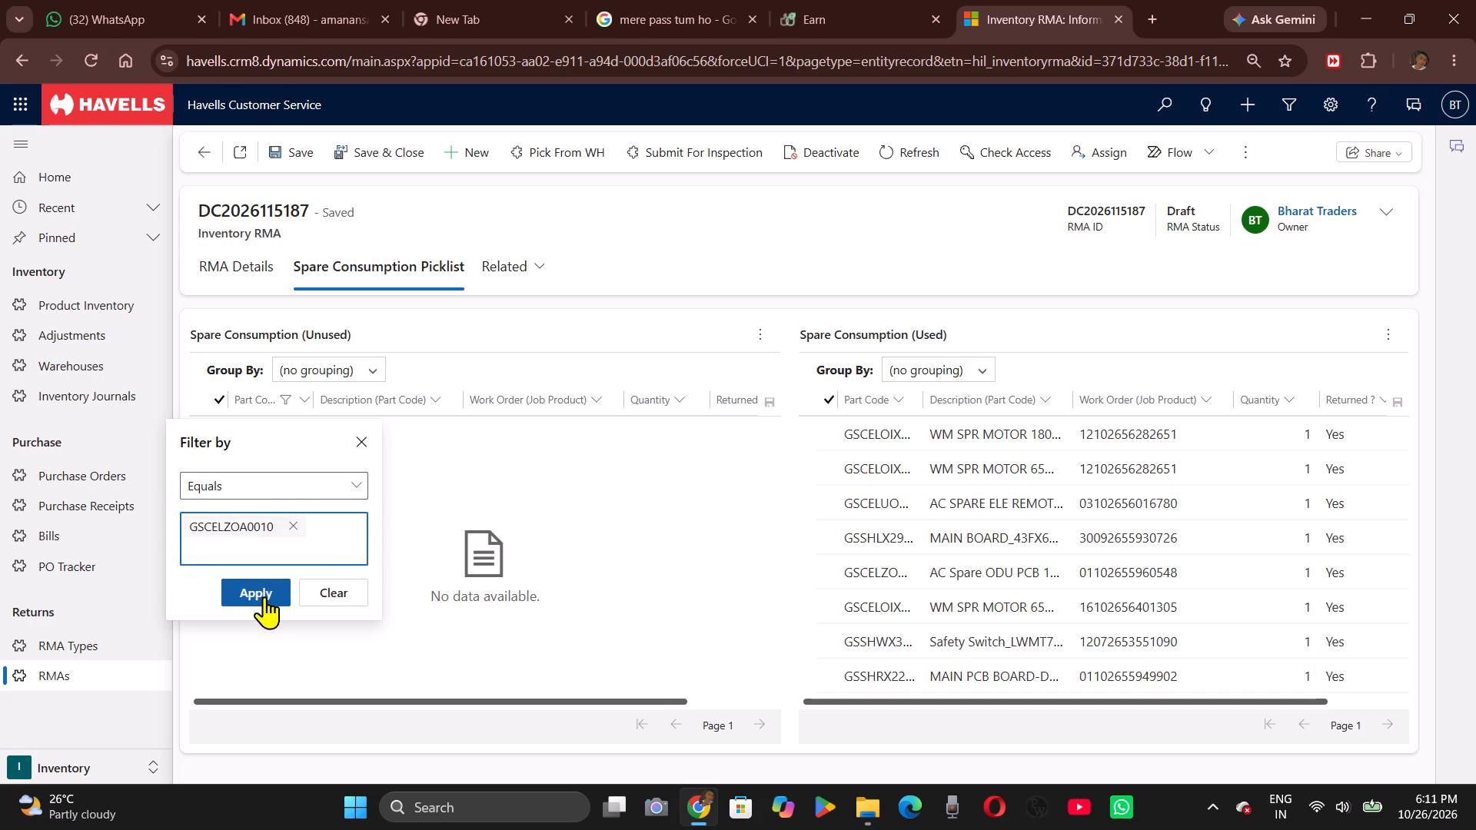
click(264, 596)
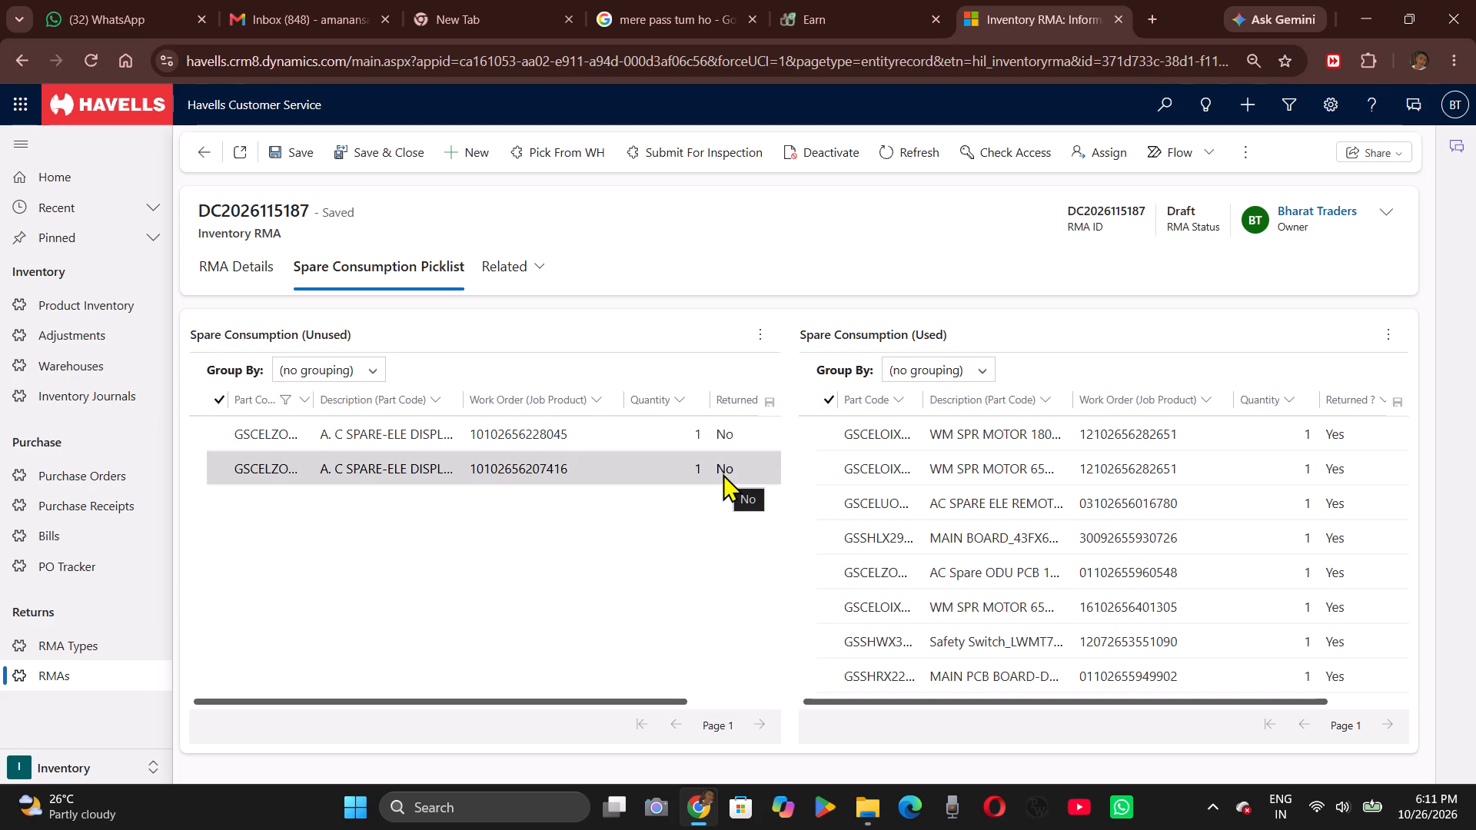
click(757, 466)
click(774, 466)
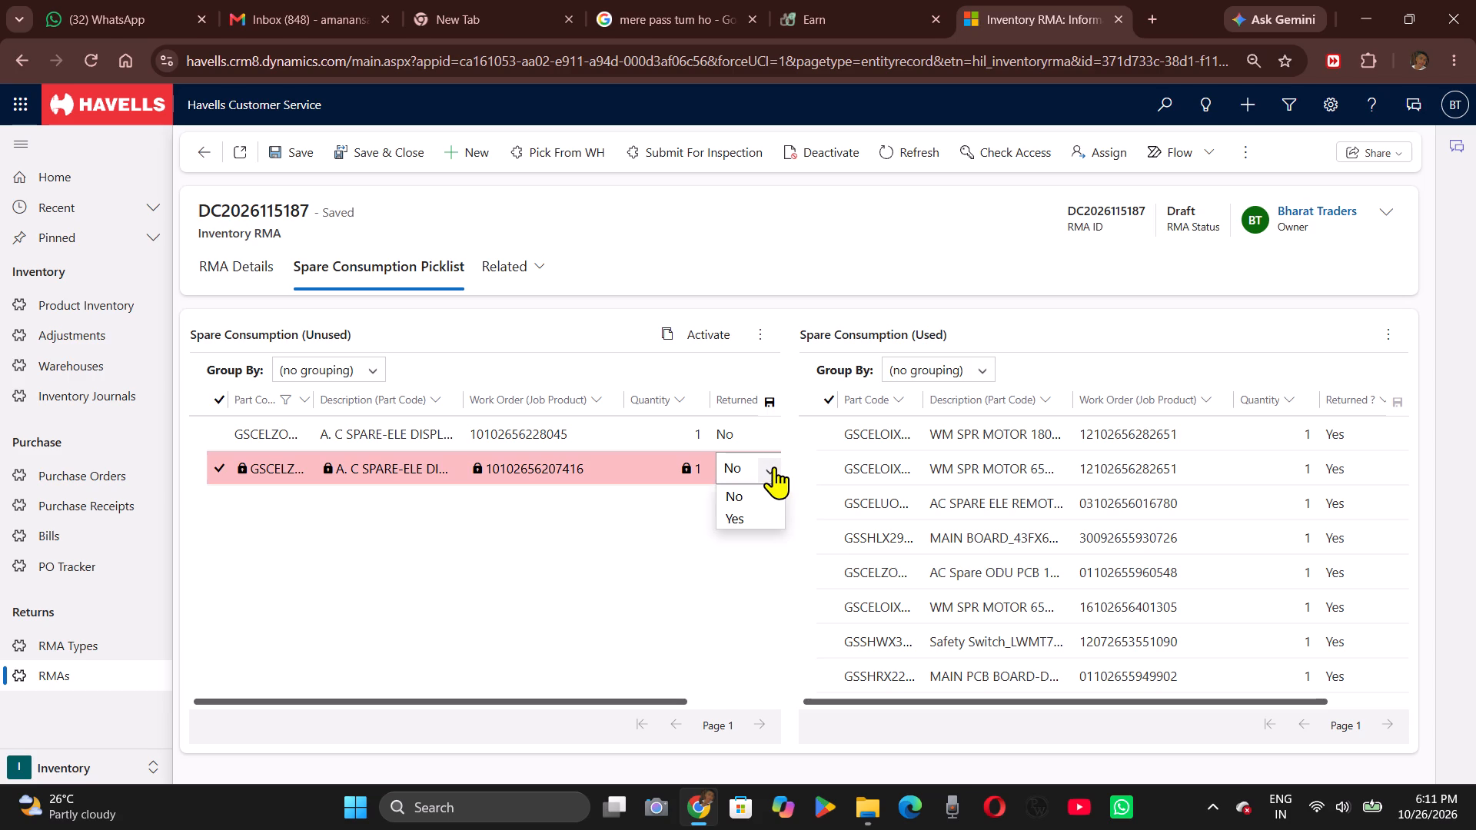
click(755, 515)
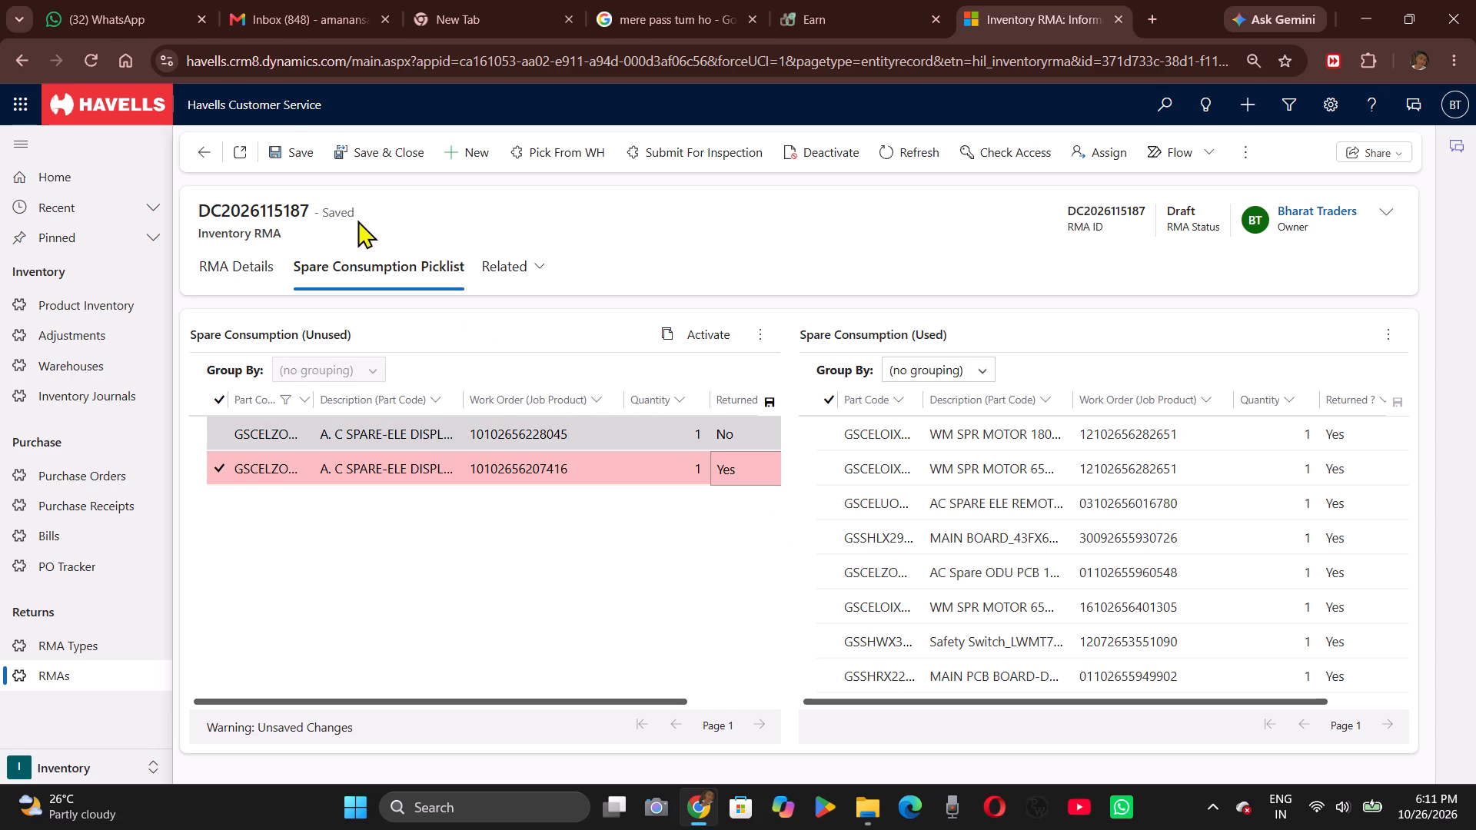
click(285, 164)
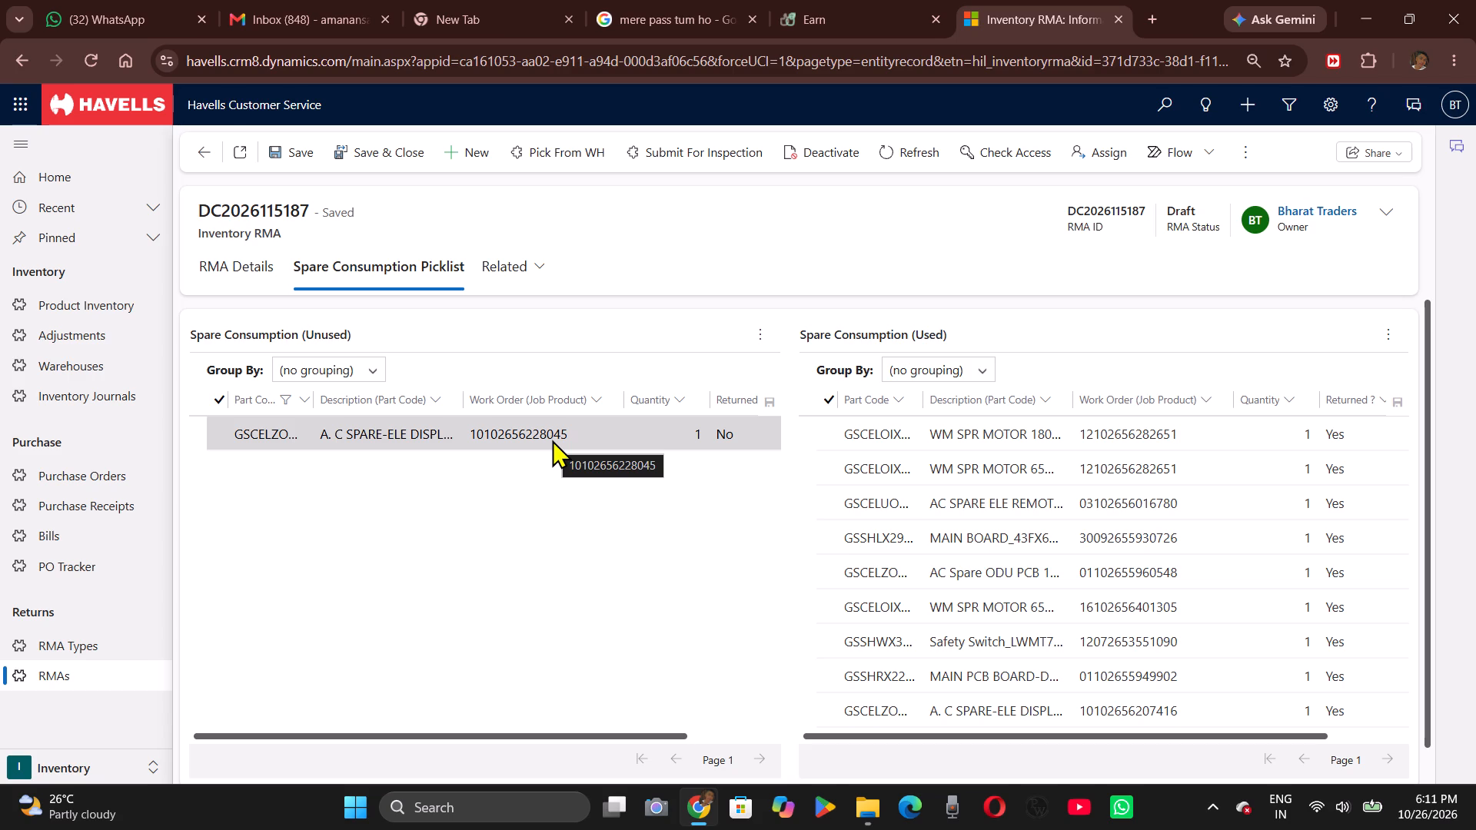
click(743, 443)
click(771, 436)
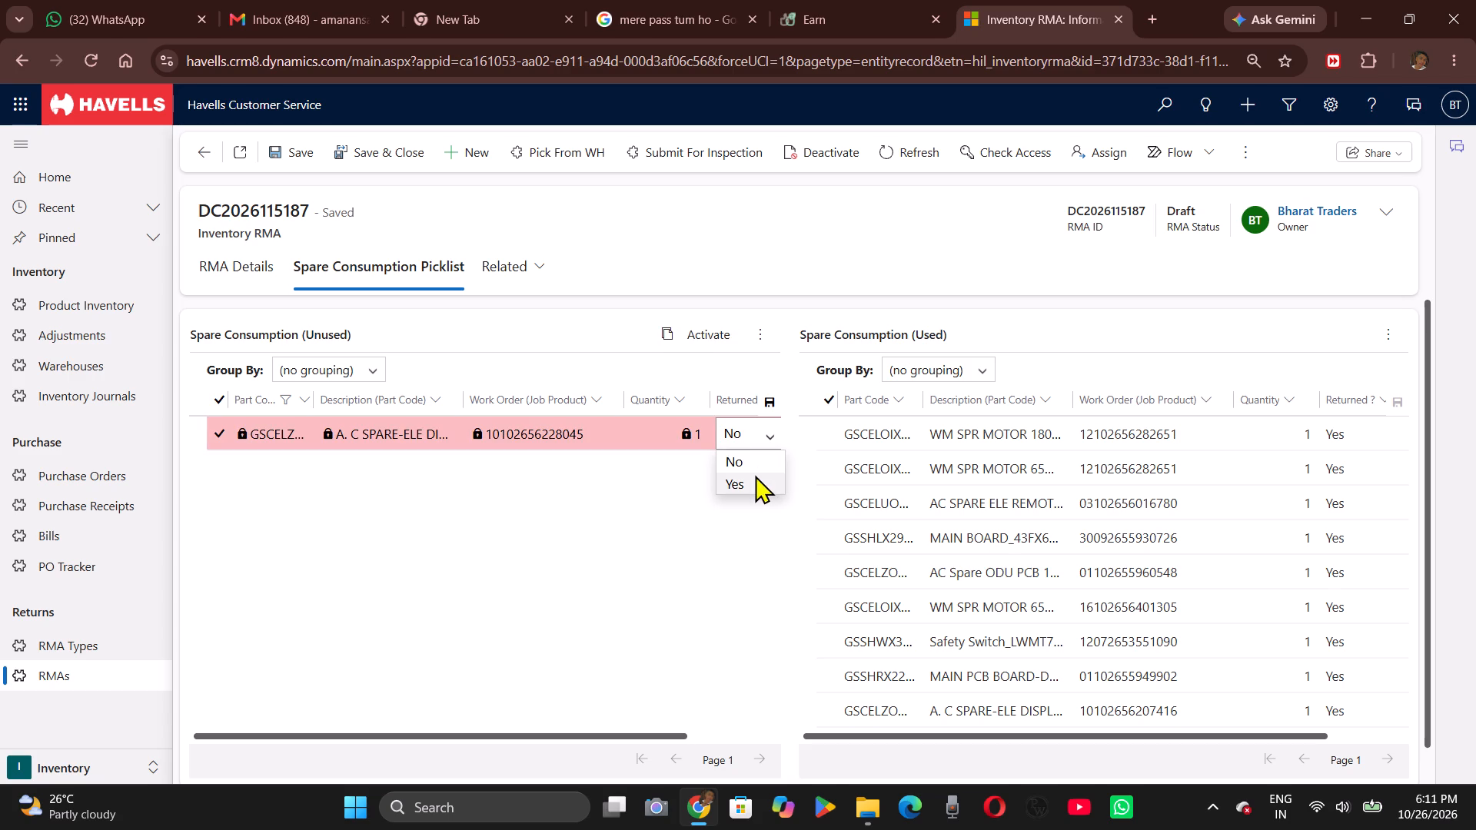
click(755, 480)
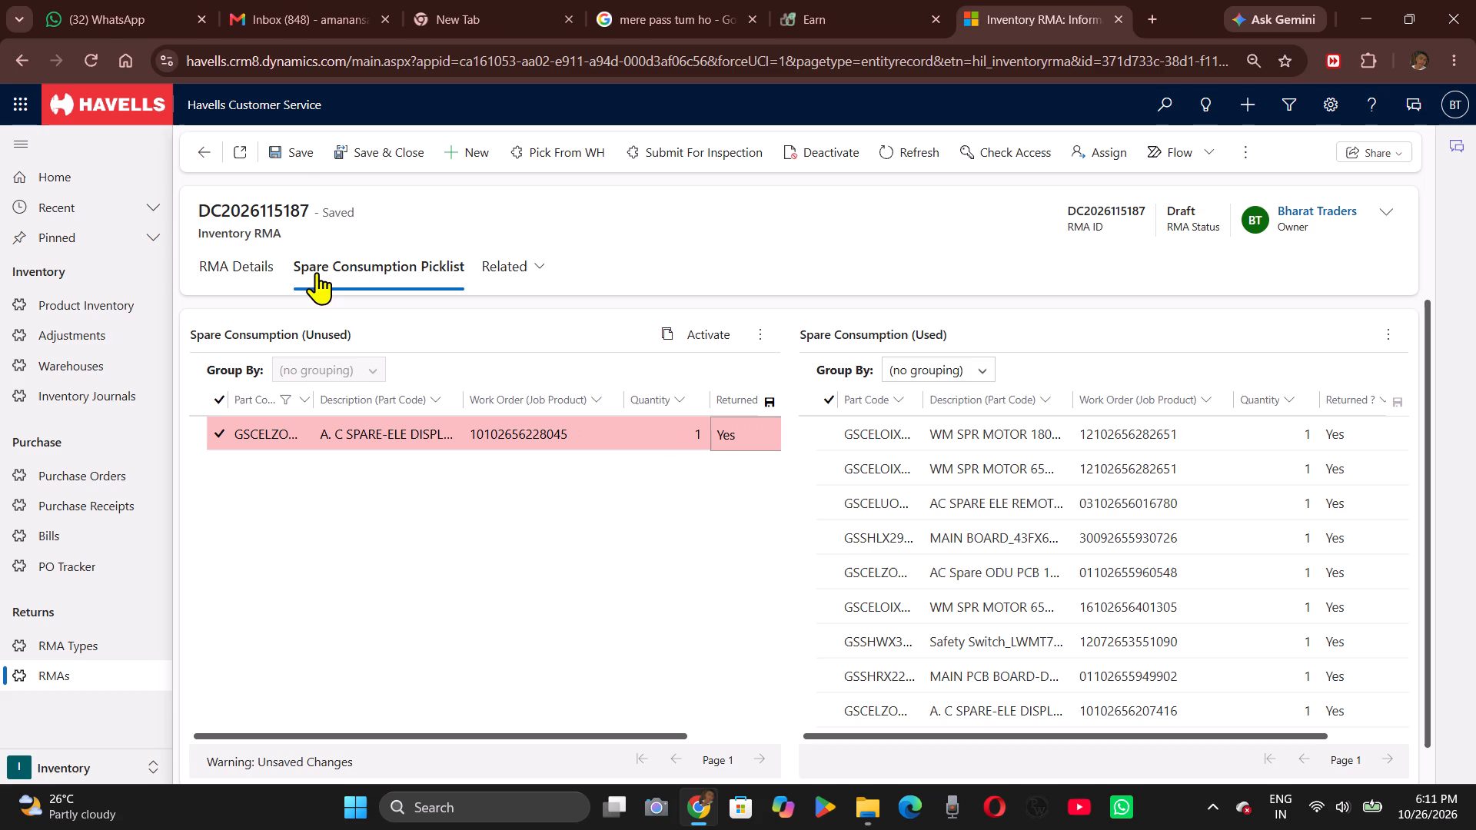
click(288, 158)
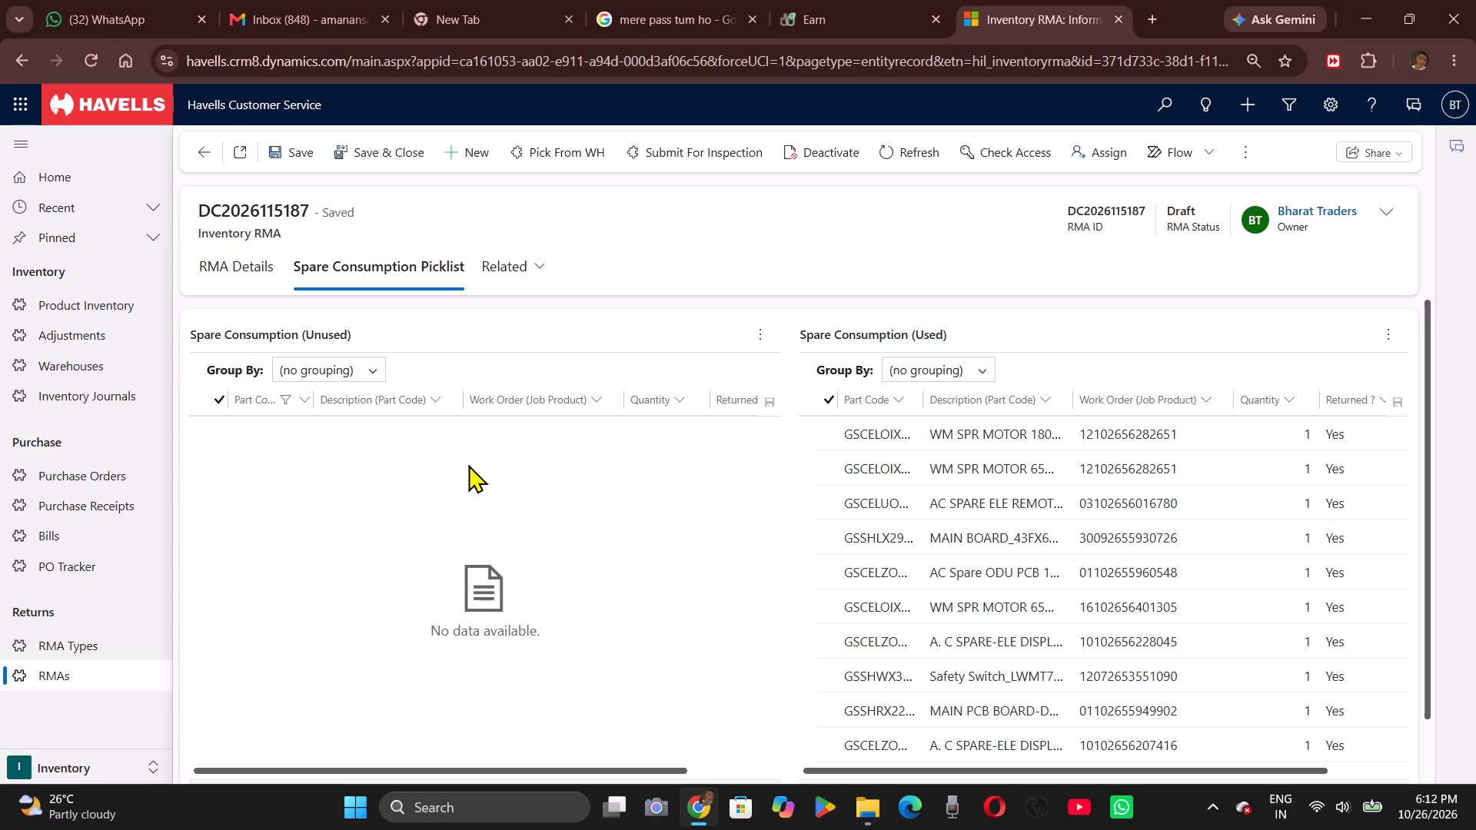
Replace the part code in the unused spares' filter with GSSCLX0088 and apply it.
click(252, 396)
click(321, 495)
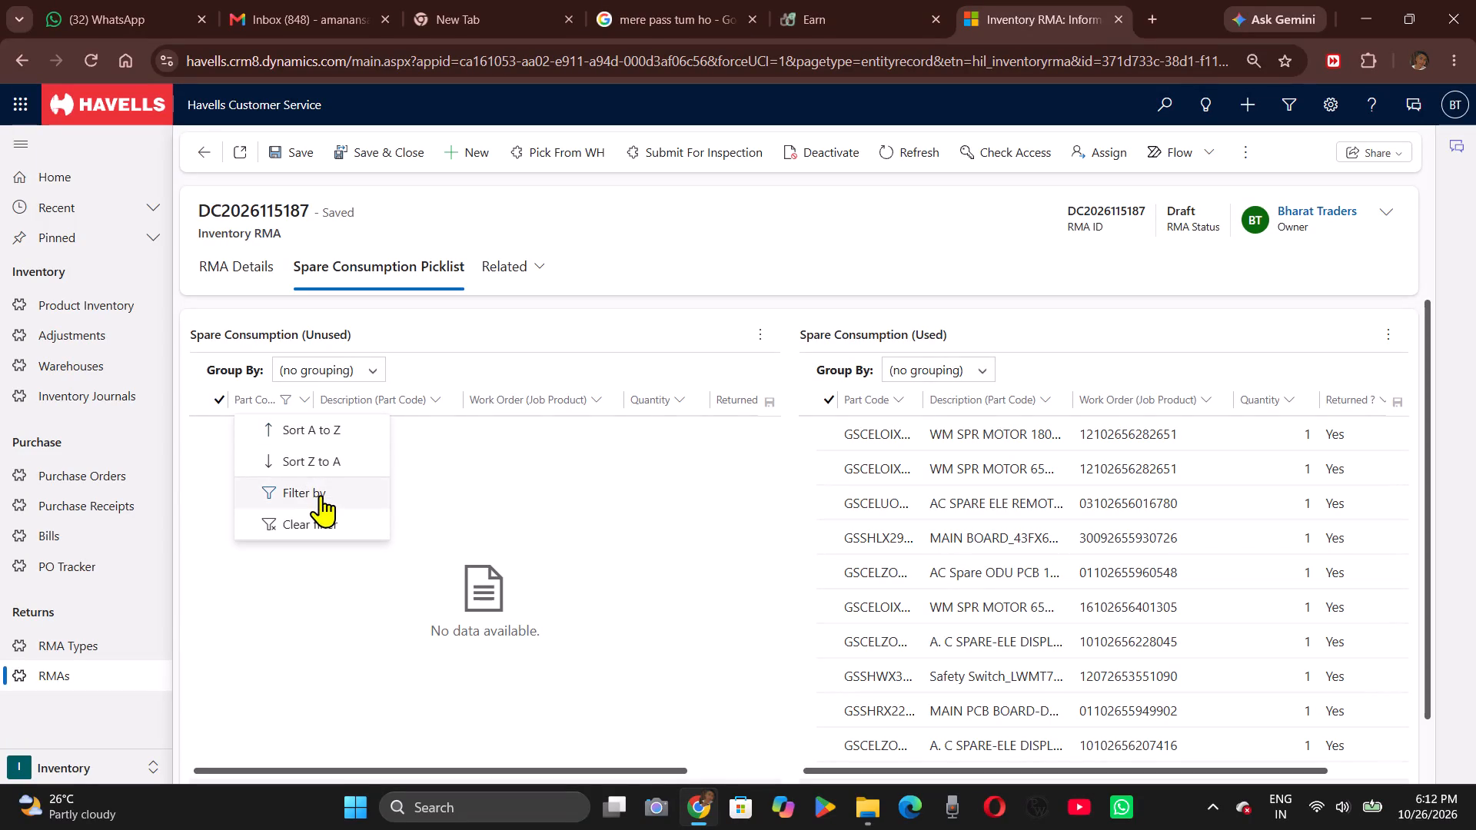
click(290, 520)
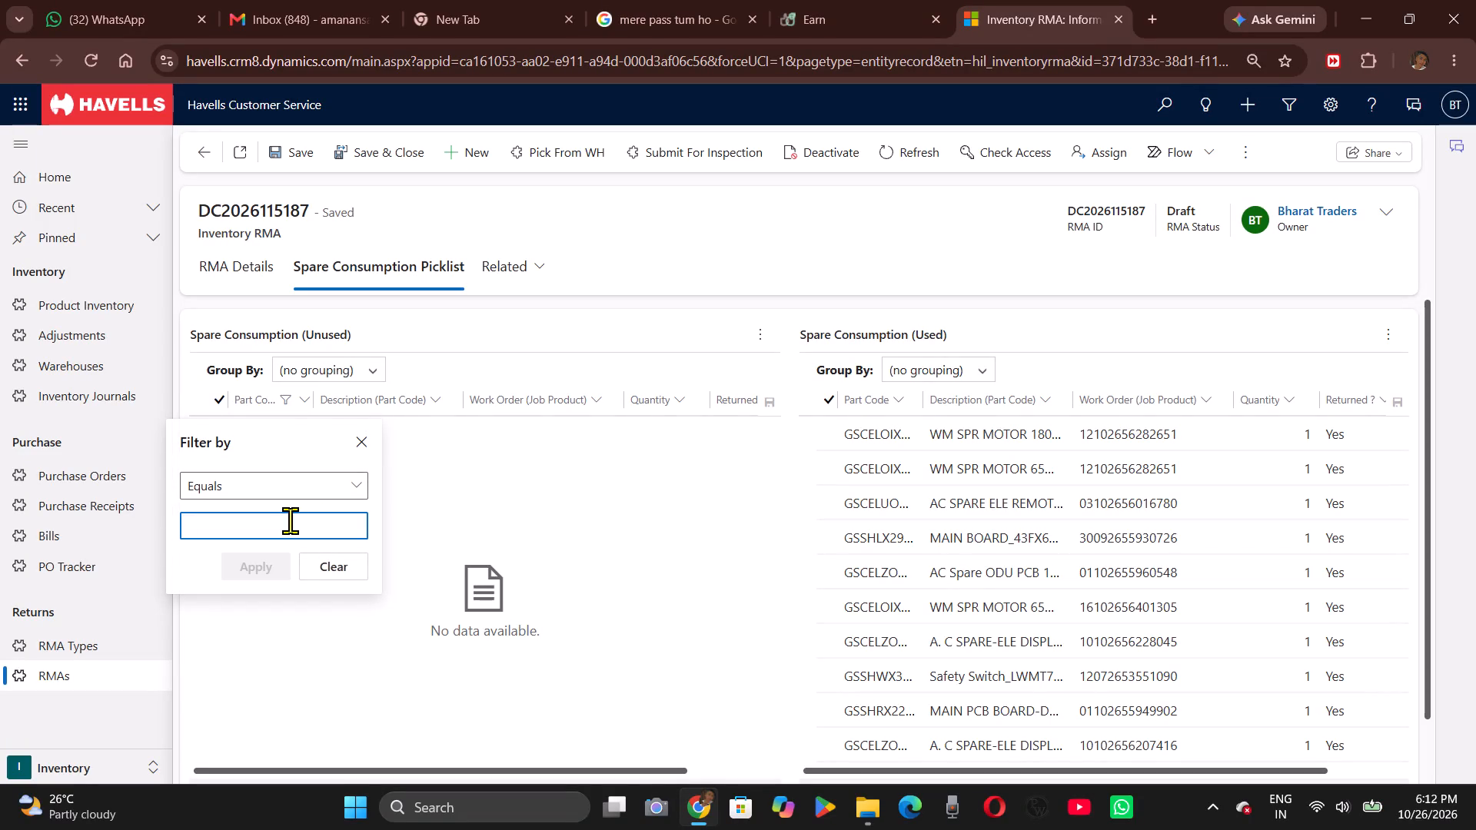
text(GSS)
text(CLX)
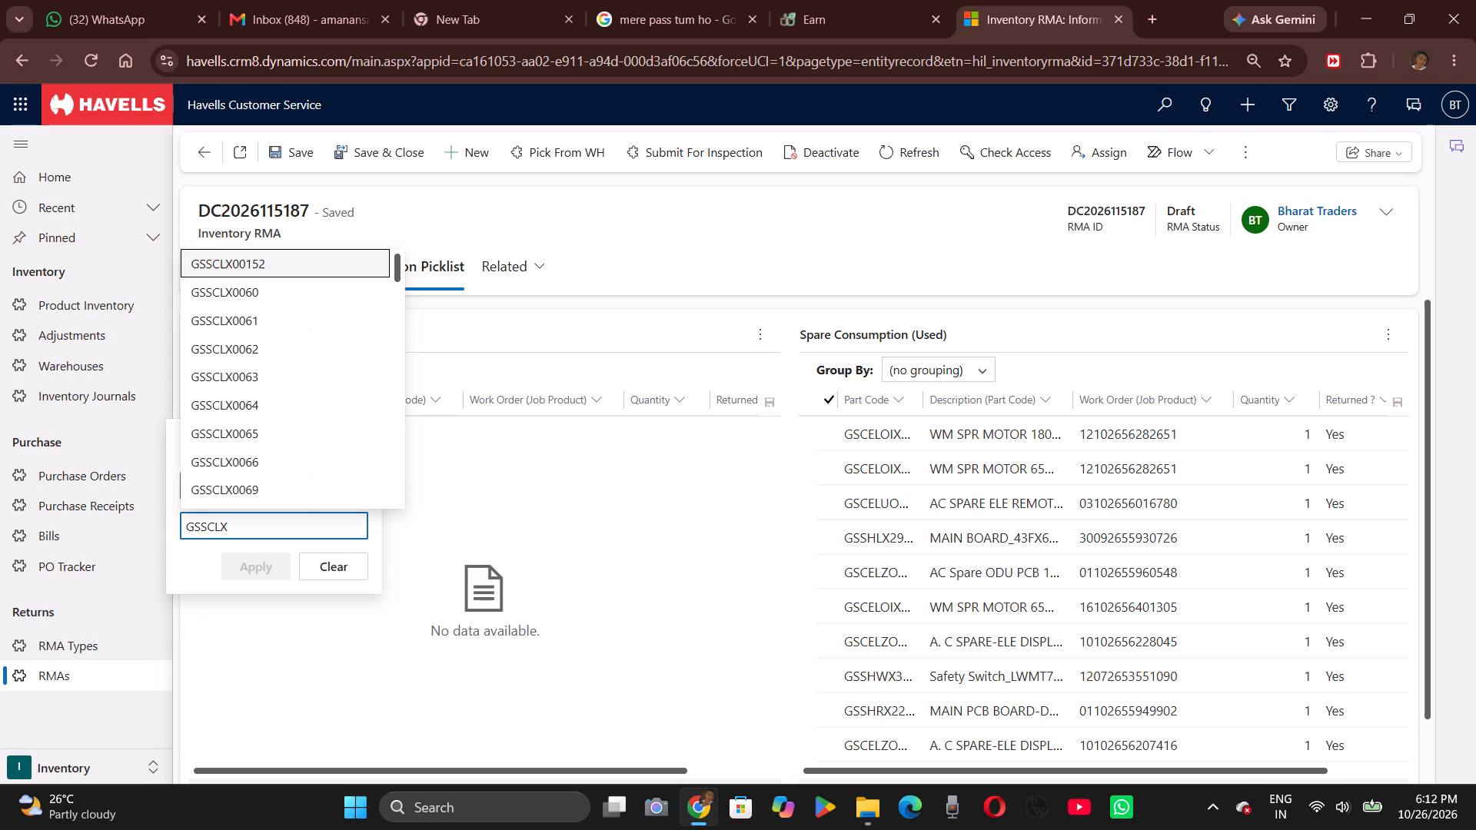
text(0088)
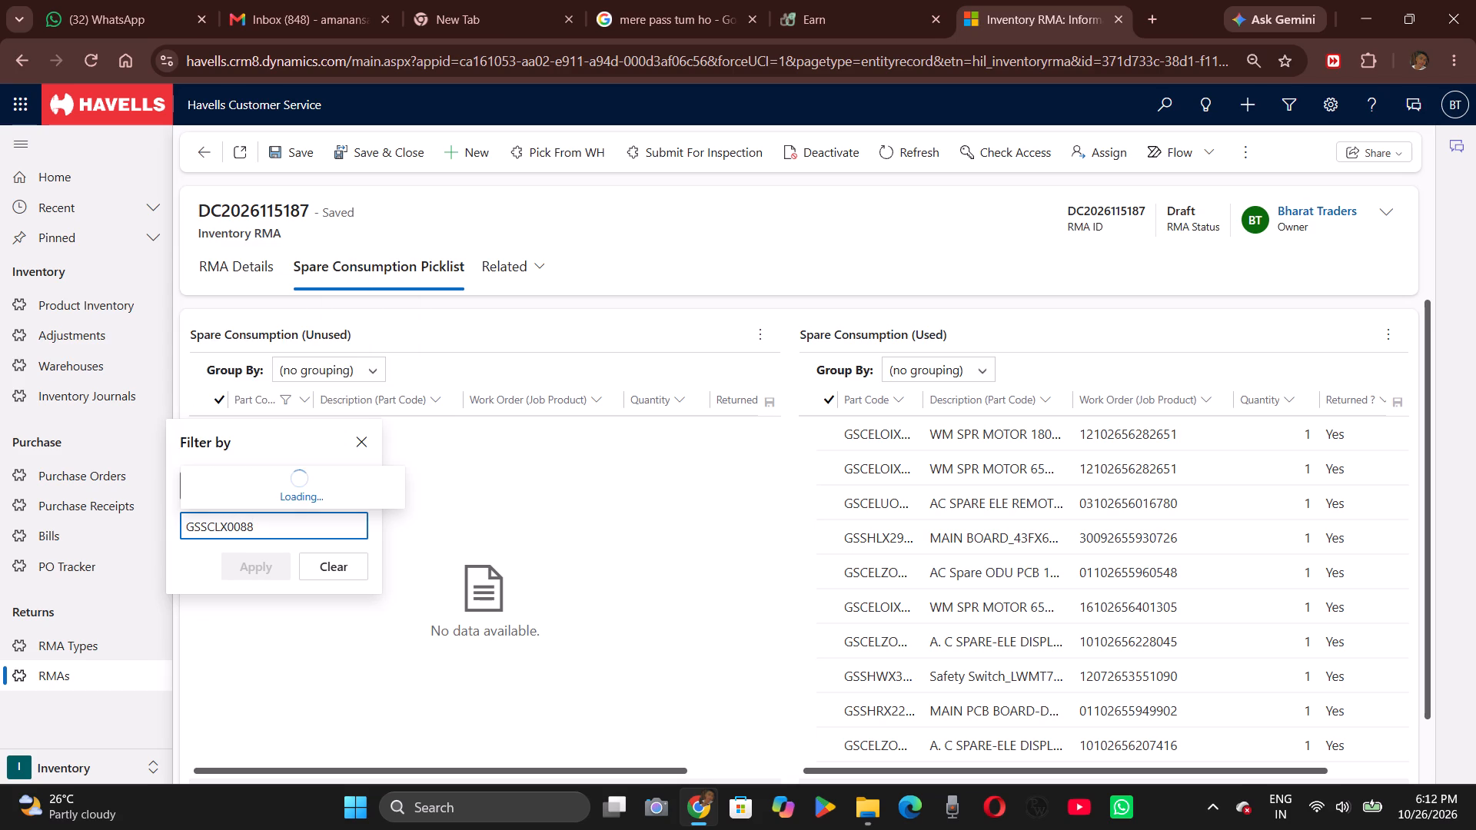
click(292, 496)
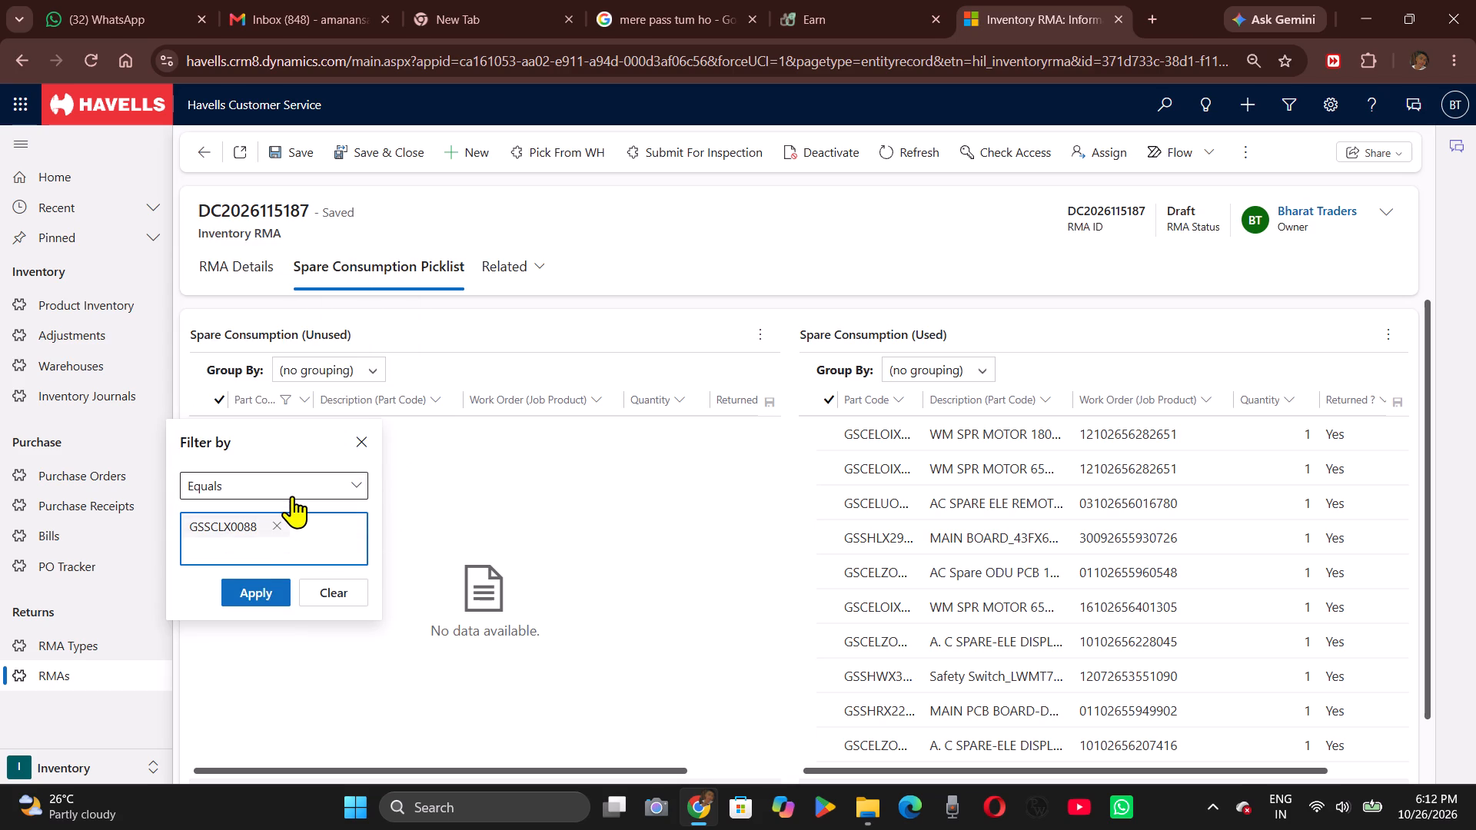
click(262, 602)
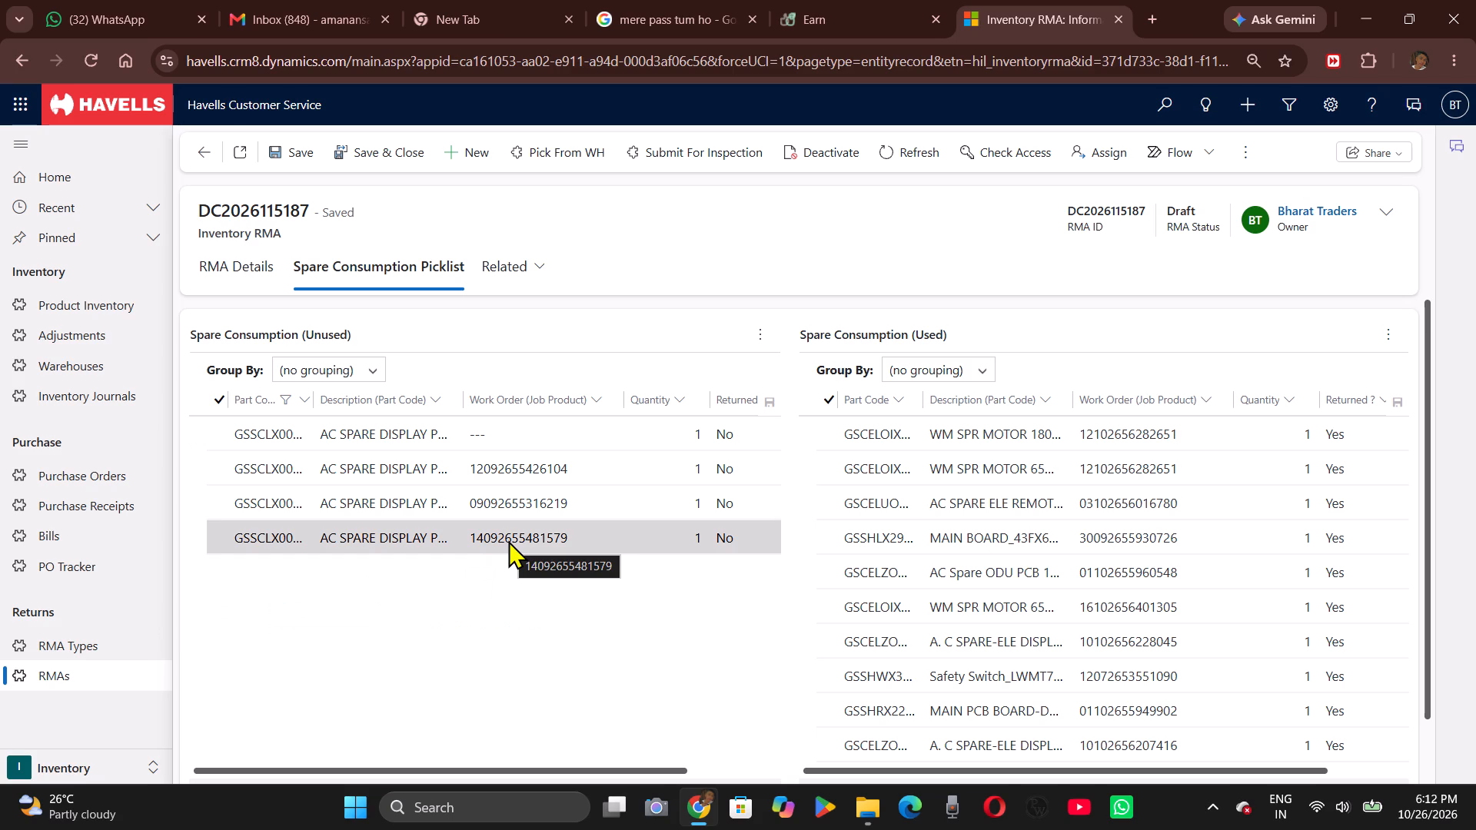
click(761, 469)
click(772, 473)
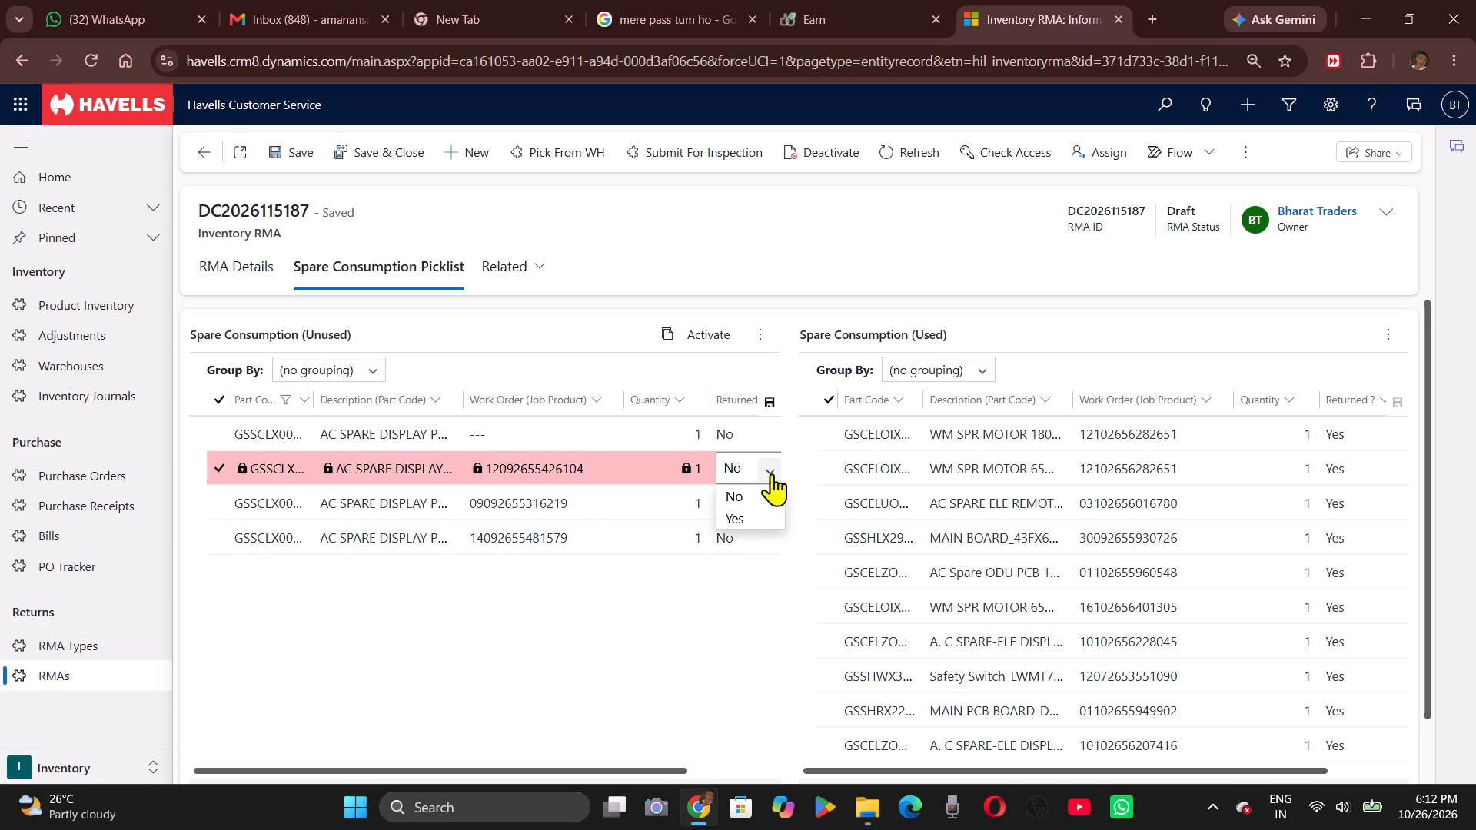
click(754, 513)
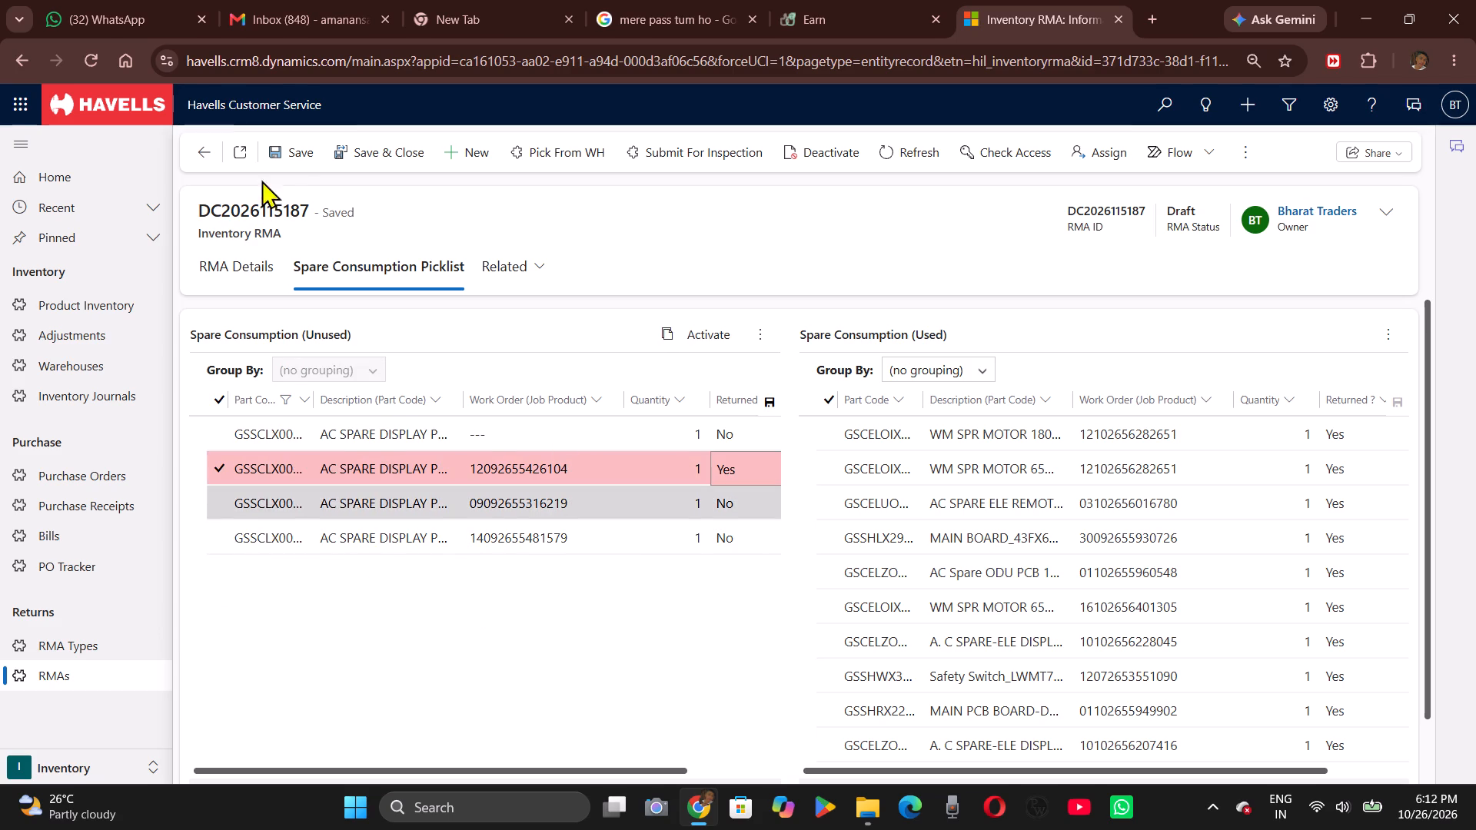
click(286, 147)
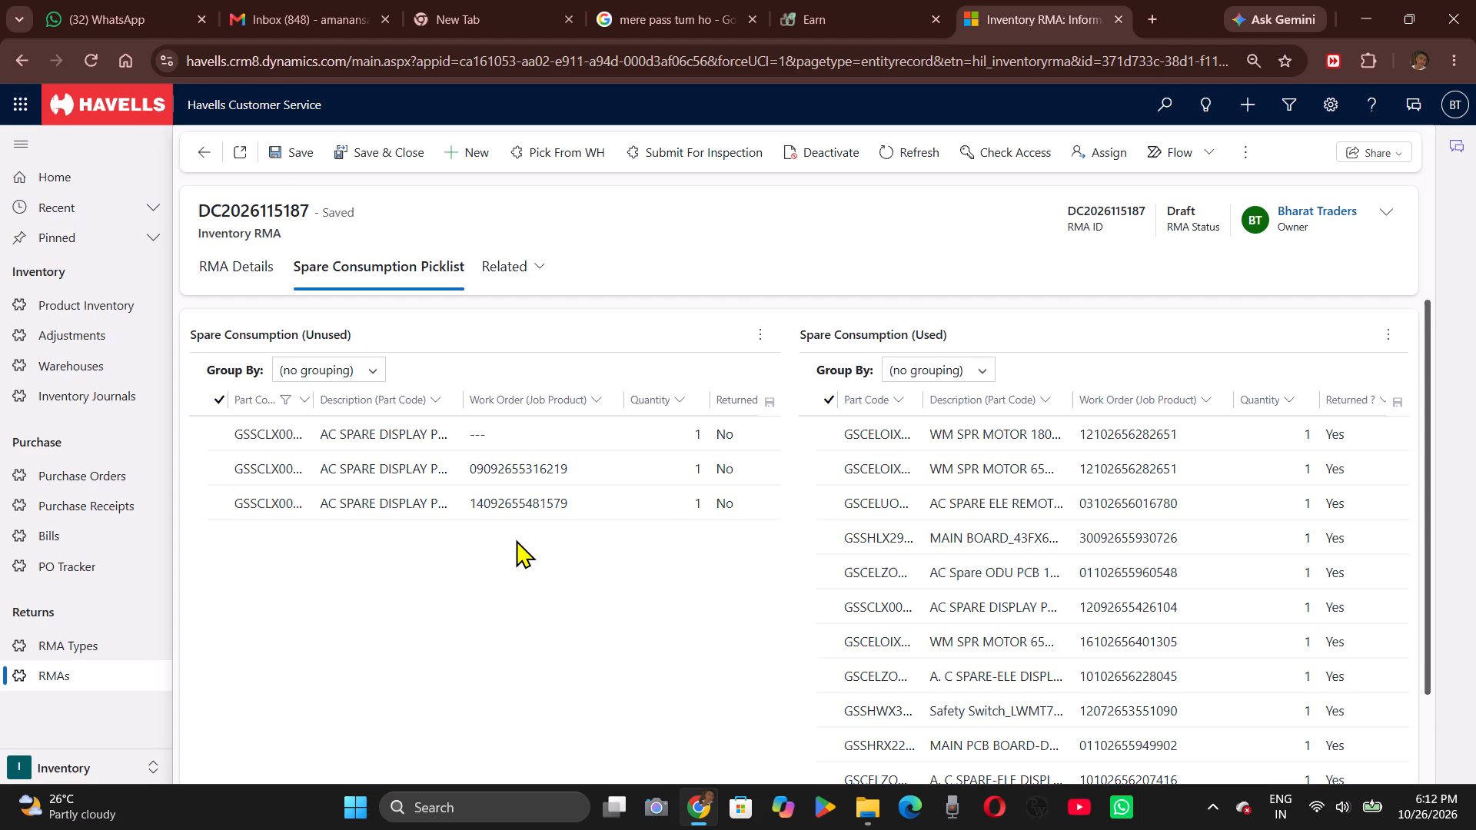
click(768, 474)
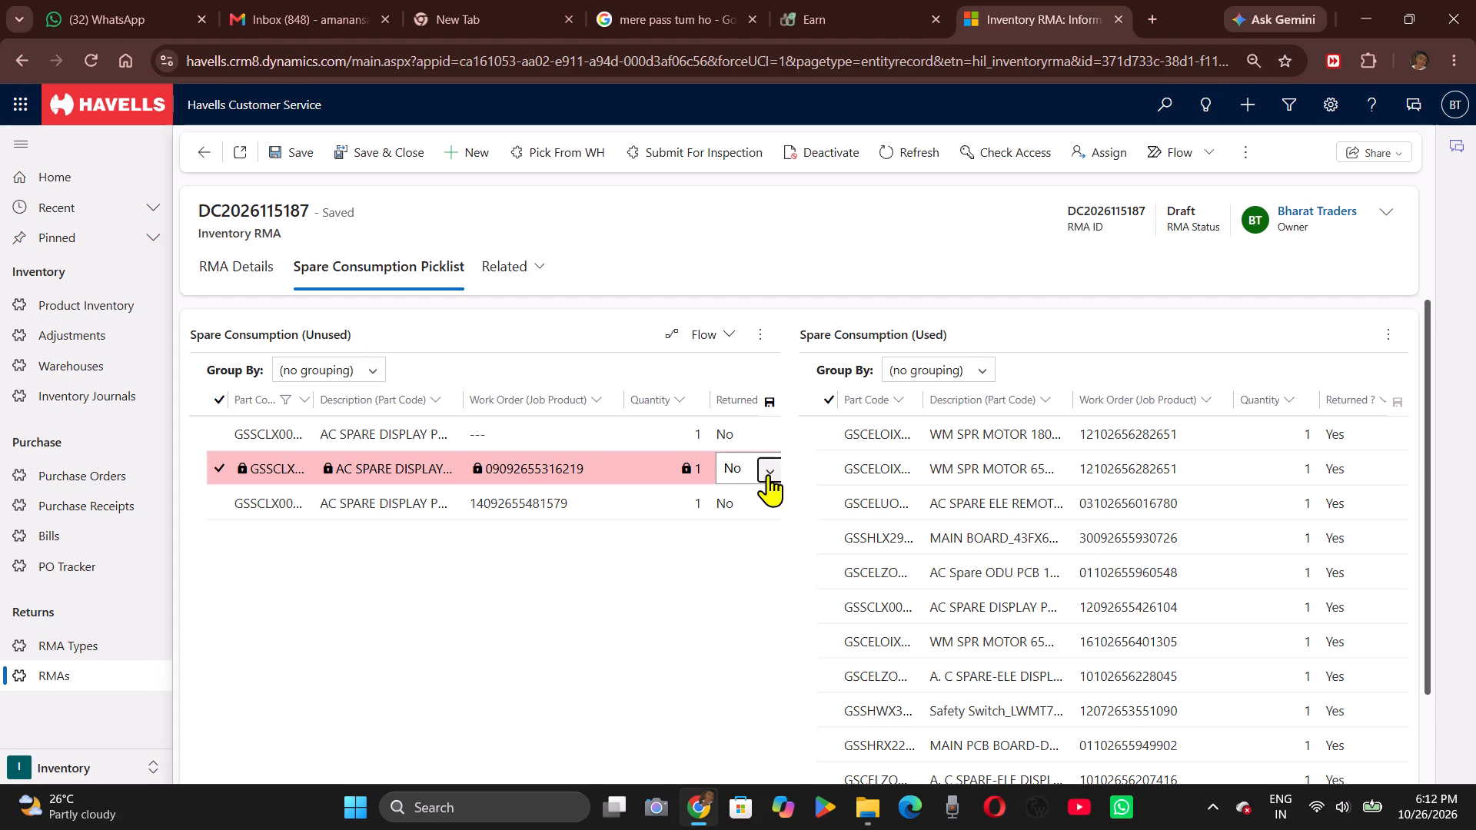
click(773, 473)
click(746, 523)
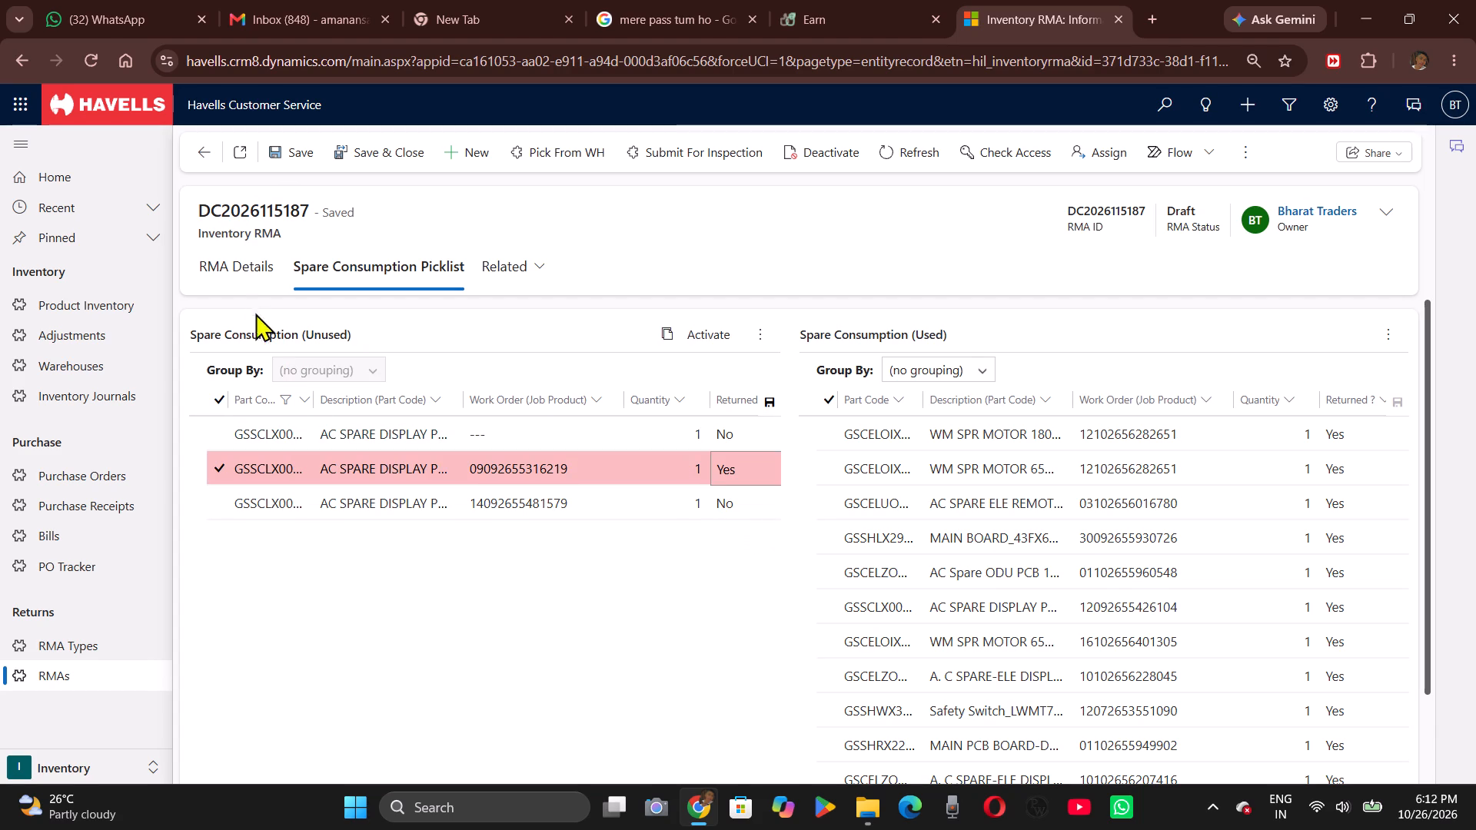
click(281, 150)
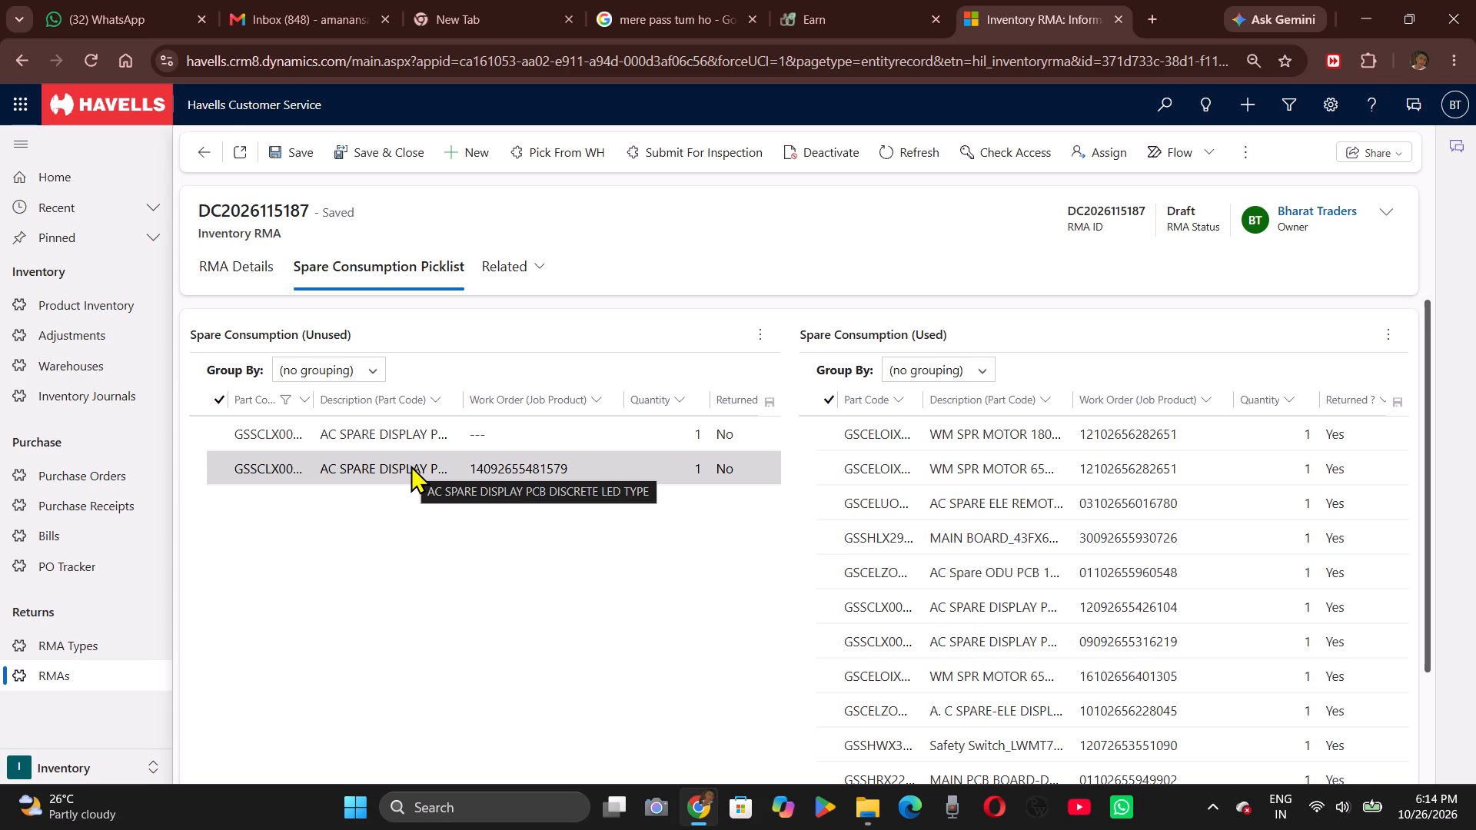
Add part code GSSHWX3899 to the unused spares' filter, remove GSSCLX0088 from it and apply the filter.
click(279, 400)
click(298, 493)
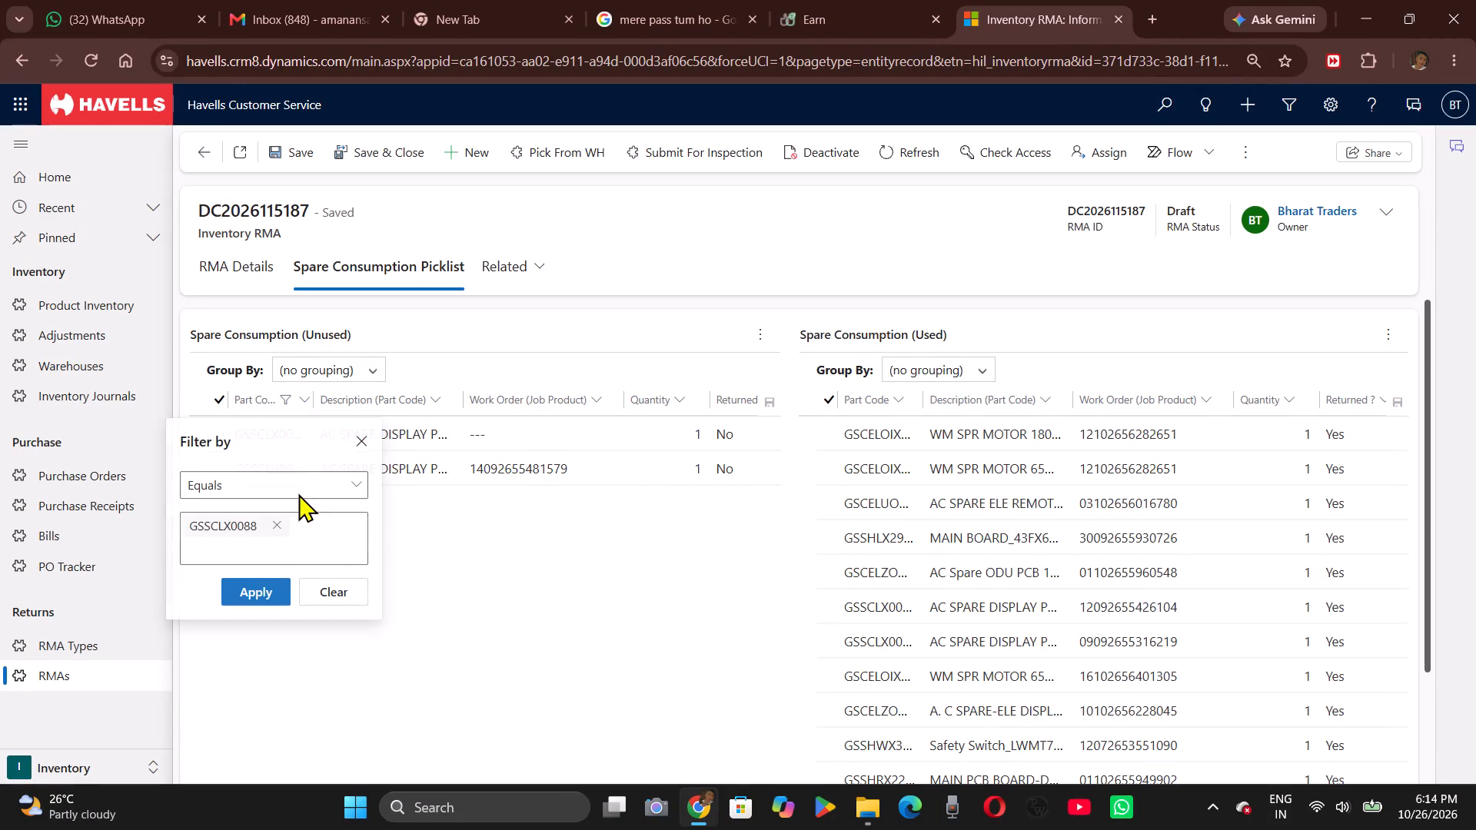
click(304, 539)
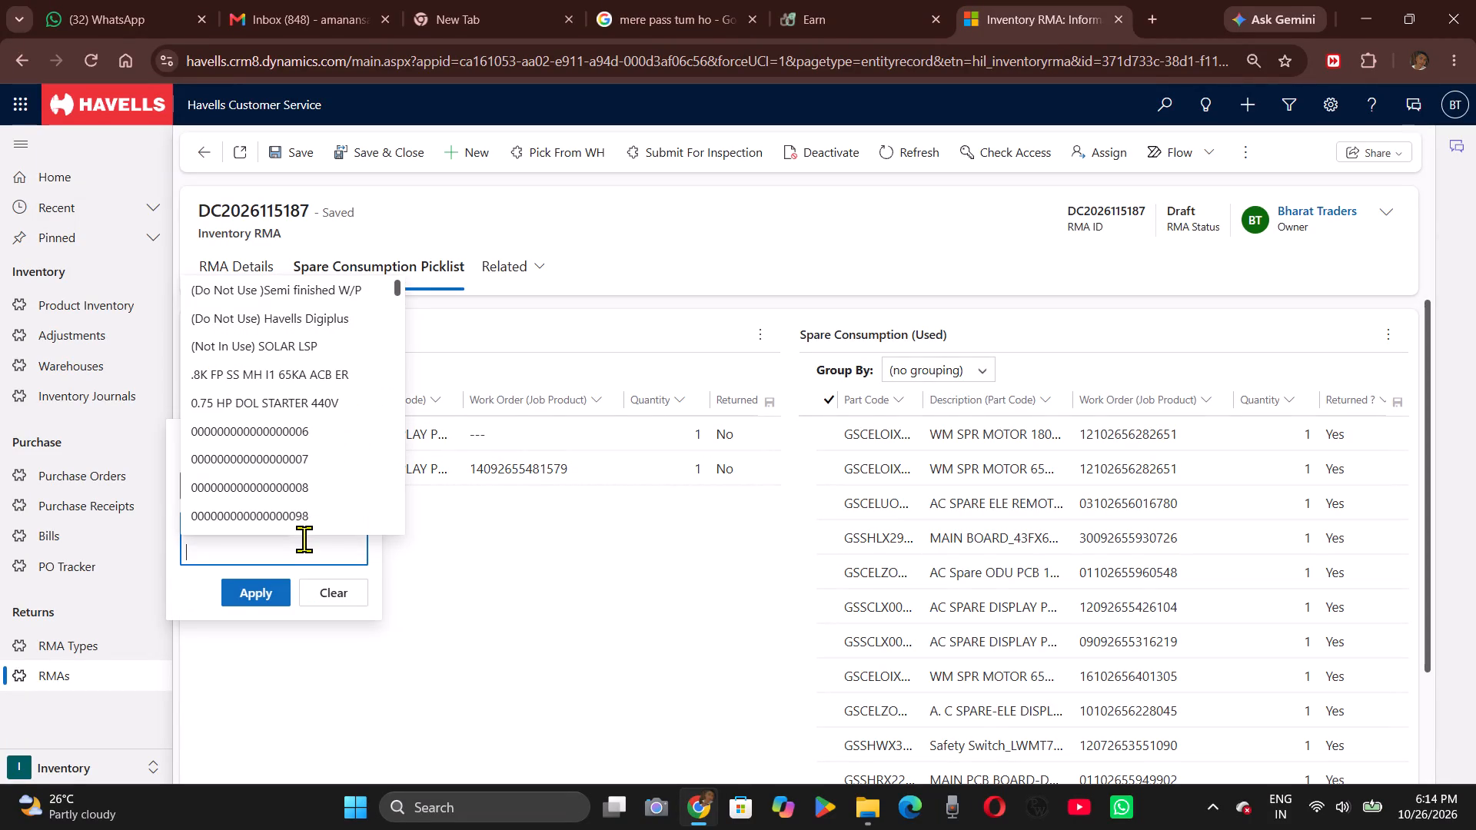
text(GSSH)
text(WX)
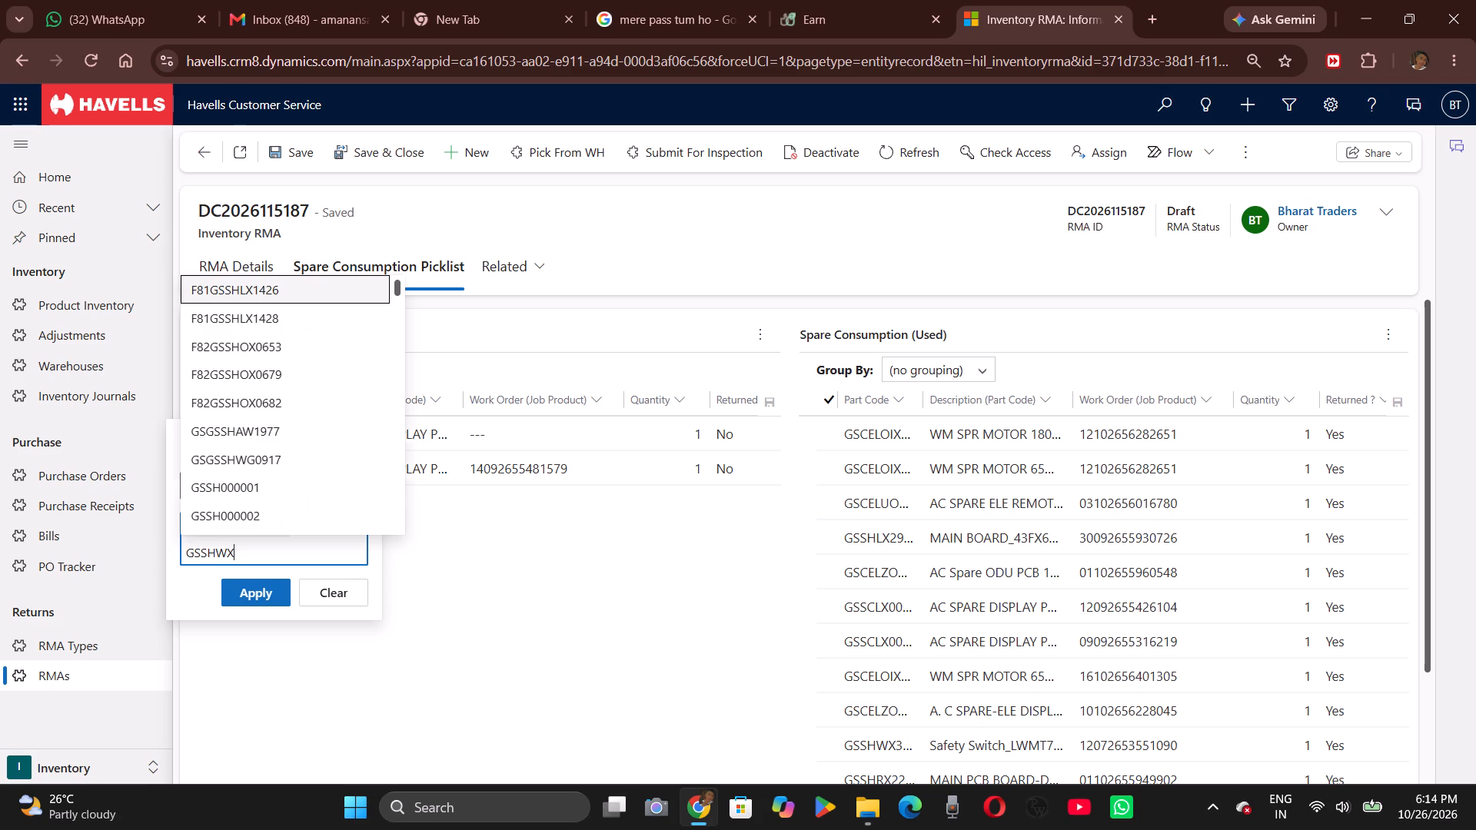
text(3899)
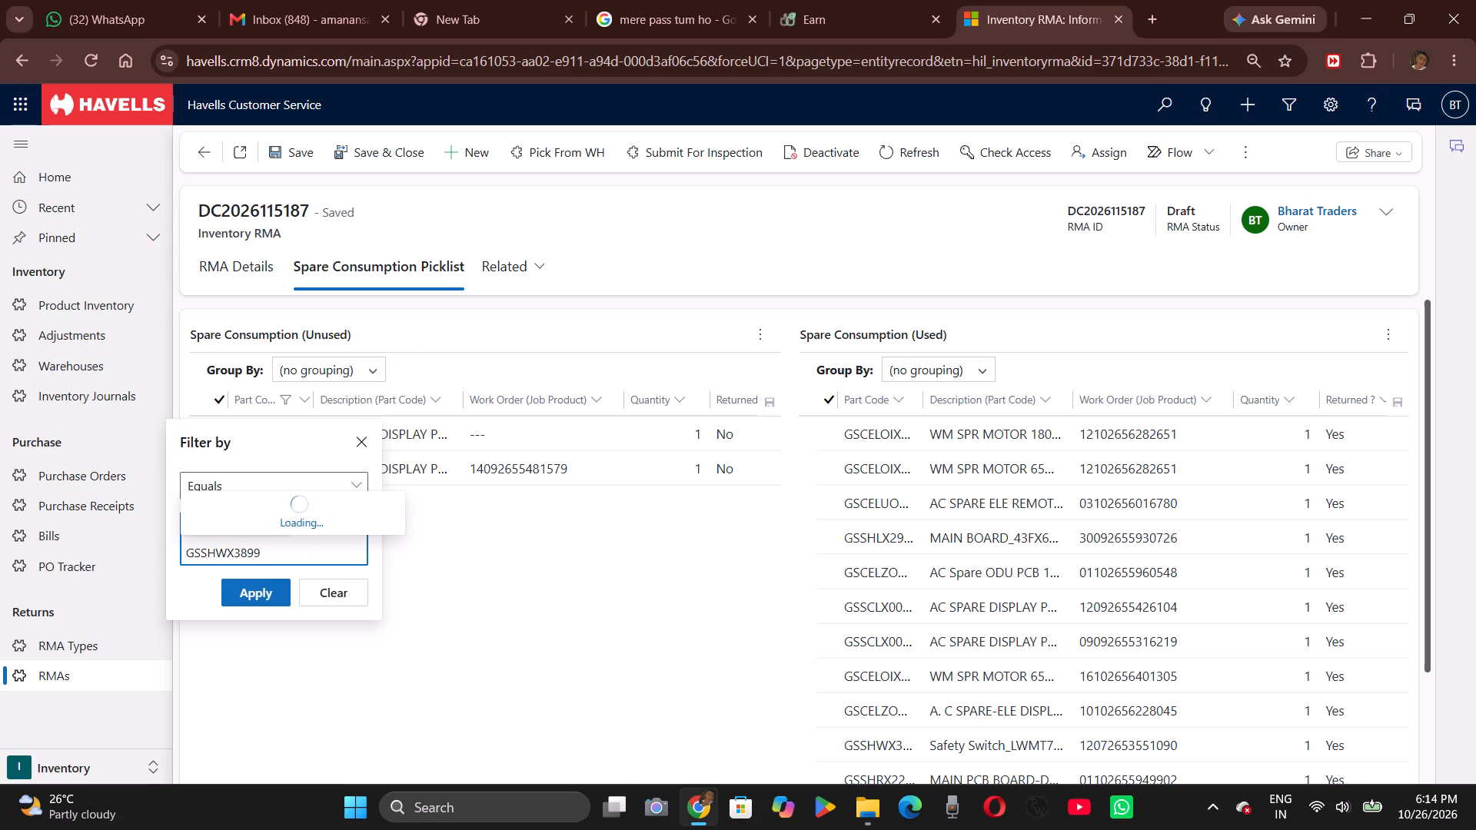
click(261, 528)
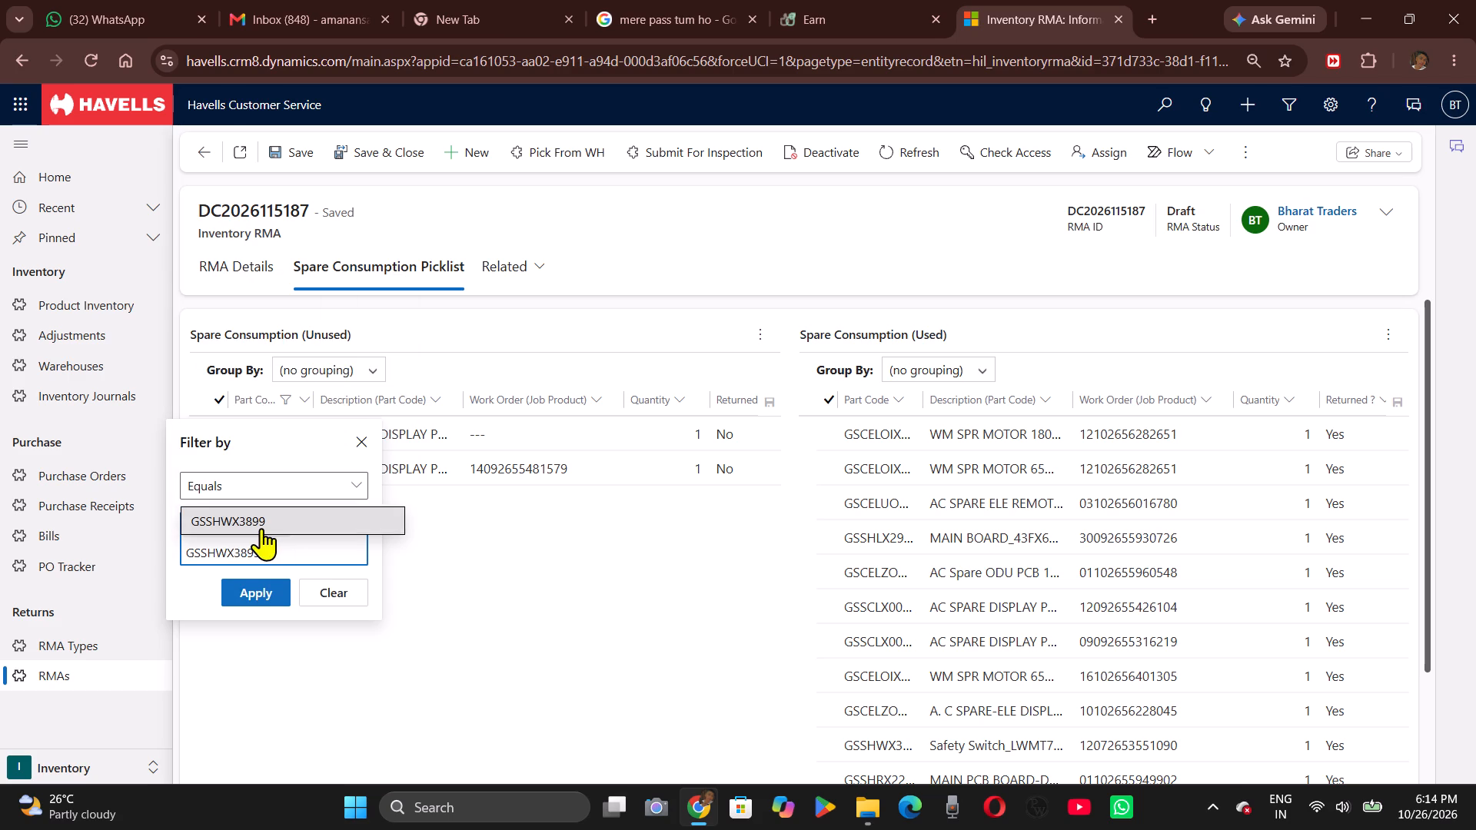
click(268, 622)
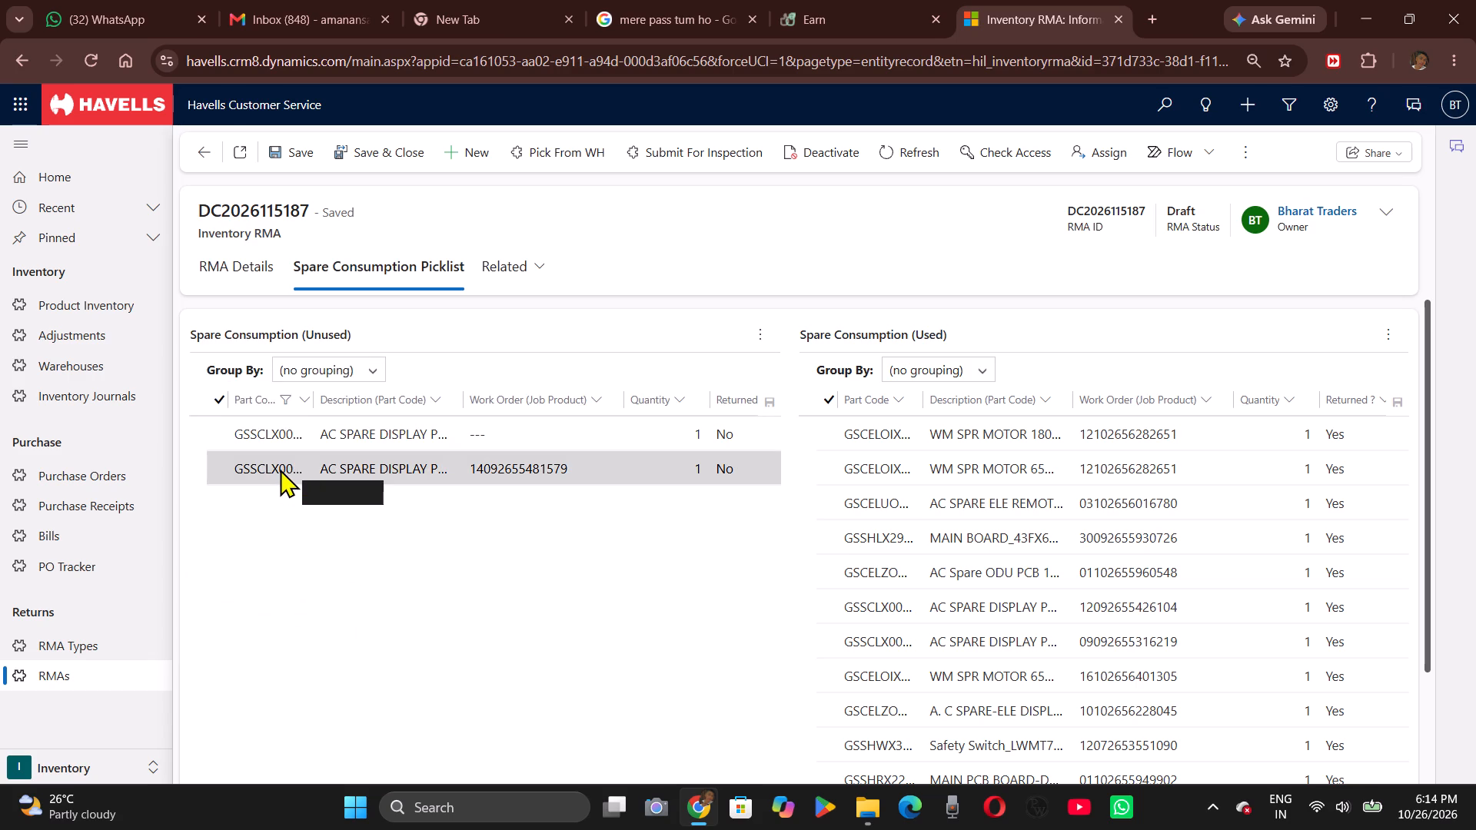
click(254, 395)
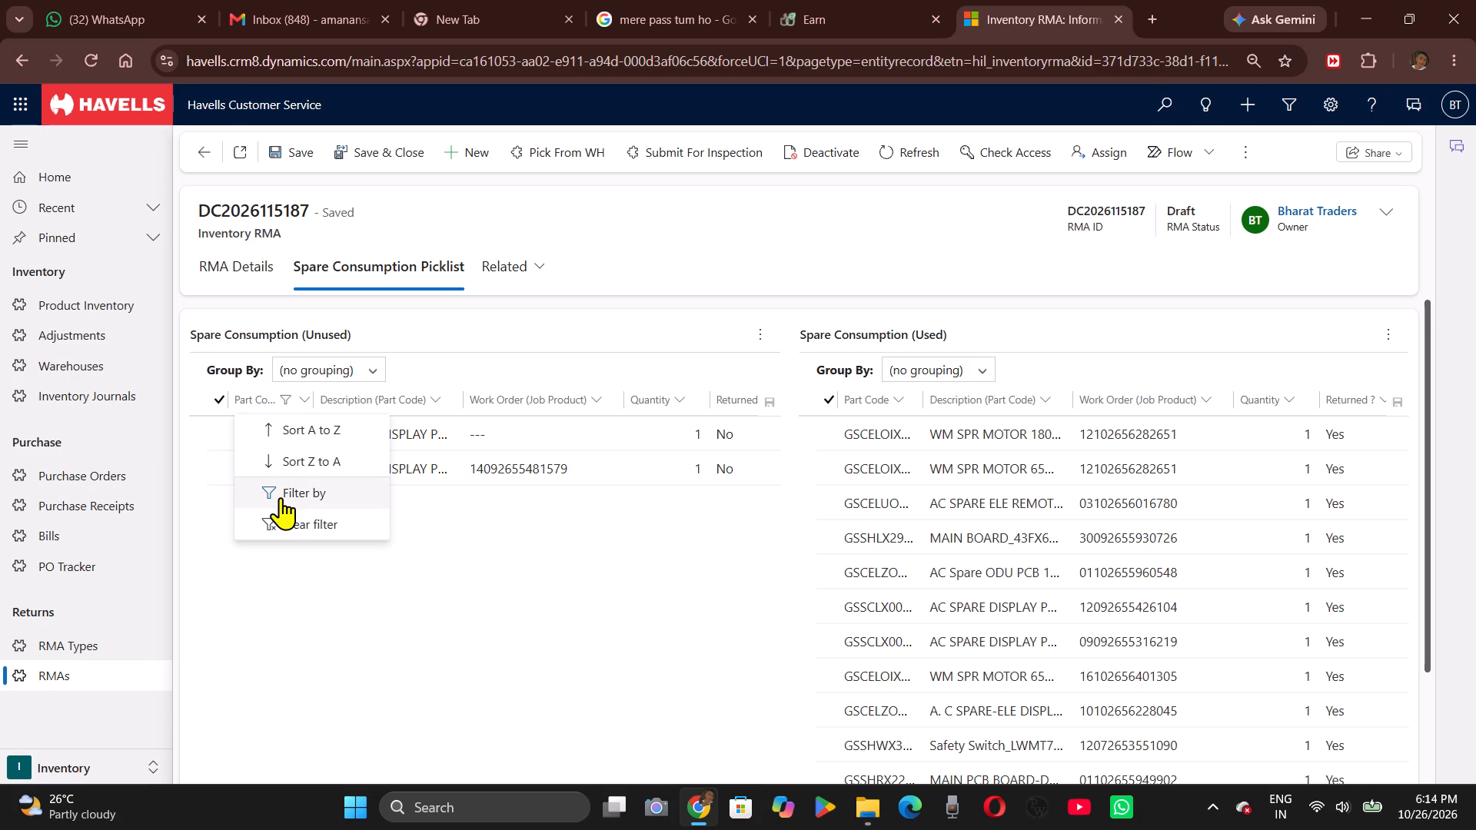
click(281, 497)
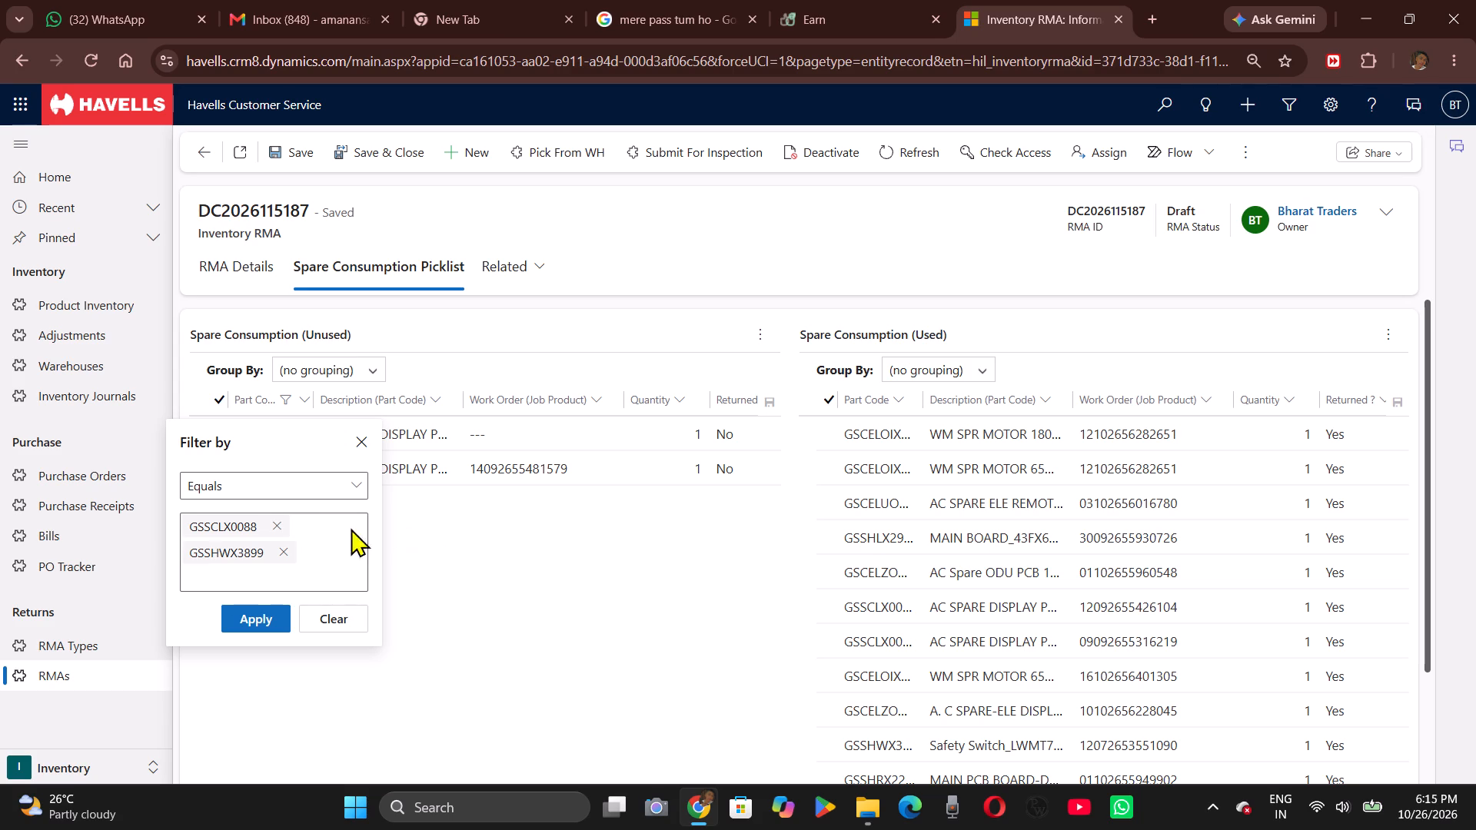
click(278, 520)
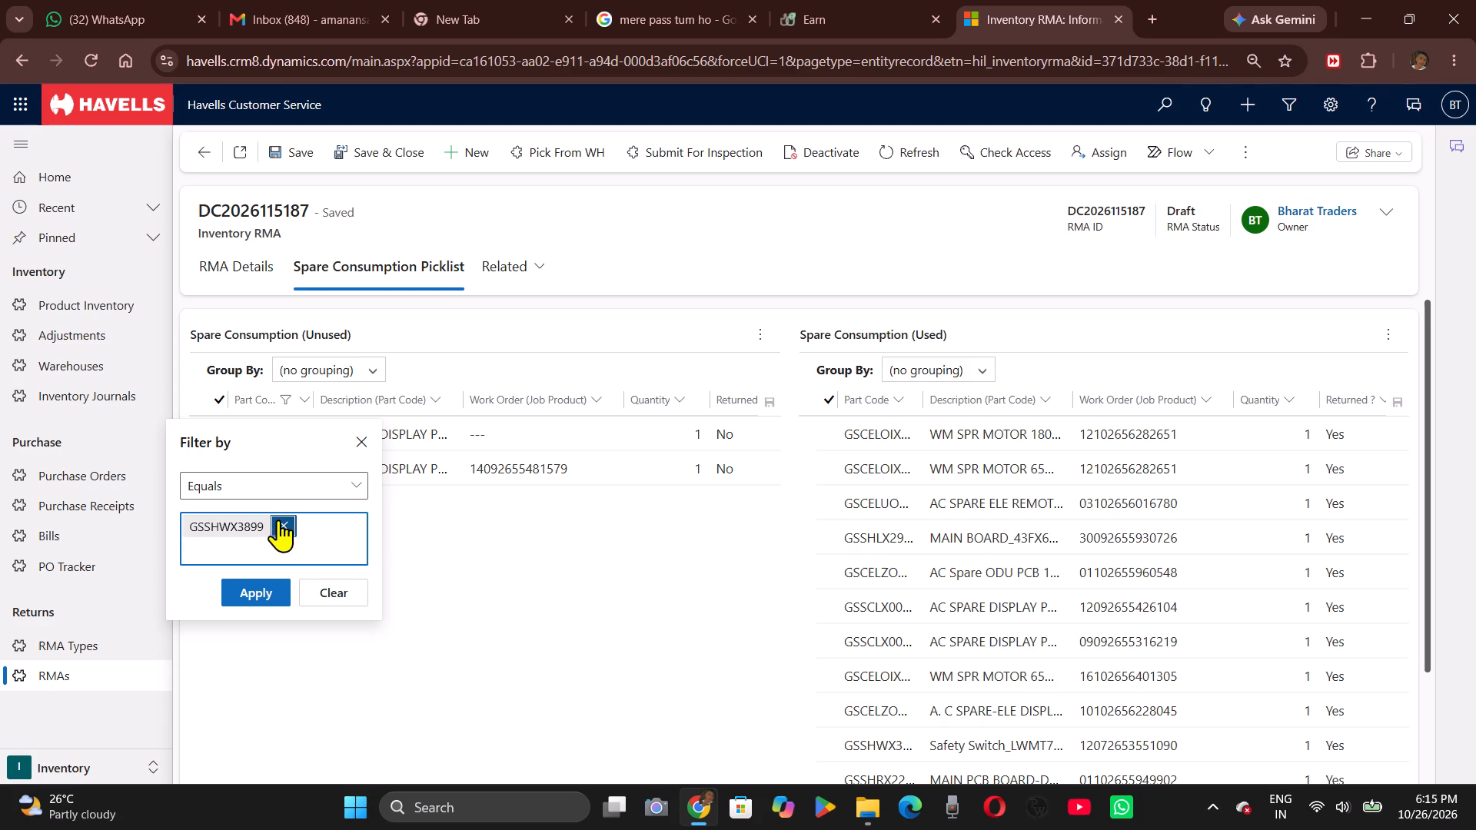
click(266, 583)
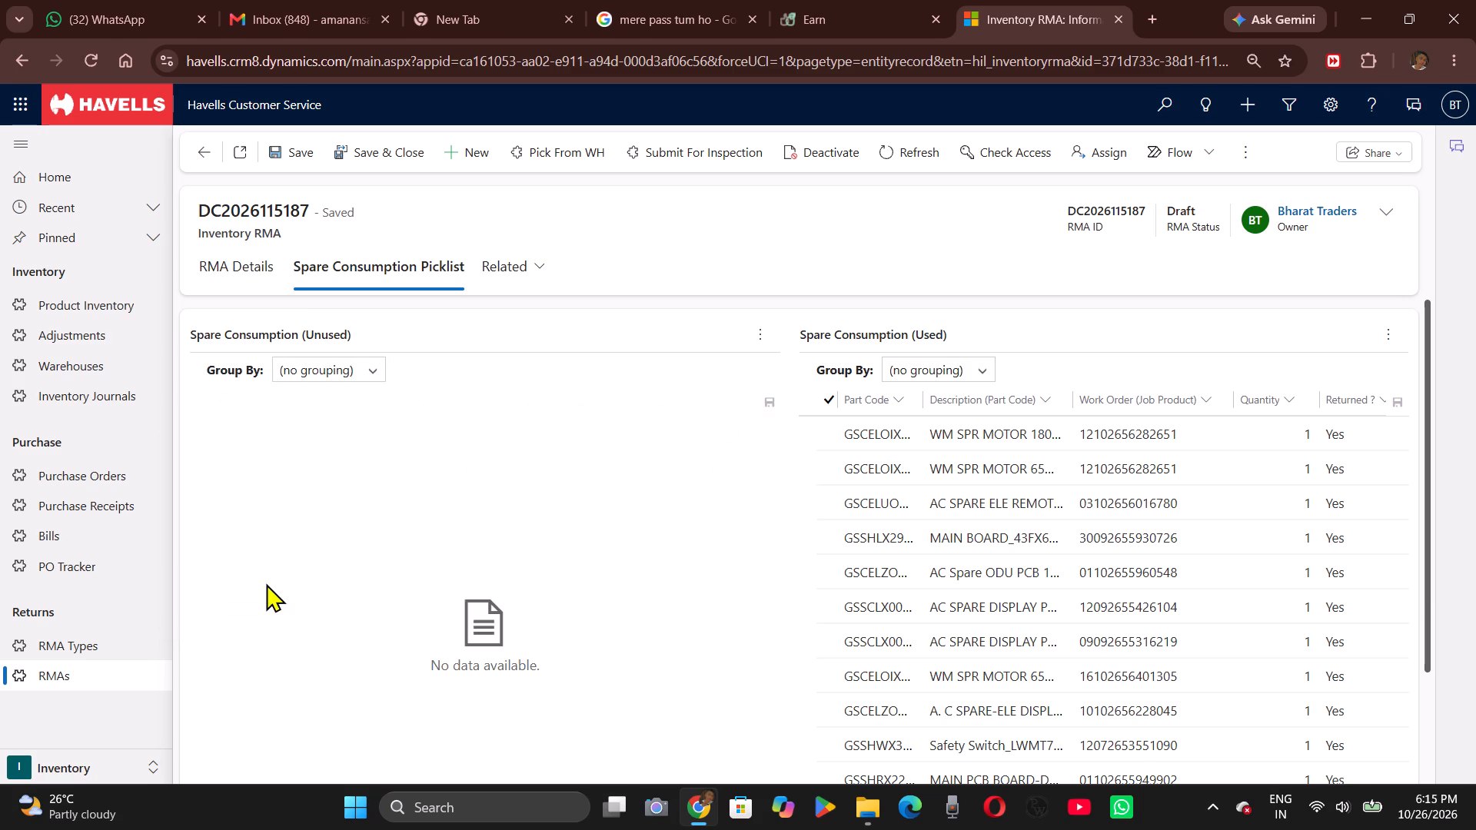
Clear the part code filter on the unused spares, enter GSSHWX3899 again and apply it.
click(258, 394)
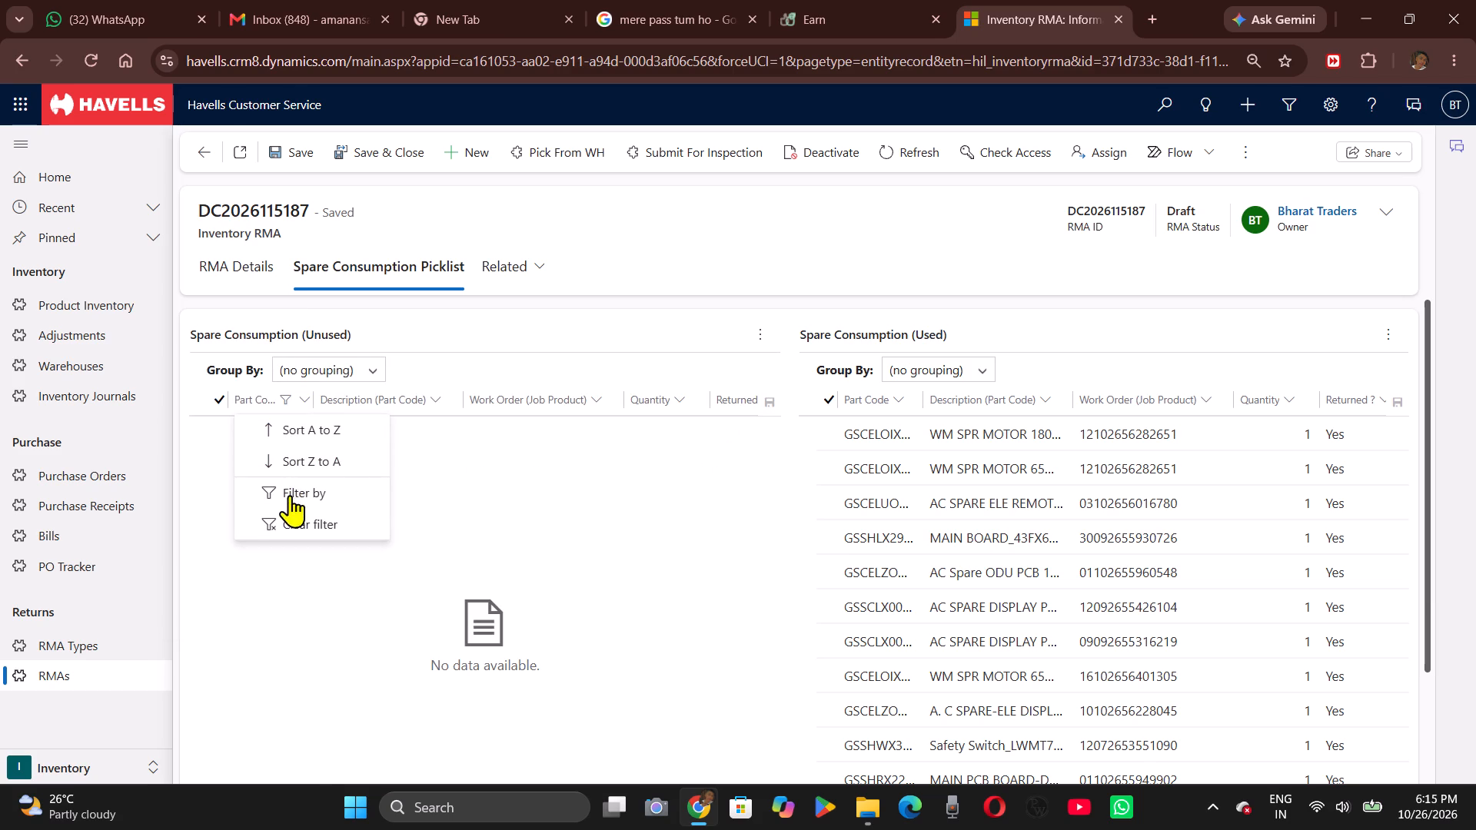
click(290, 495)
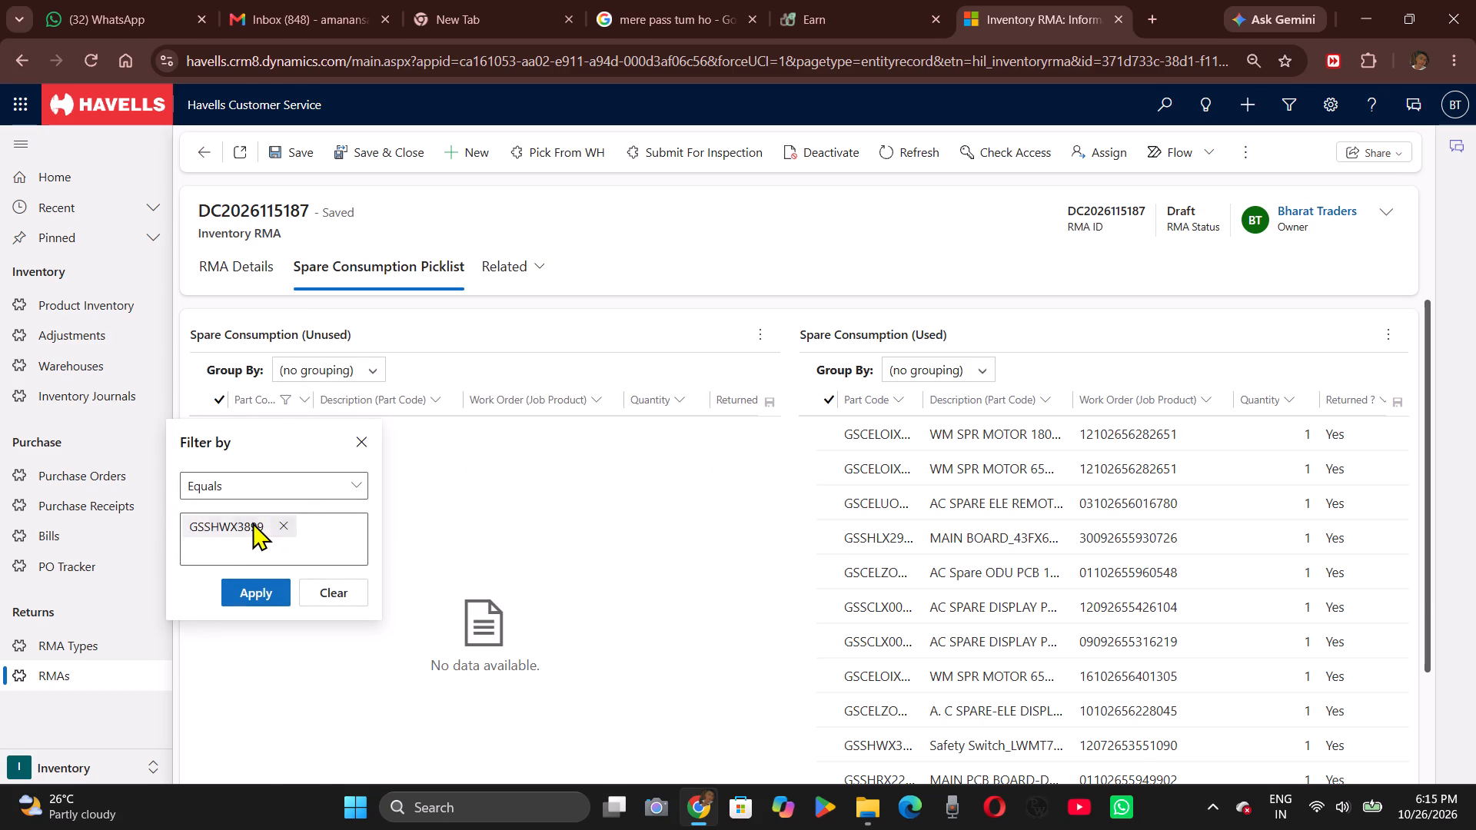
click(252, 522)
click(294, 544)
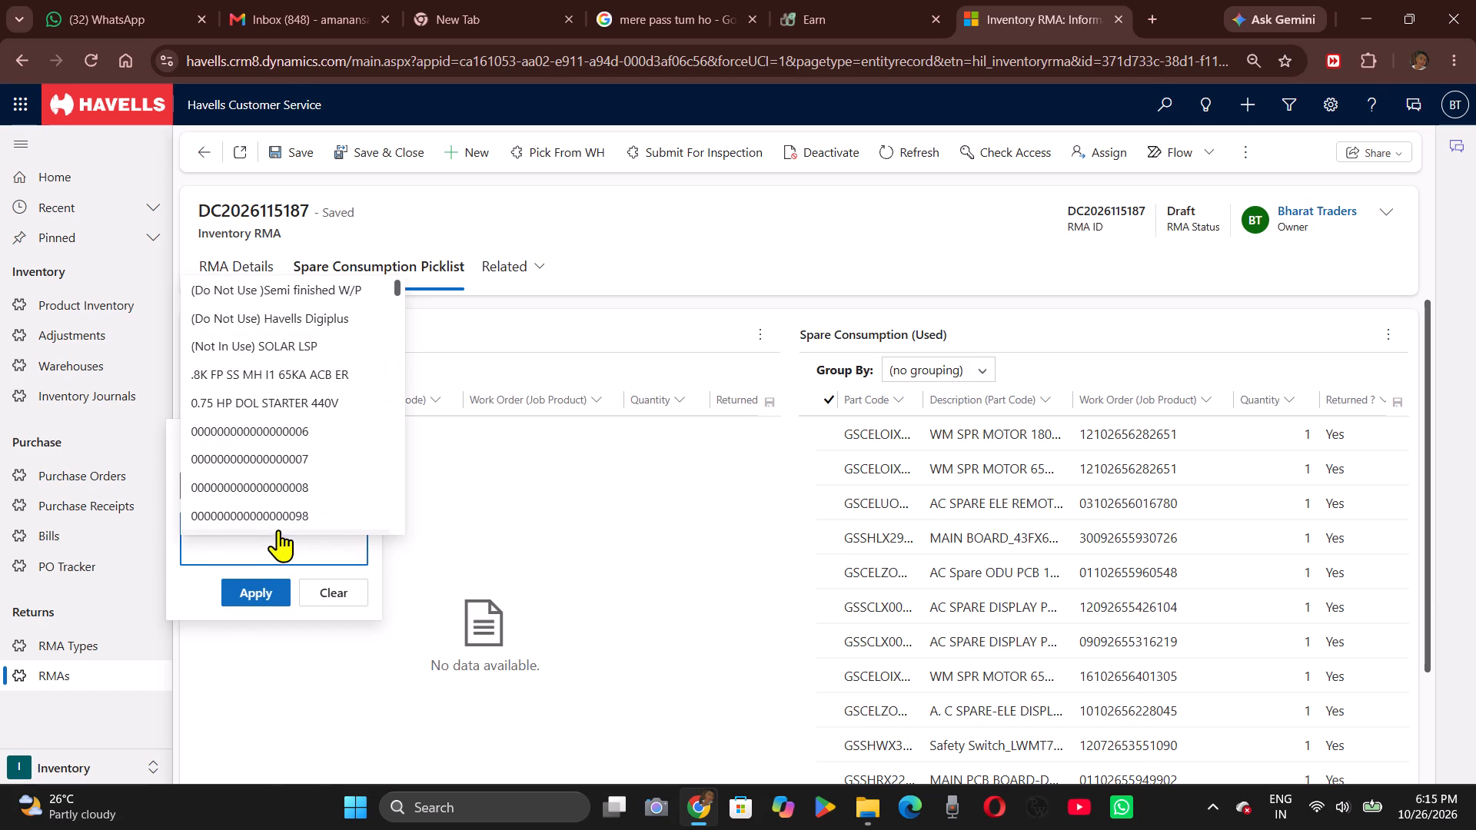
click(292, 539)
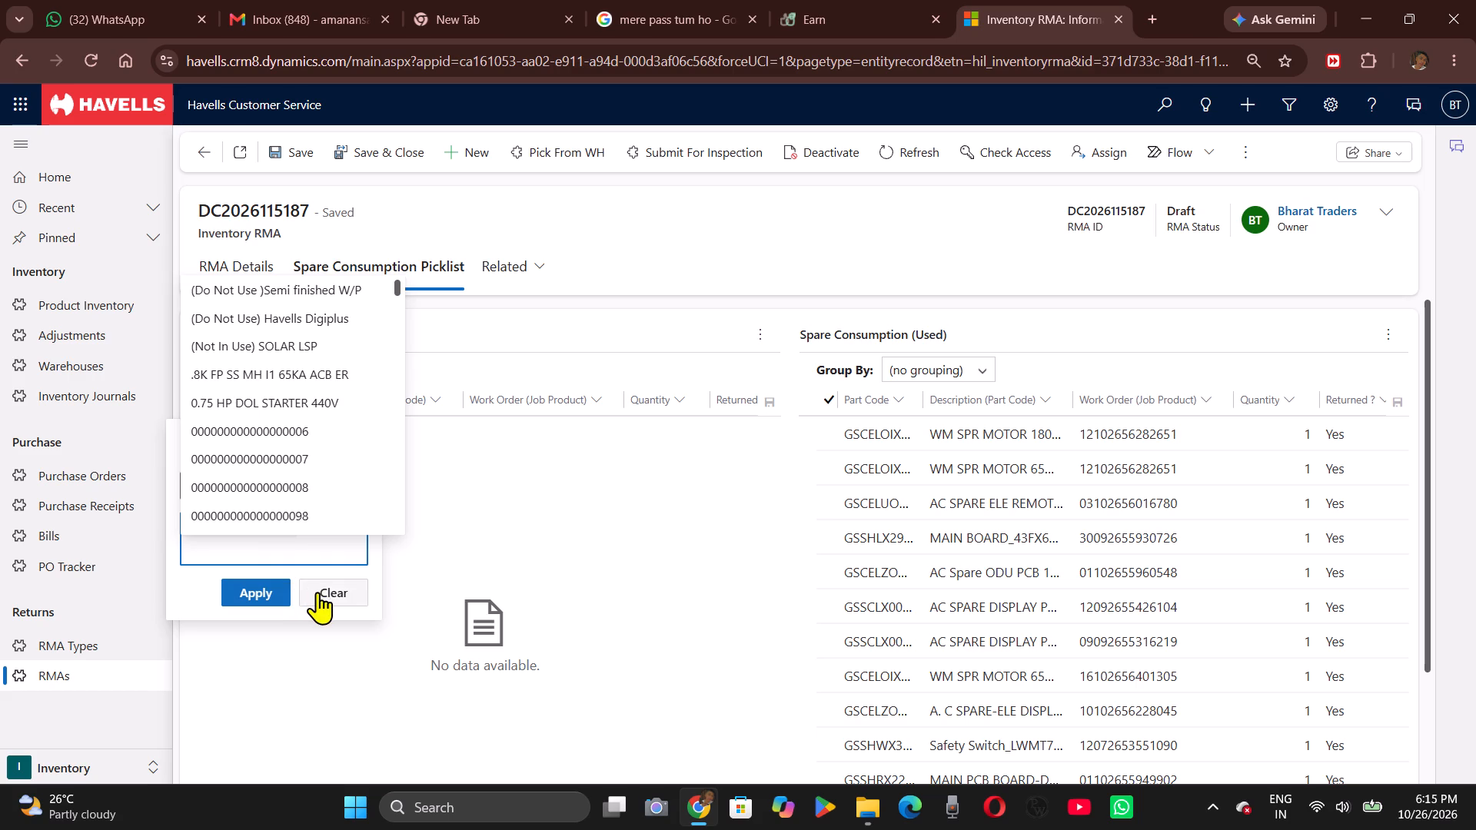
click(317, 592)
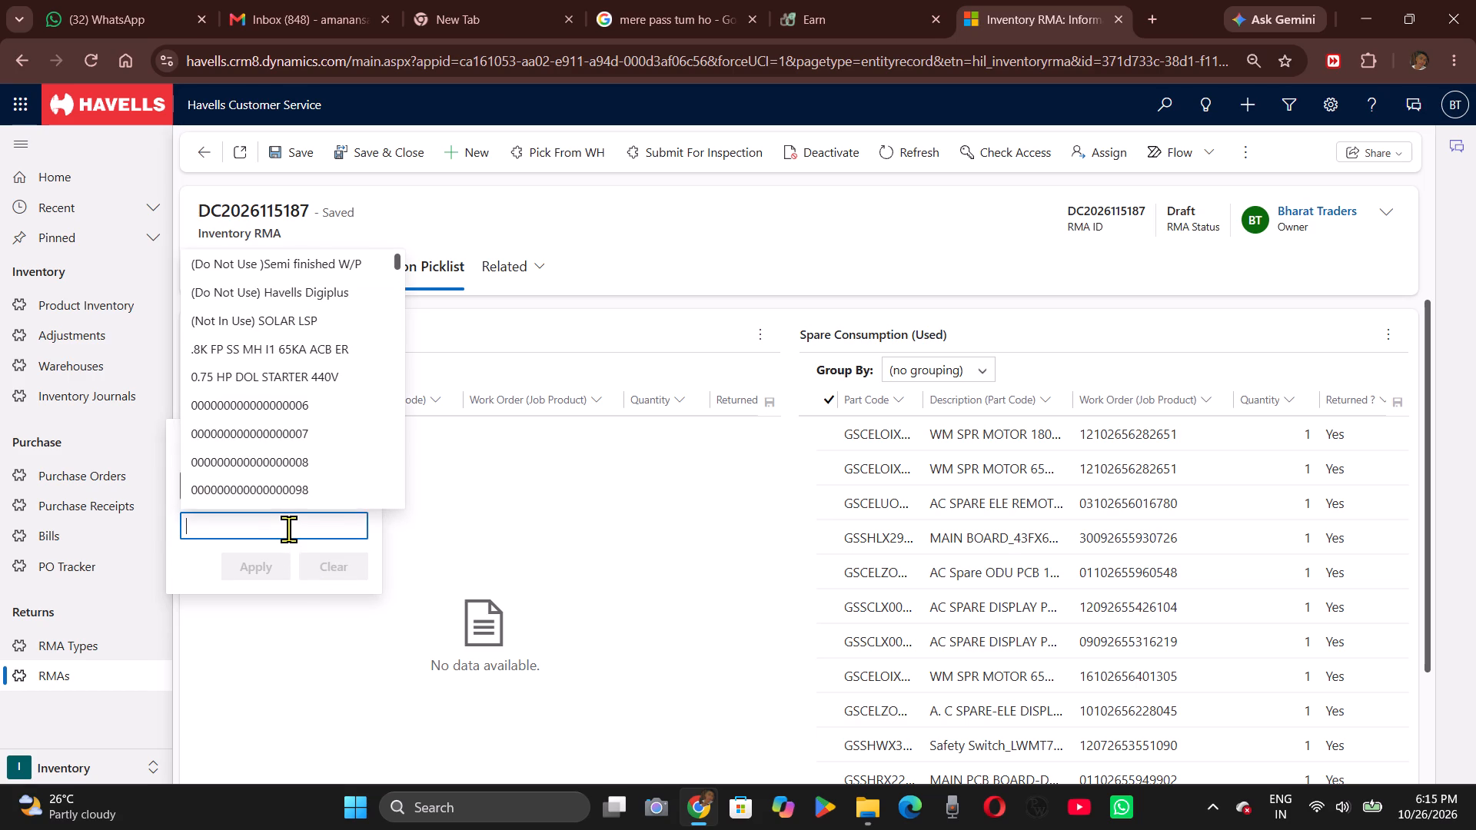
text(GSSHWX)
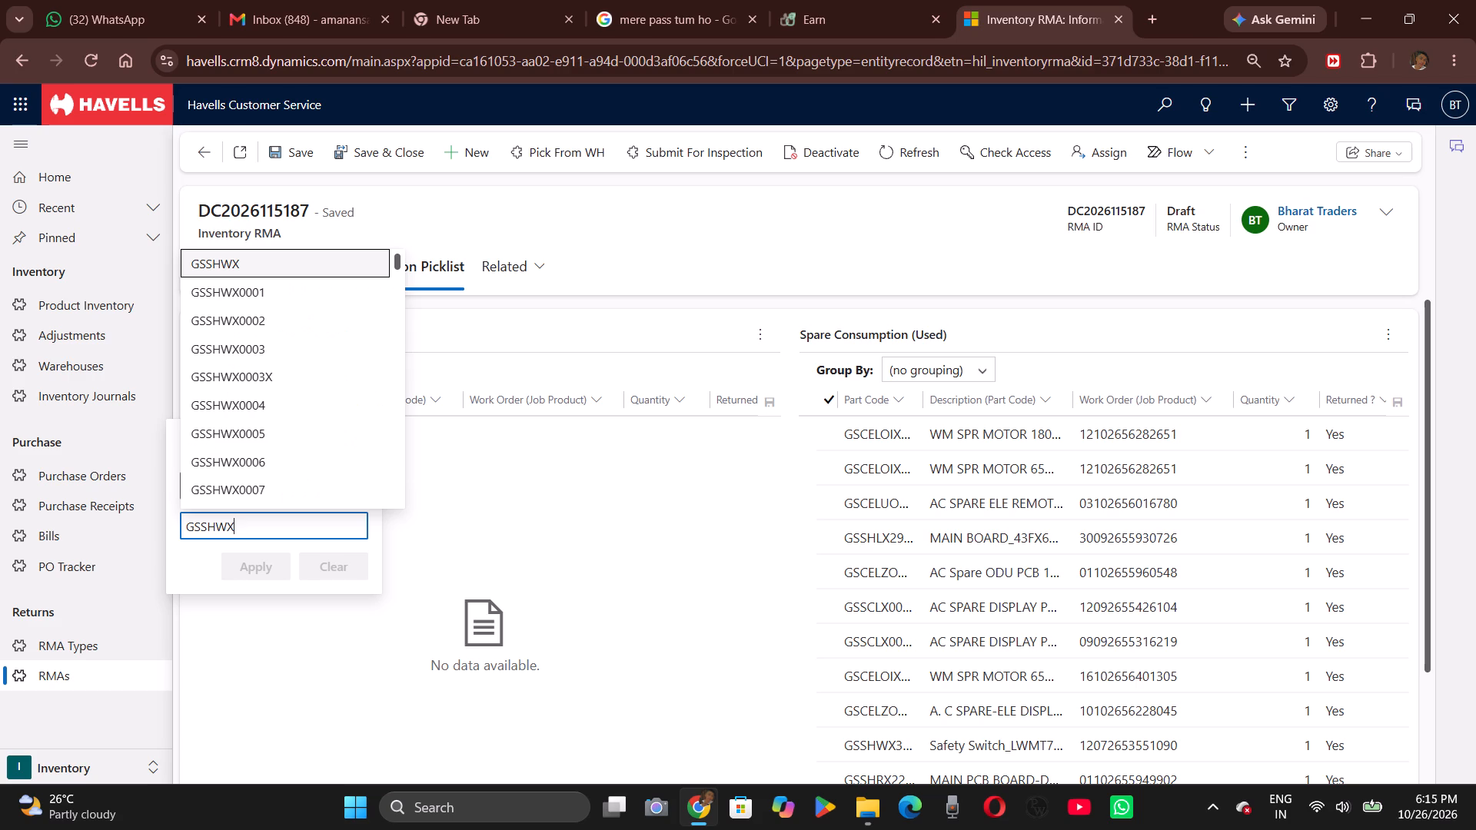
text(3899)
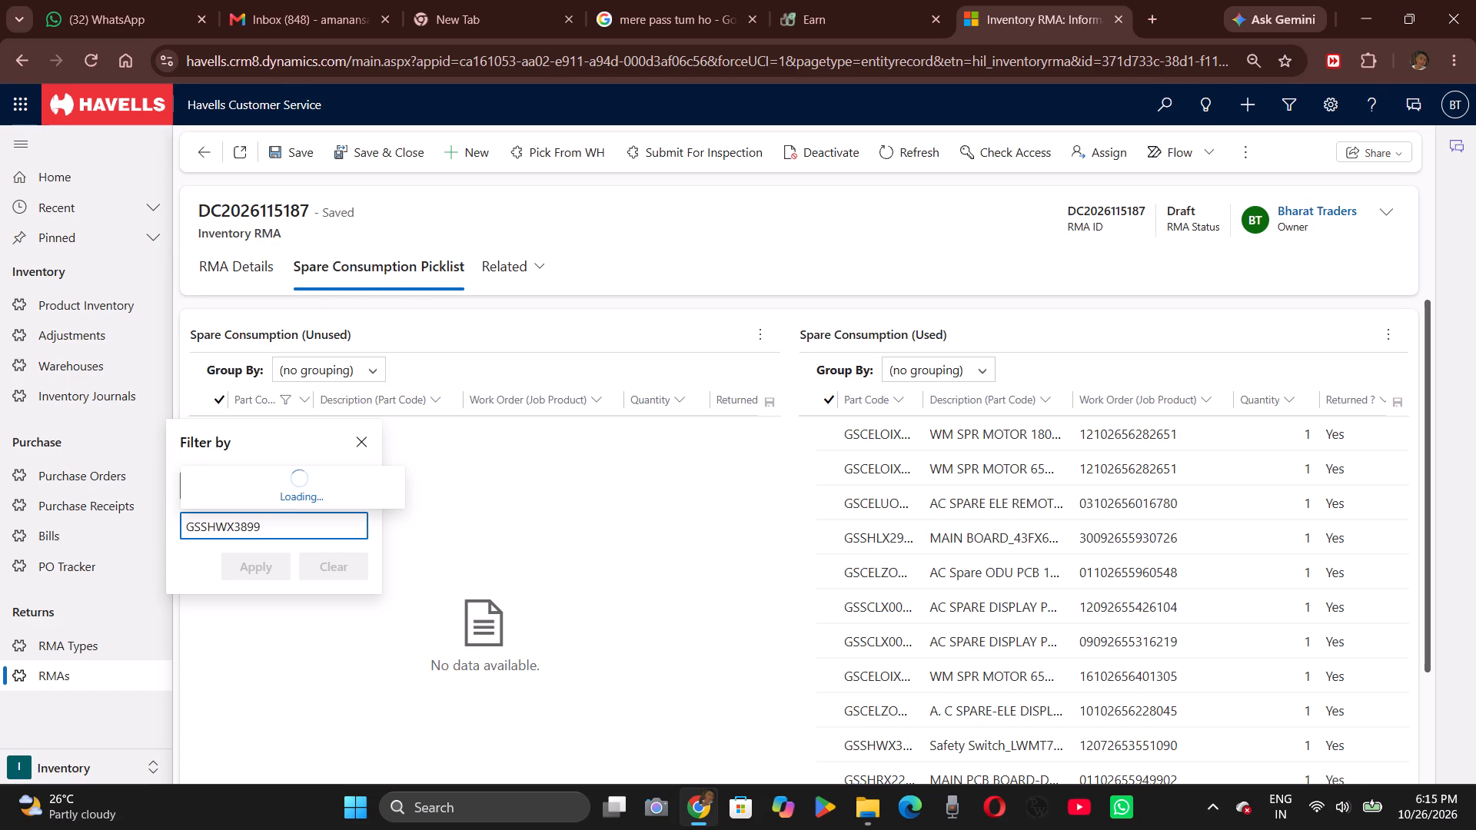
click(268, 500)
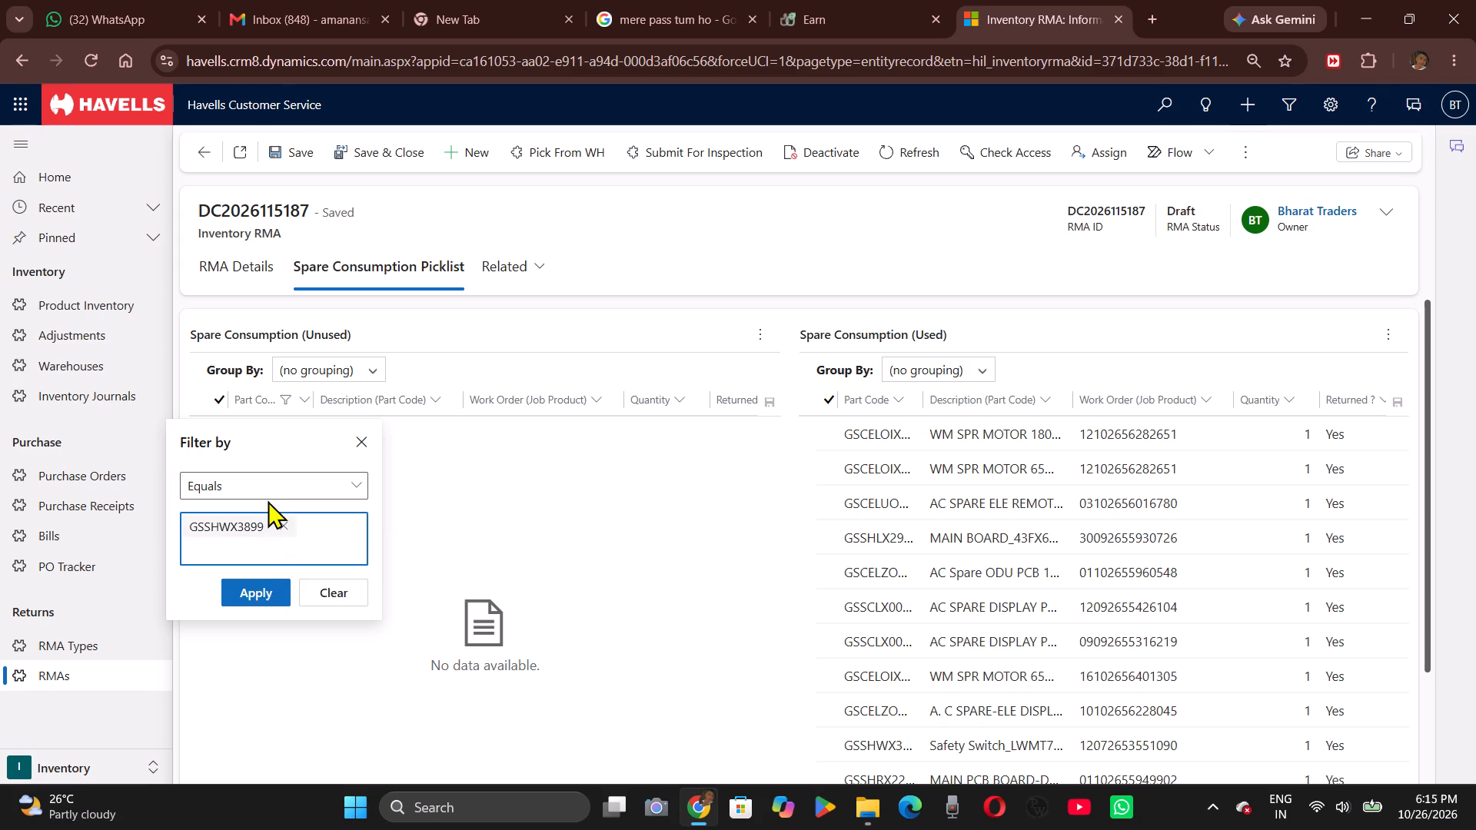
click(264, 592)
scroll(530, 464, up, 1)
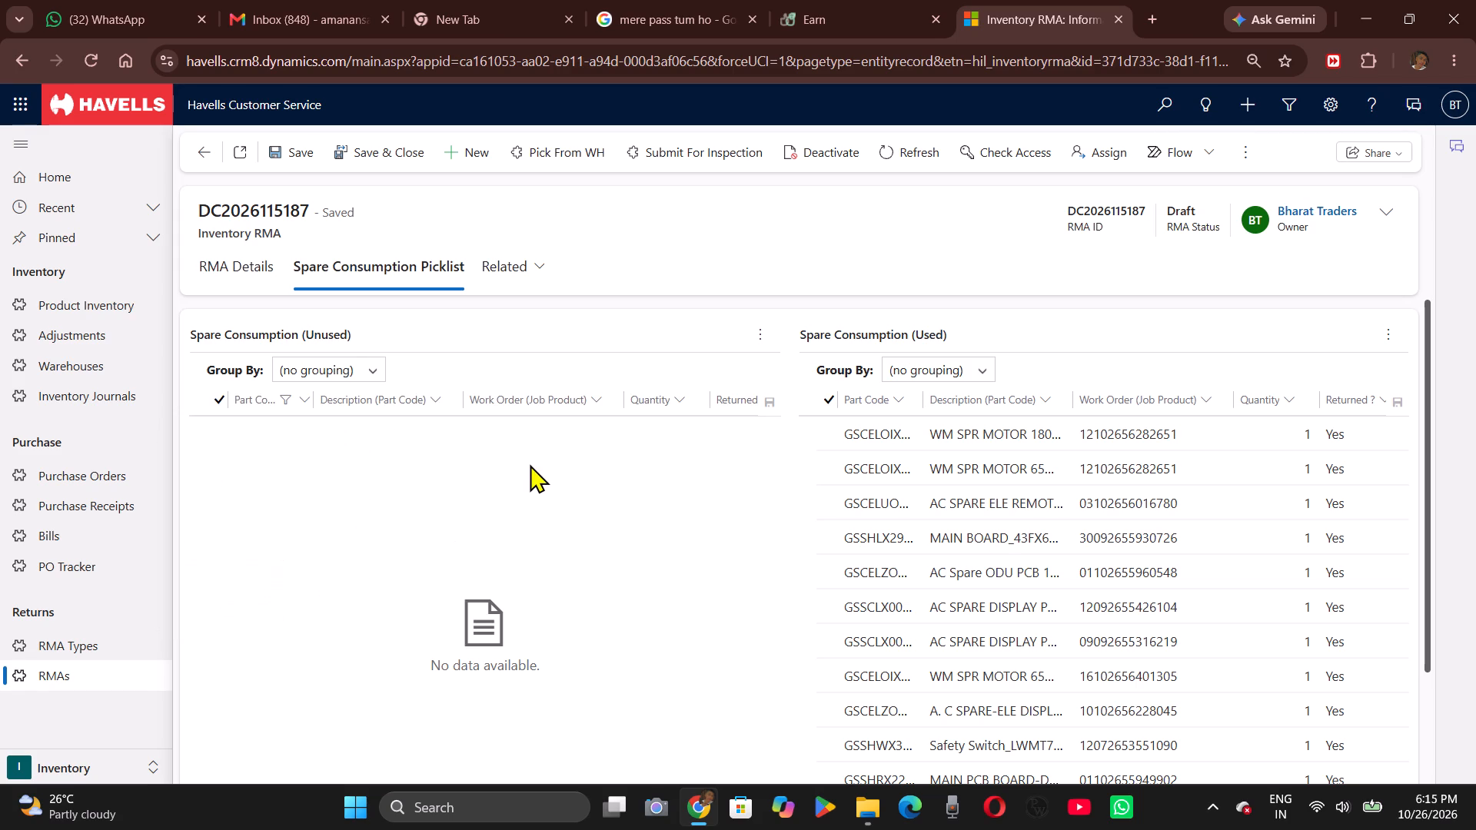
scroll(530, 464, up, 3)
scroll(530, 464, down, 1)
scroll(530, 464, up, 2)
Replace the part code in the unused spares' filter with GSSHWX3866 and apply it.
click(288, 412)
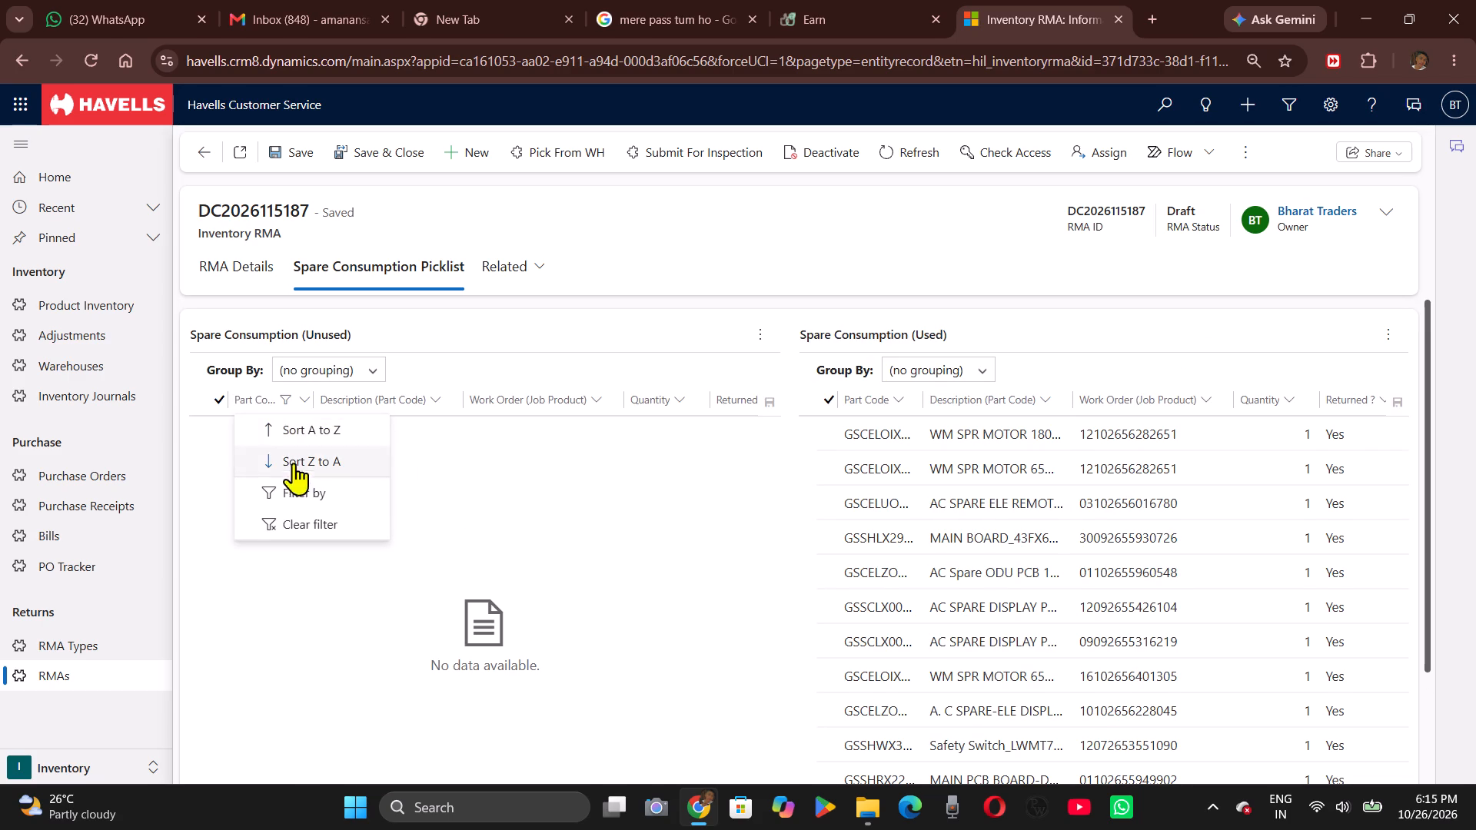
click(301, 490)
click(301, 526)
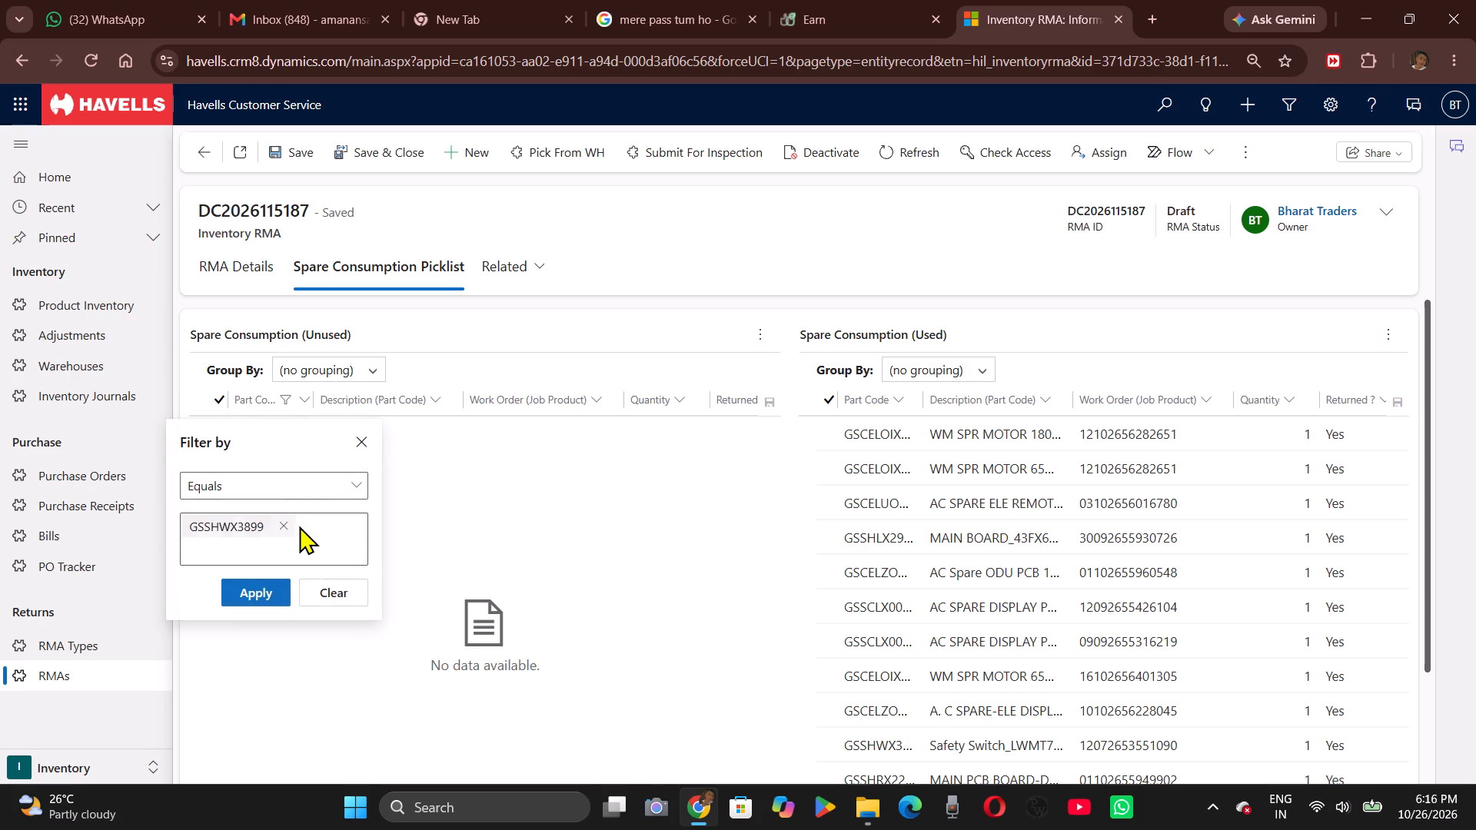
click(261, 534)
click(279, 530)
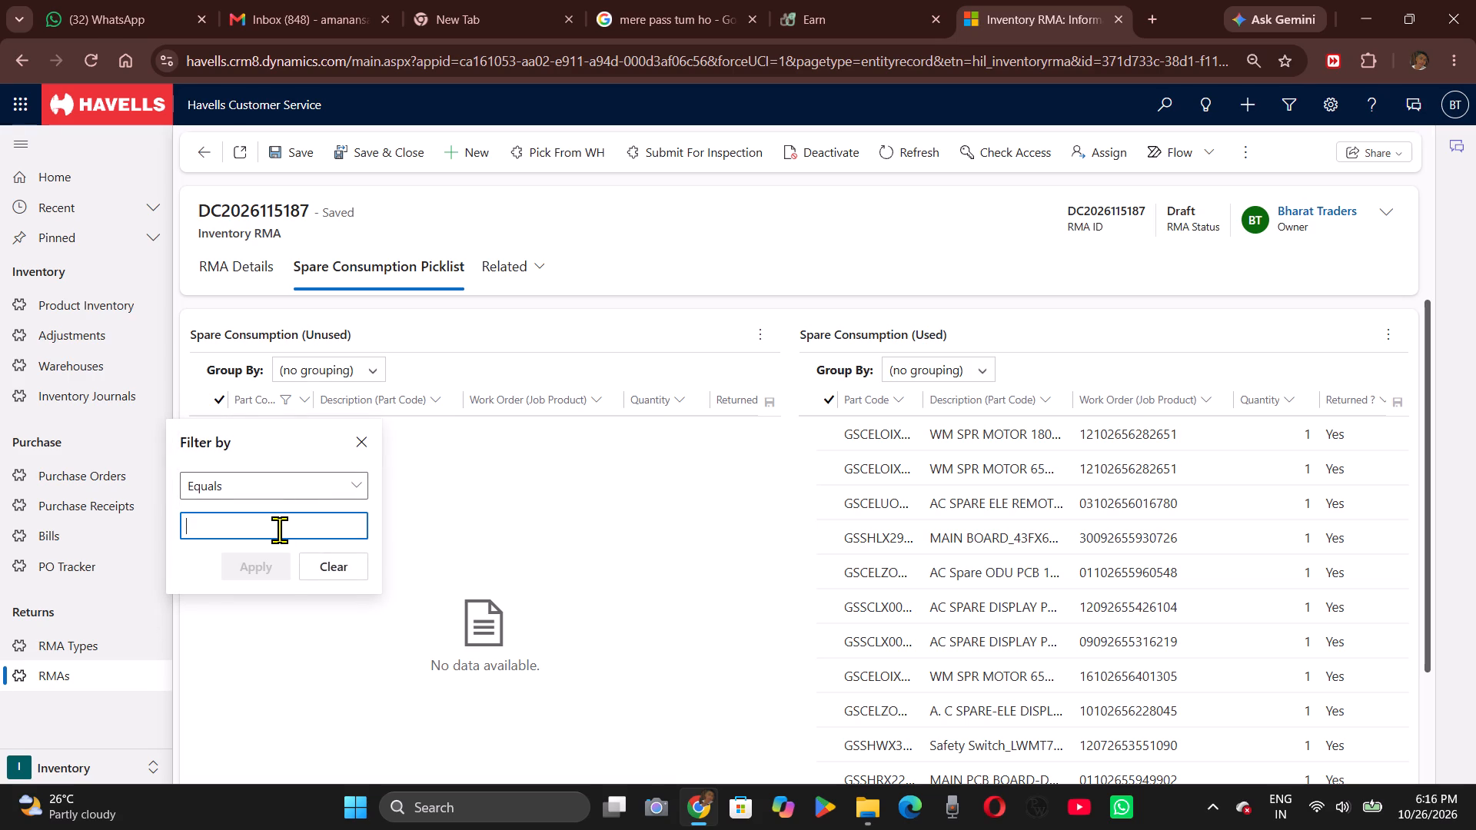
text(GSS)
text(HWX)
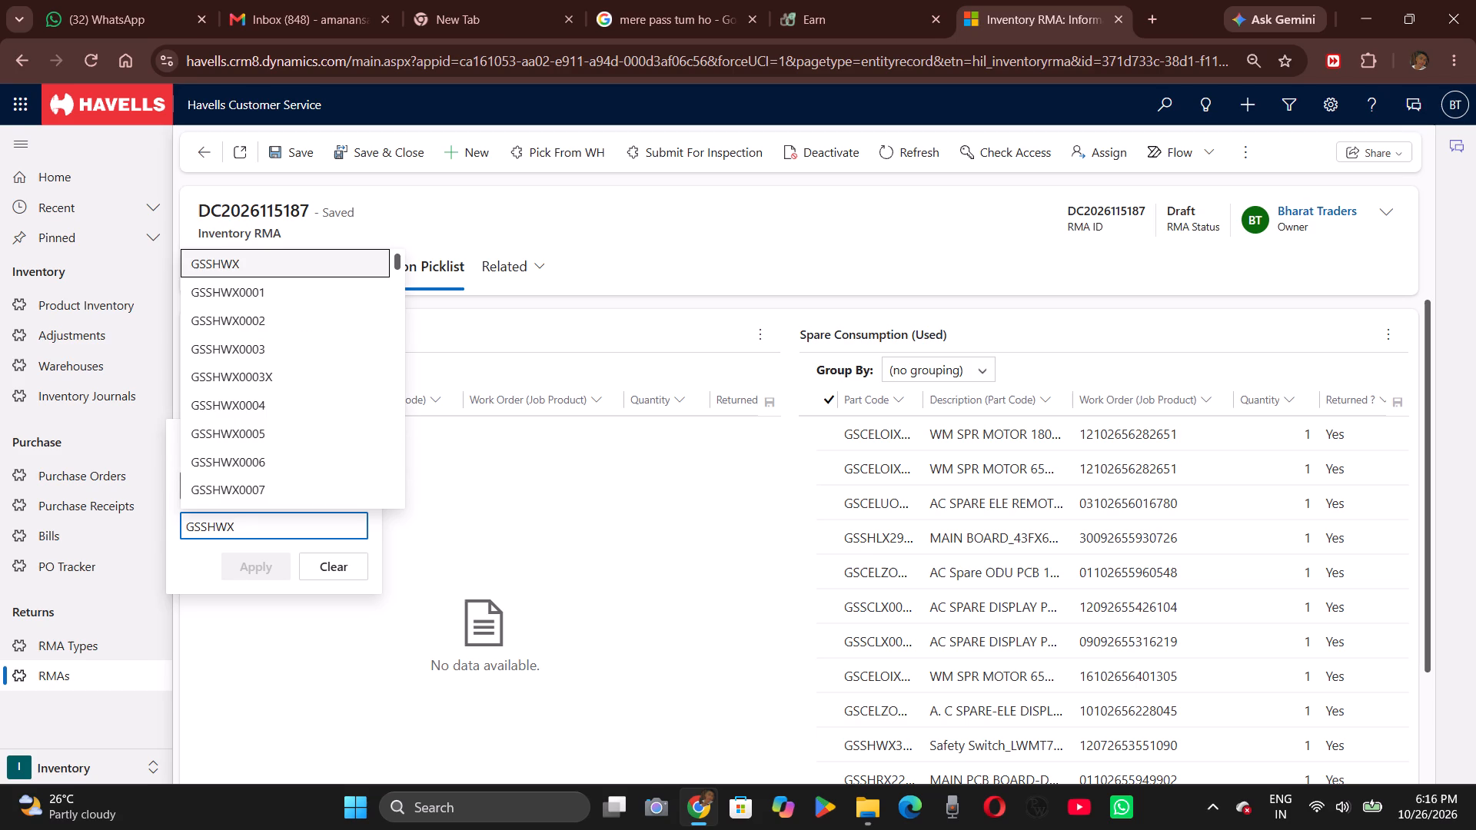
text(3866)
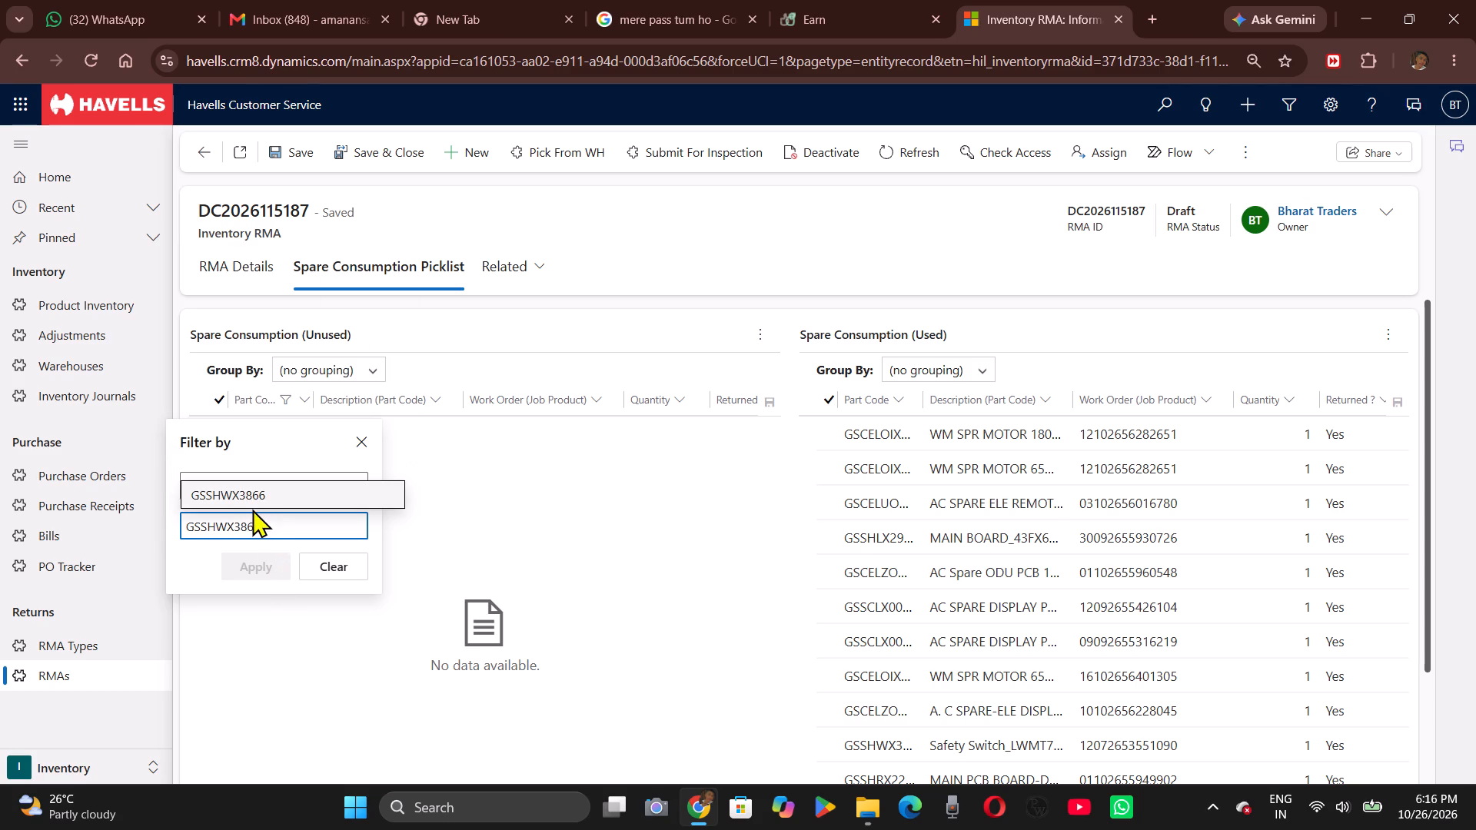
click(247, 503)
click(257, 589)
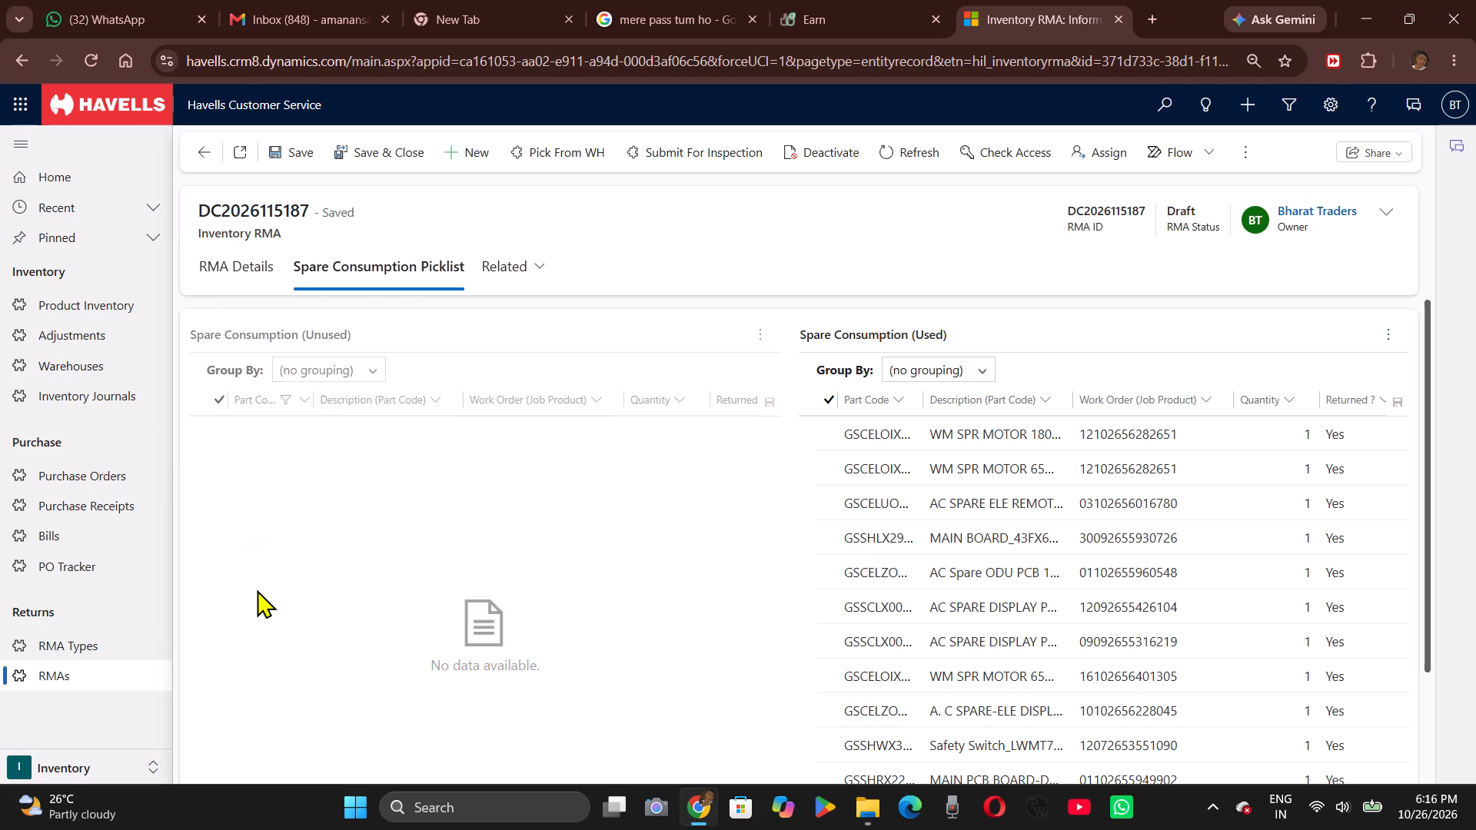
scroll(444, 537, up, 1)
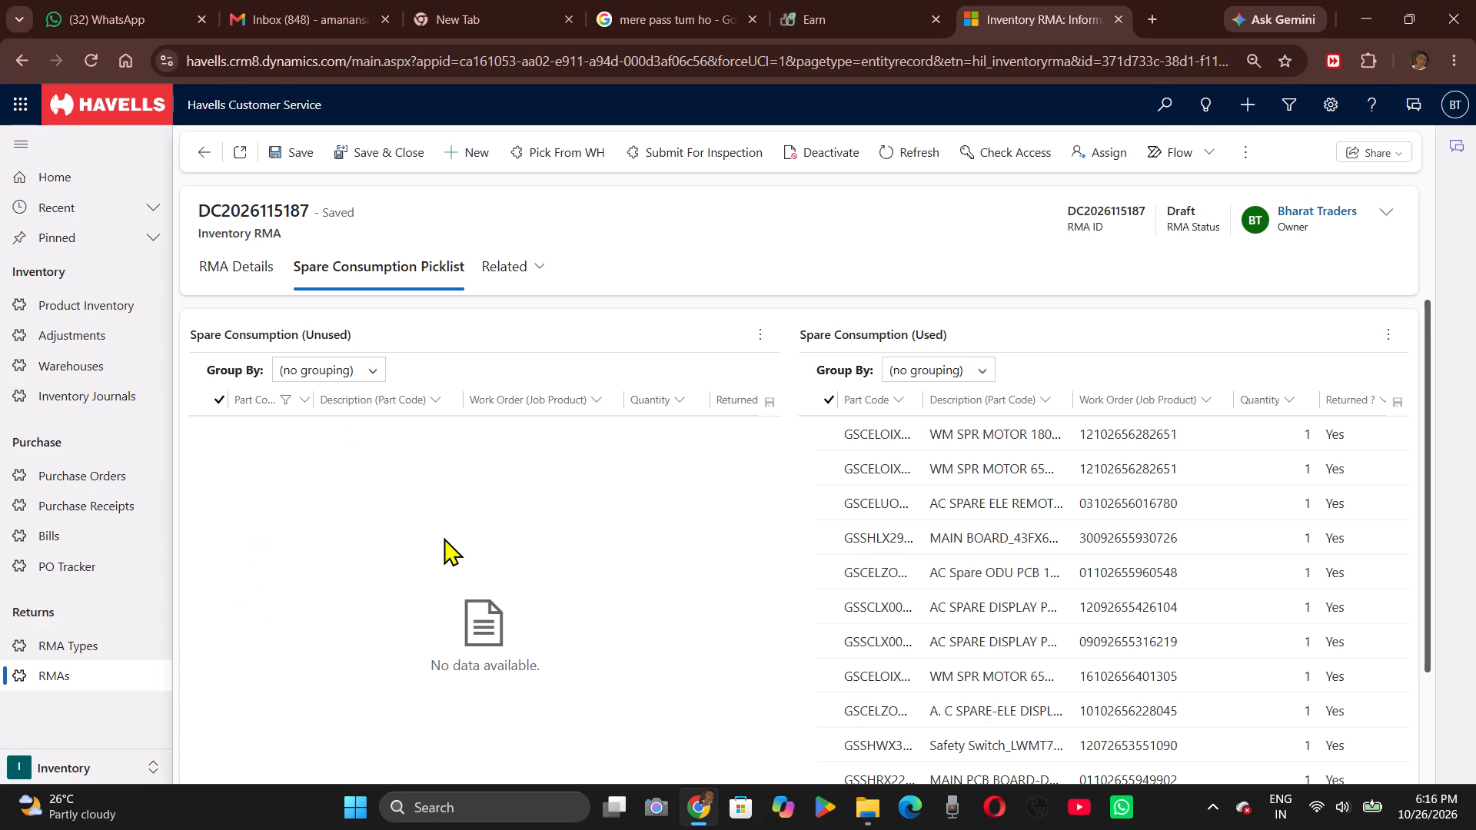
Replace the part code in the unused spares' filter with GSSHWX3912 and apply it.
click(250, 397)
click(295, 493)
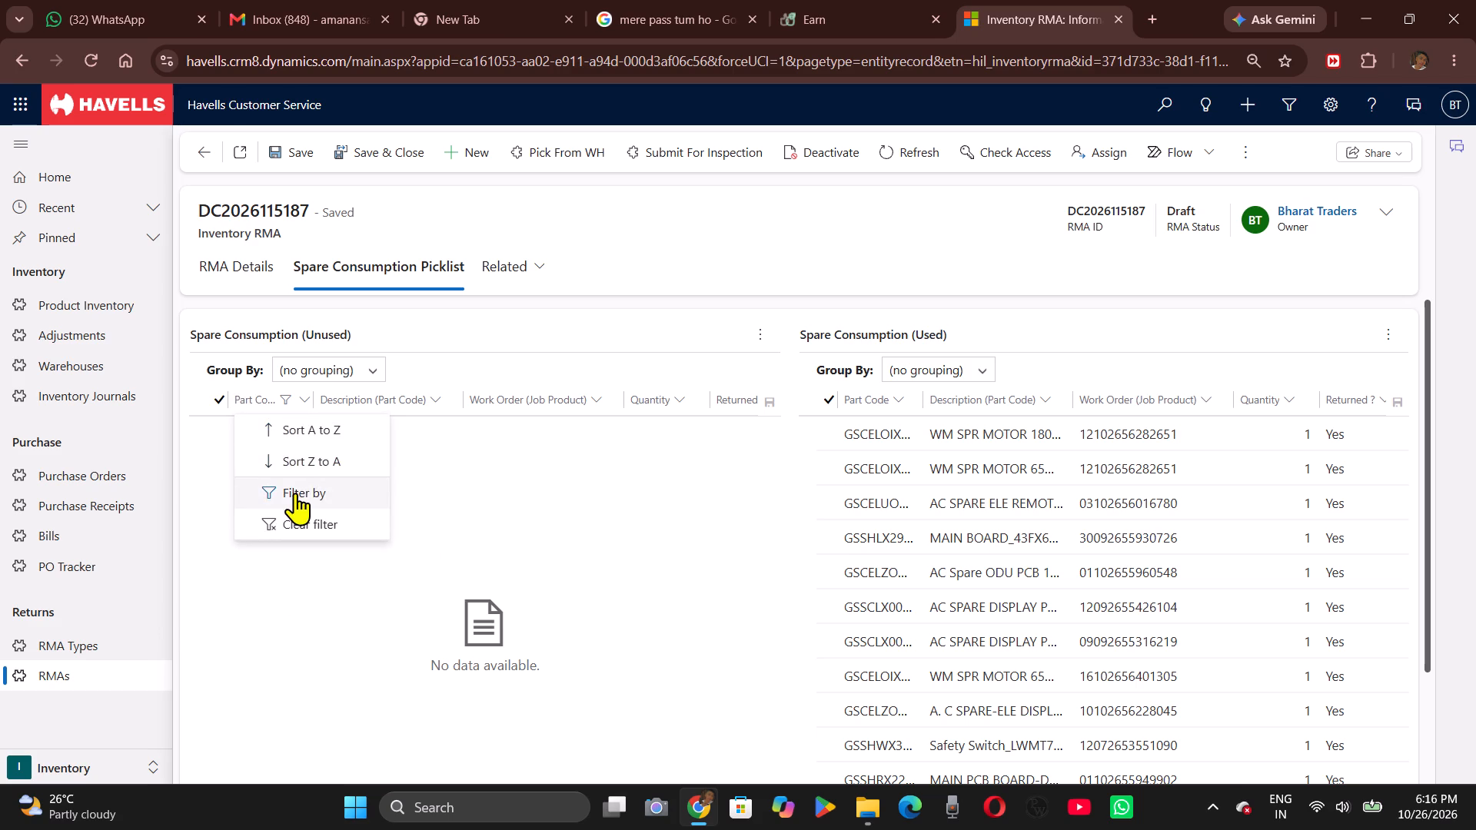
click(294, 526)
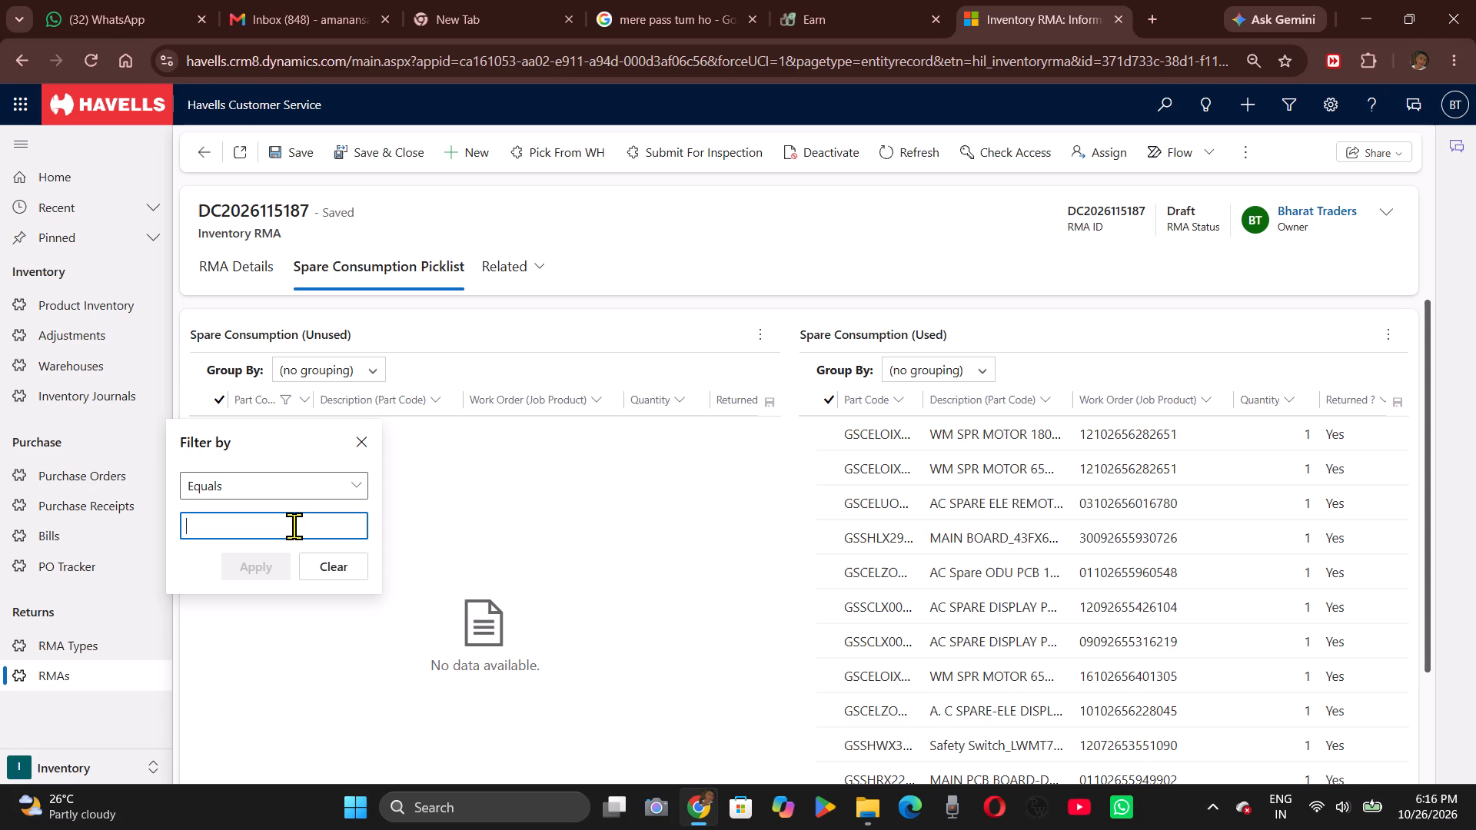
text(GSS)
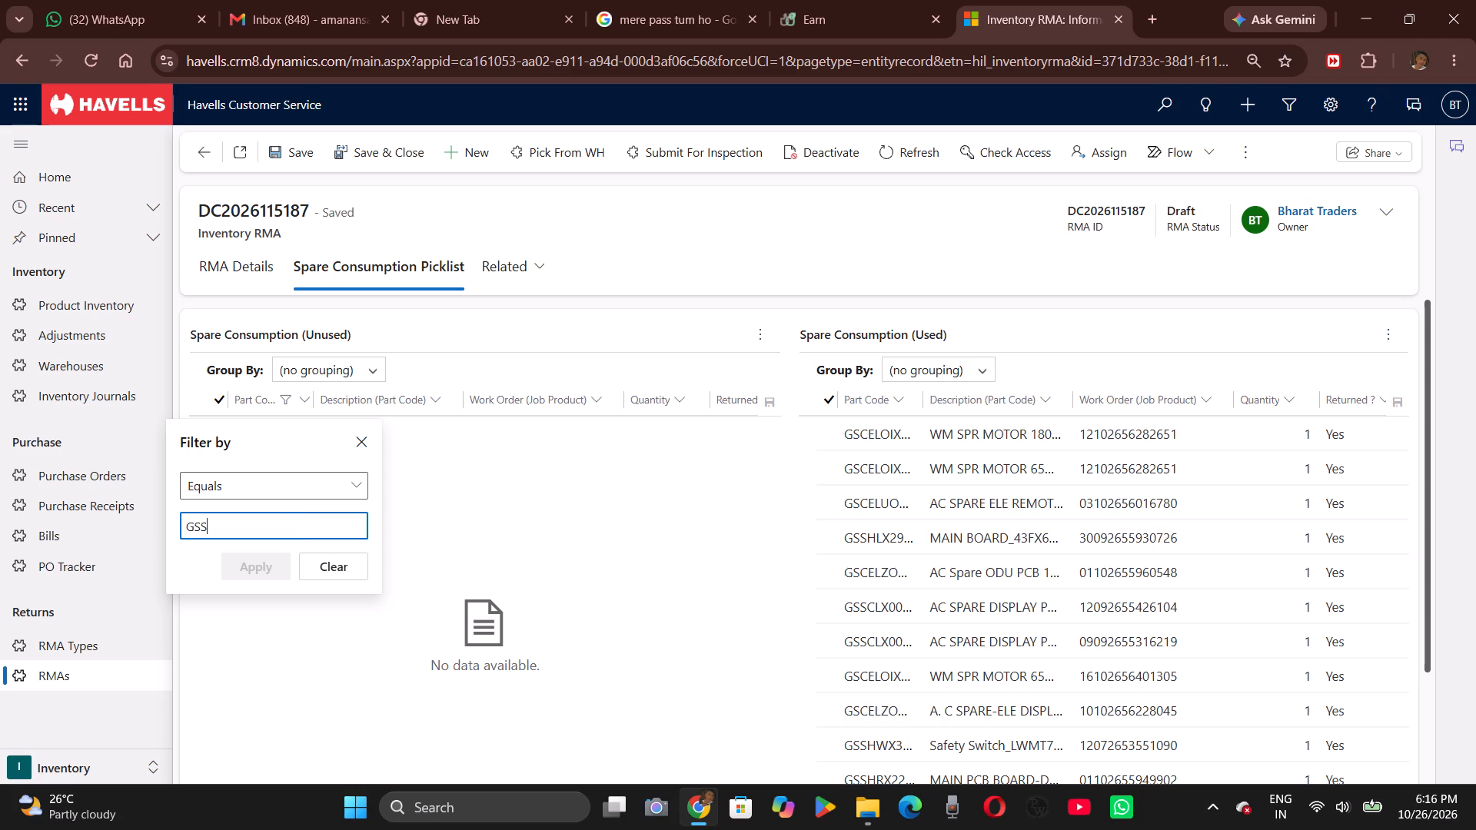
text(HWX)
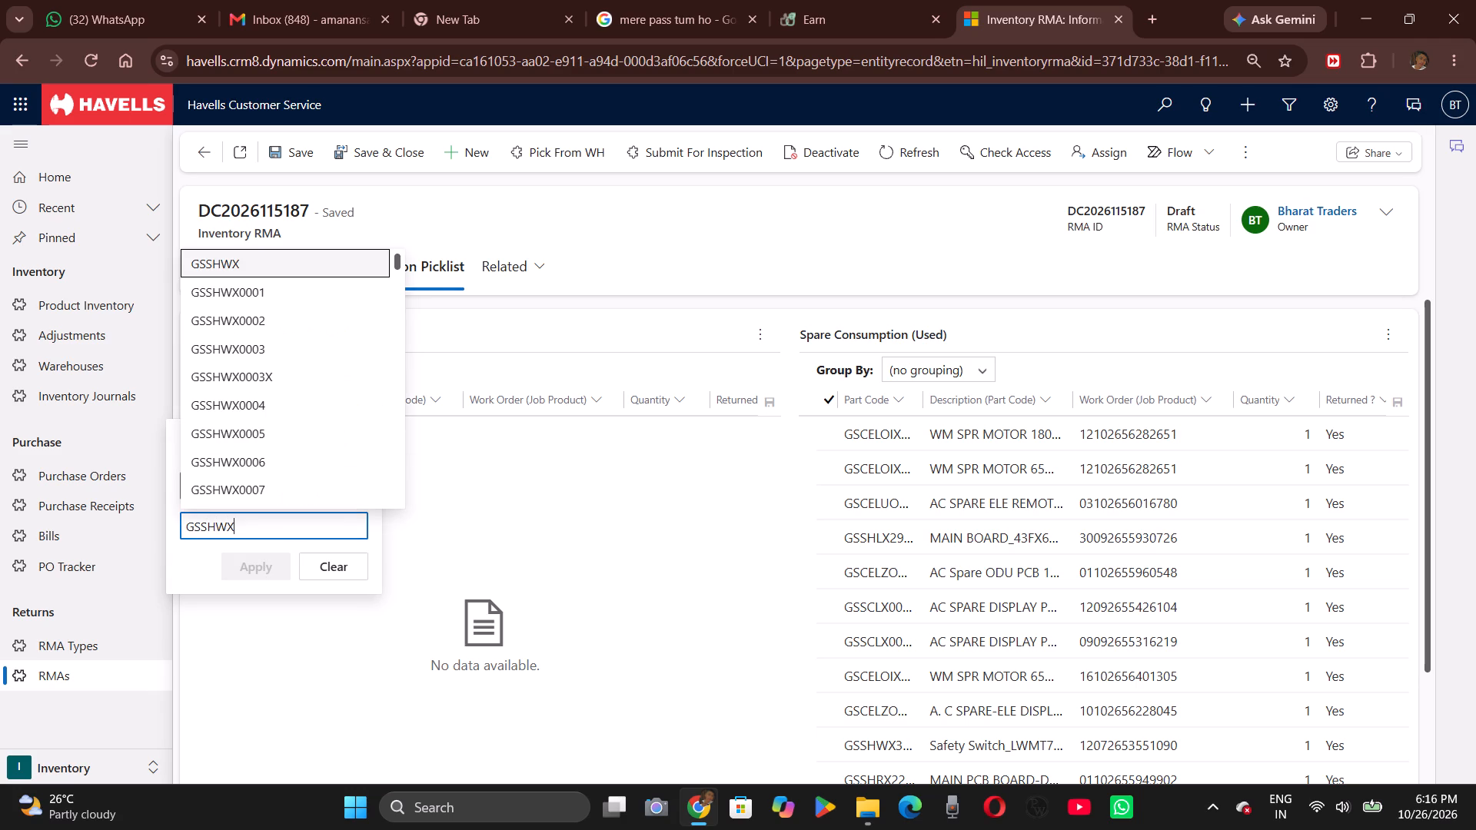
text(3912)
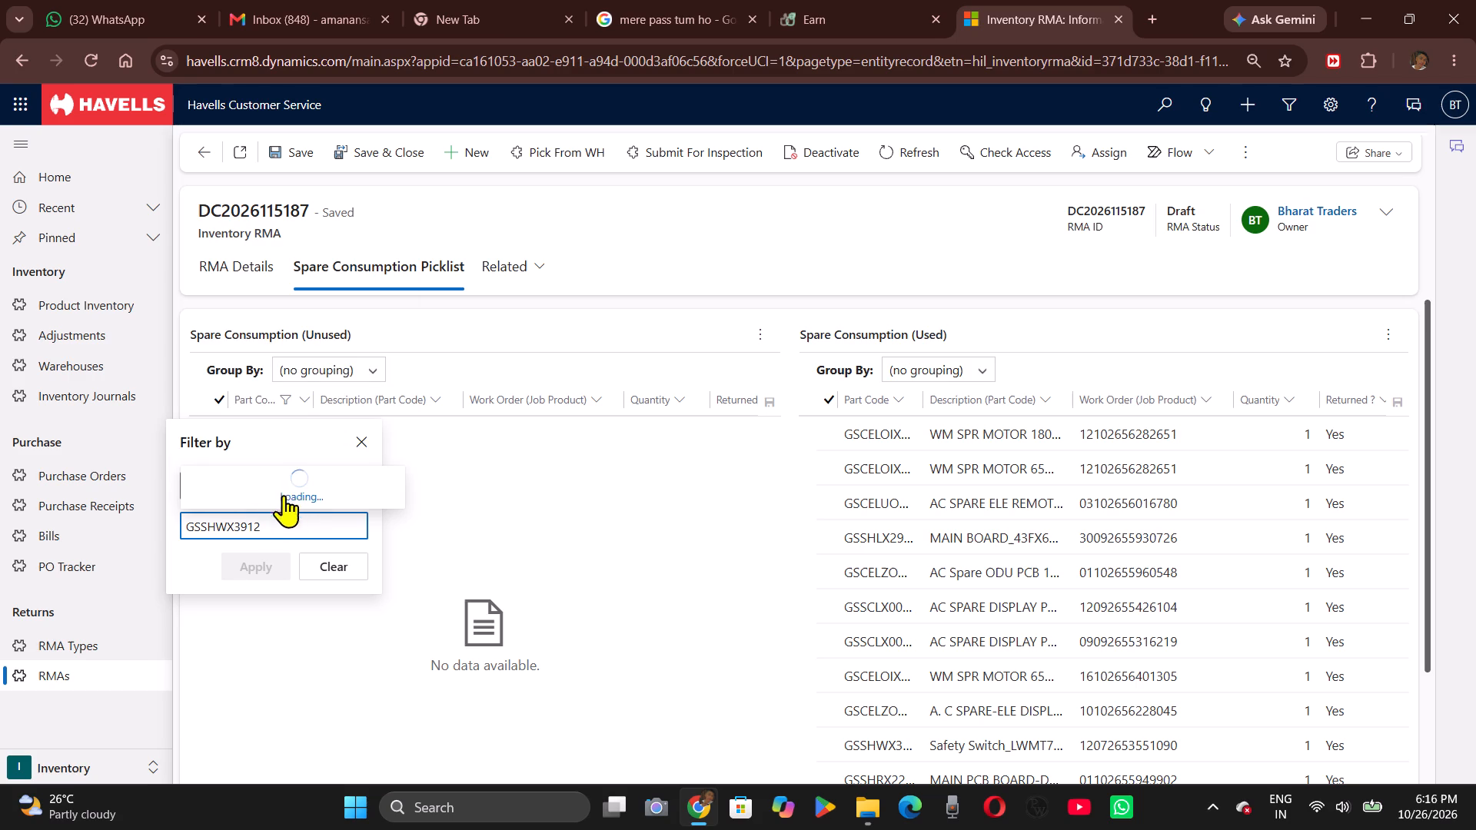
click(273, 501)
click(264, 593)
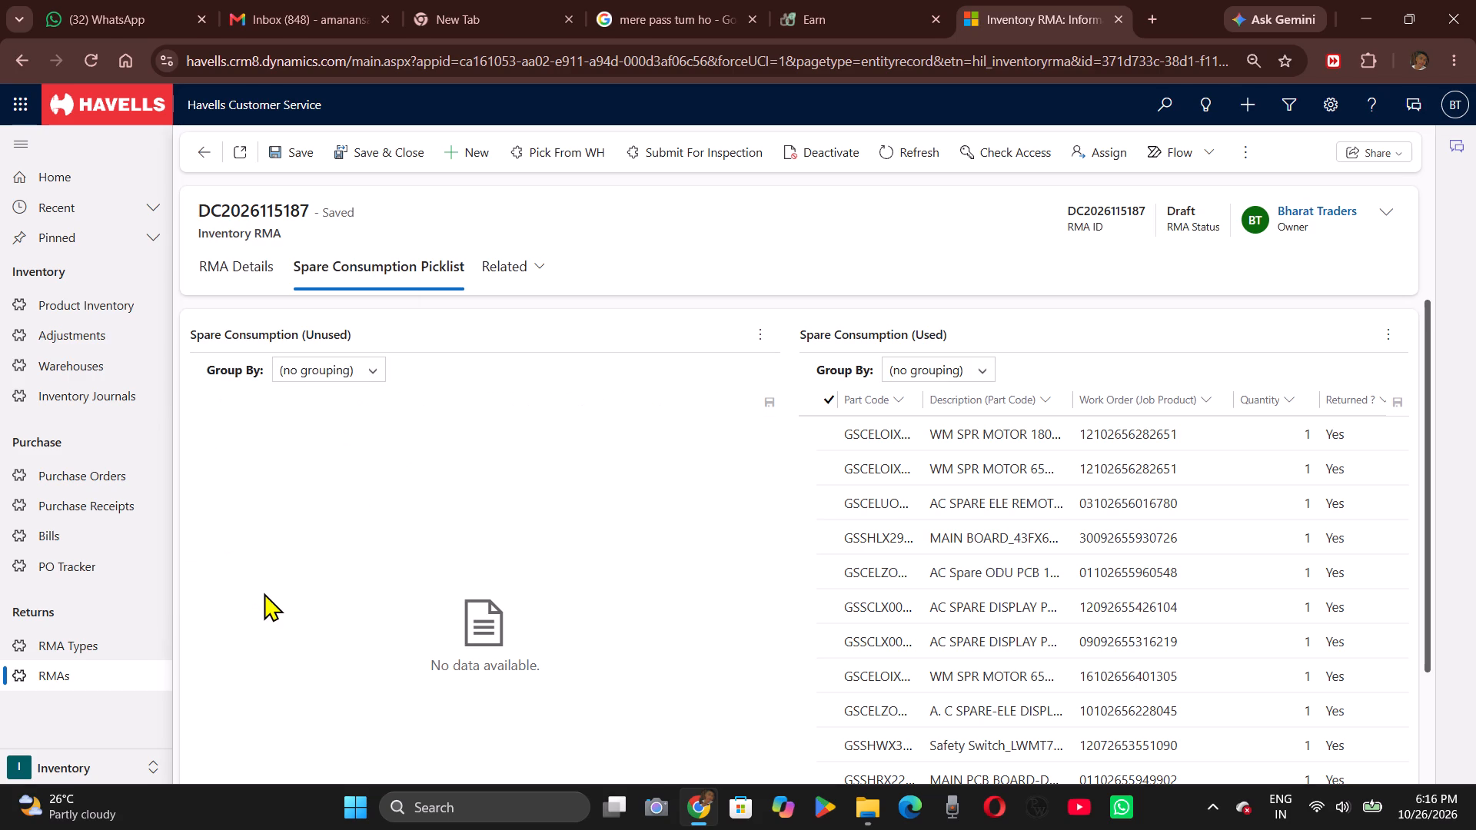
scroll(433, 510, up, 1)
scroll(433, 510, down, 1)
scroll(433, 510, up, 2)
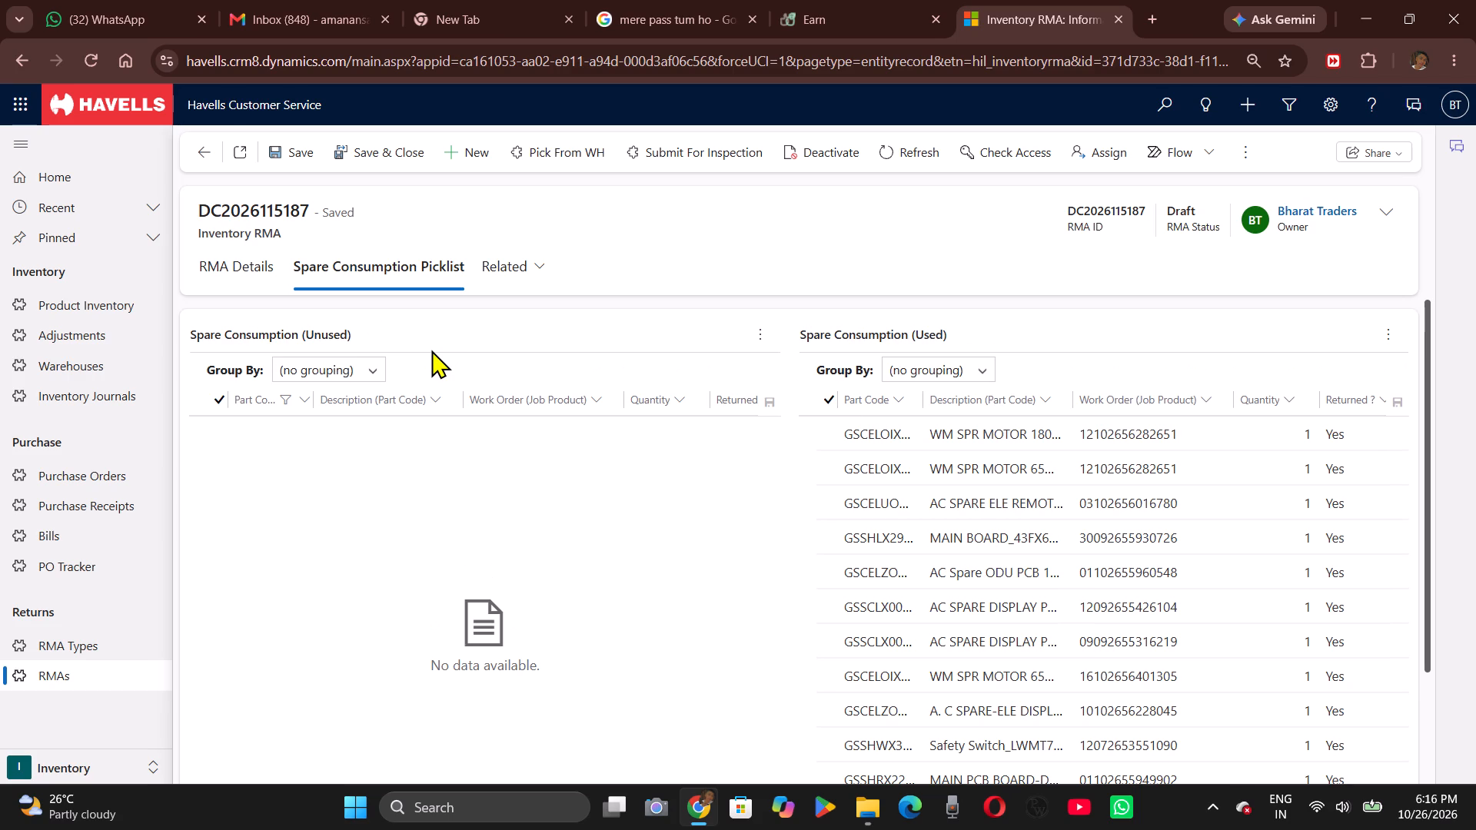
Replace the part code in the unused spares' filter with GSCELZOA0226 and apply it.
click(236, 398)
click(290, 500)
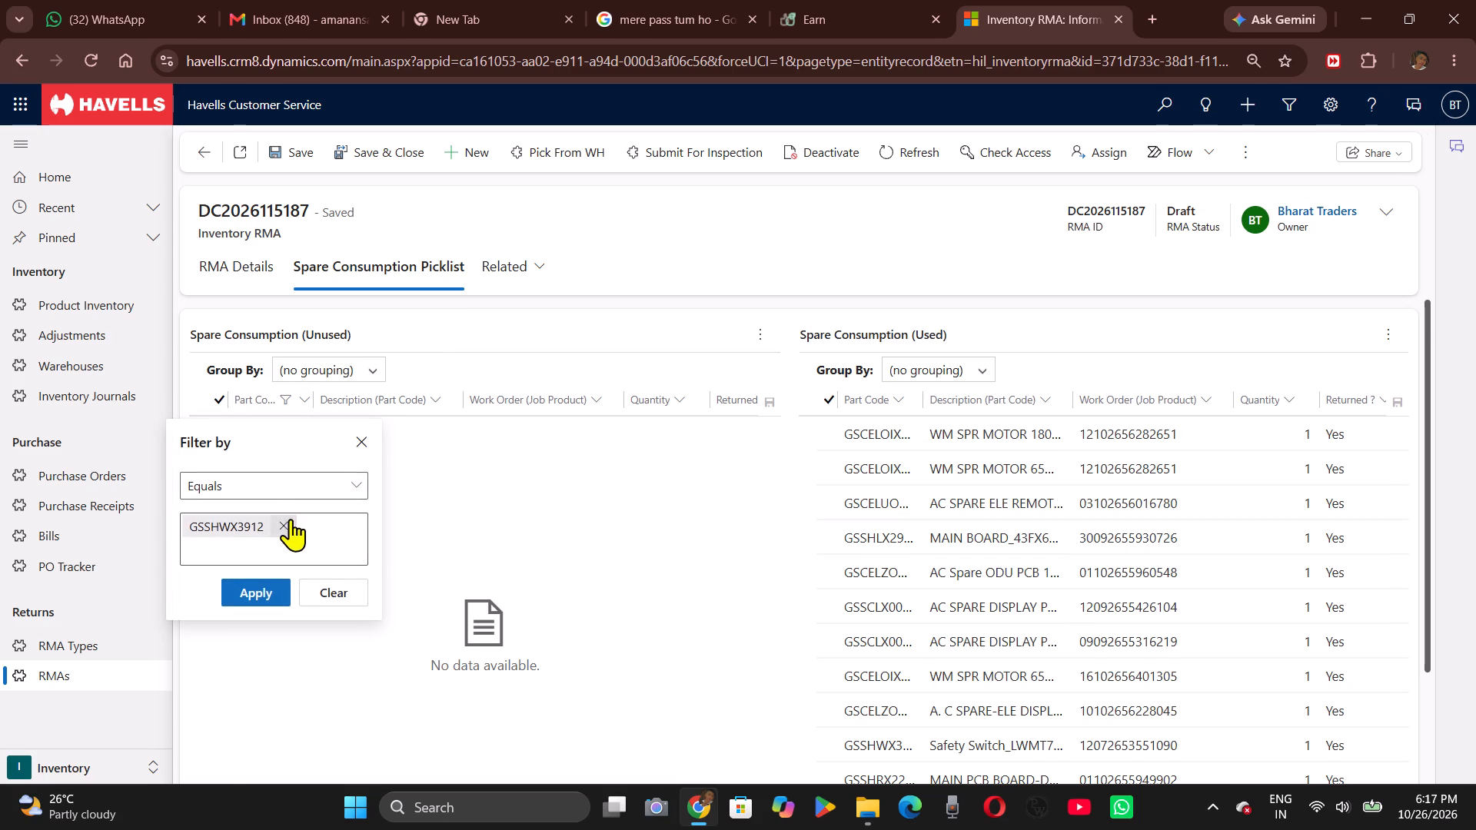
click(291, 519)
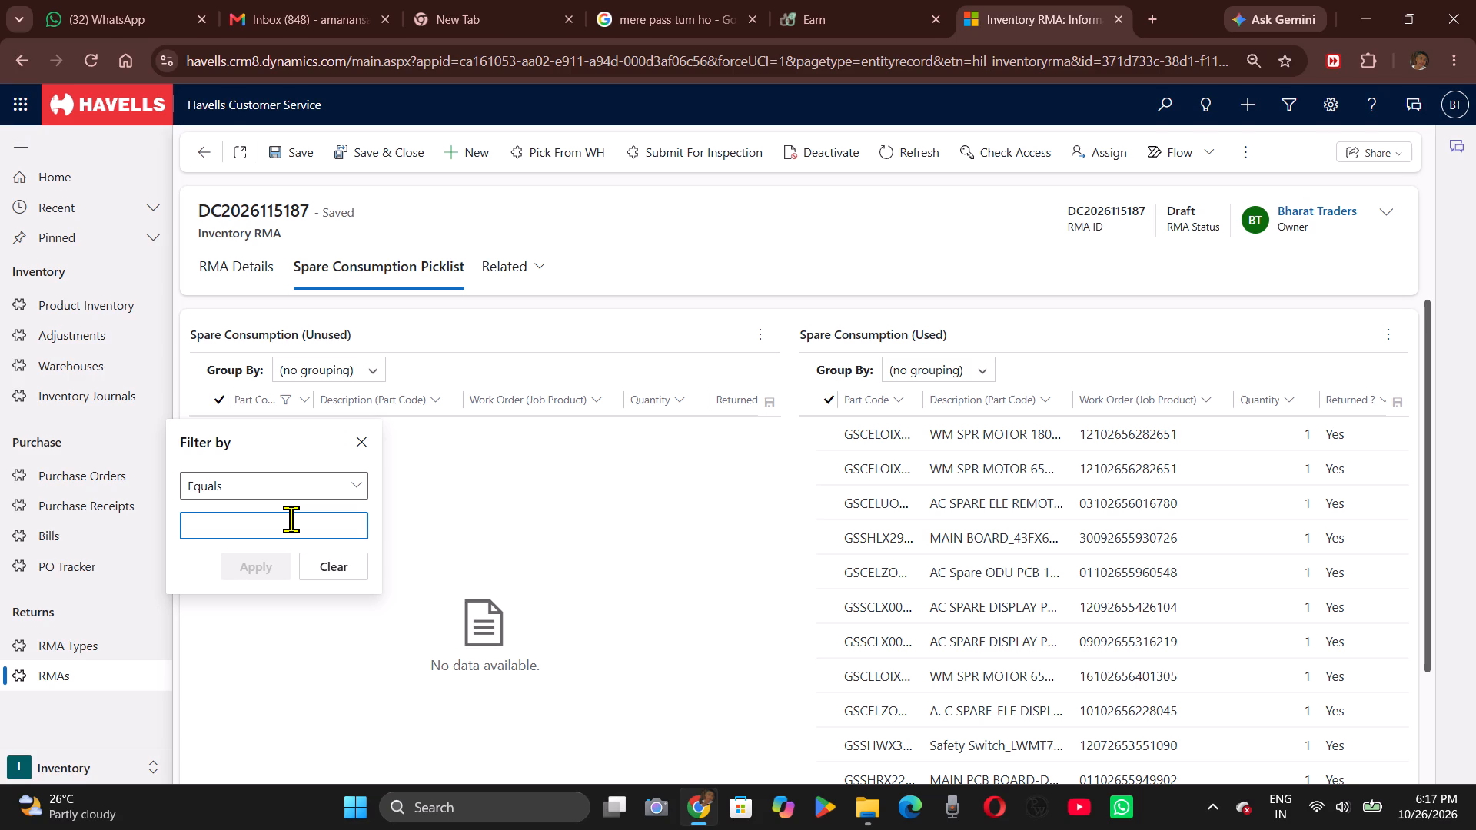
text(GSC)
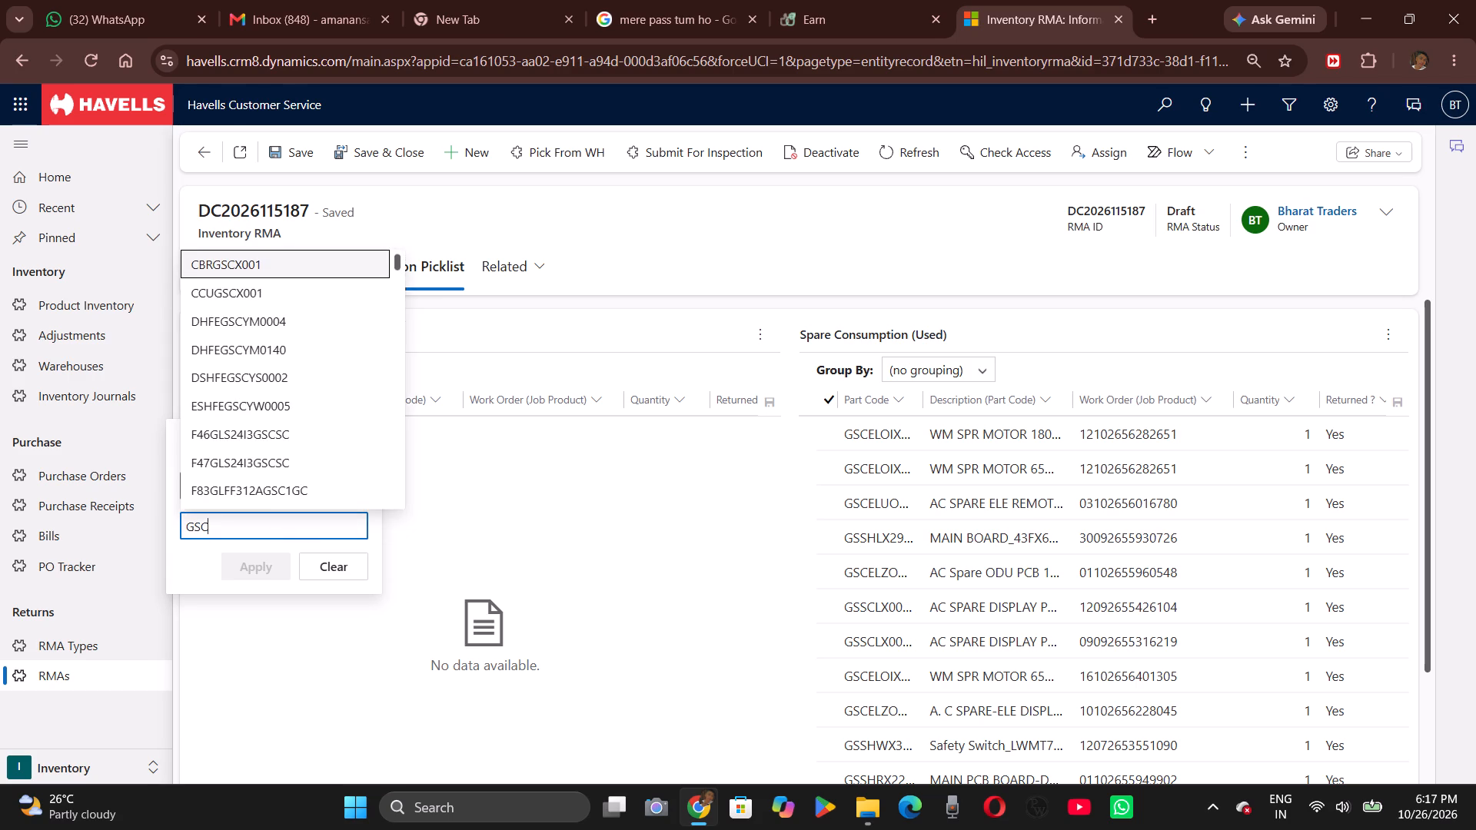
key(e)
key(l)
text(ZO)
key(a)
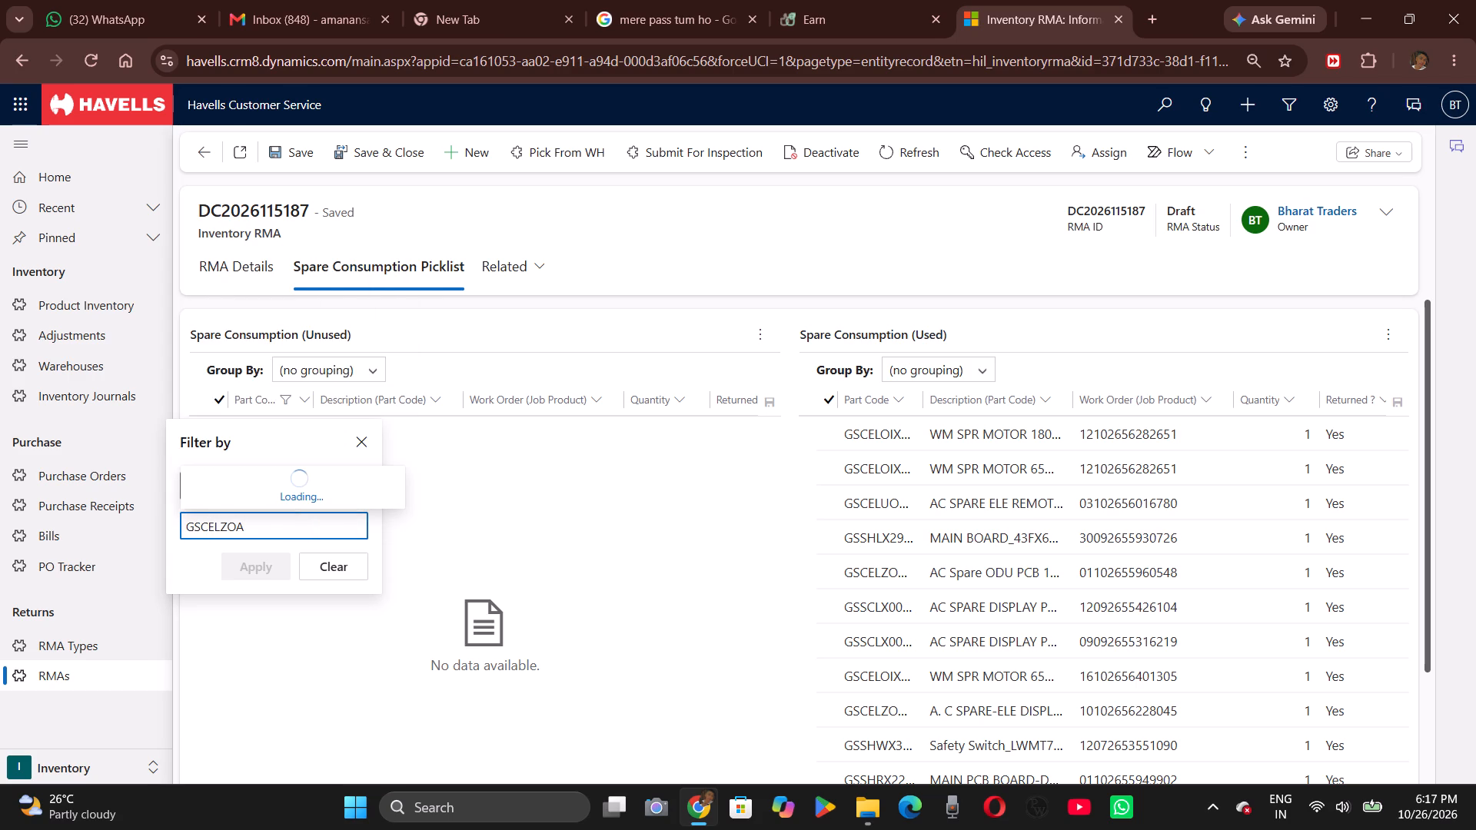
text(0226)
click(232, 496)
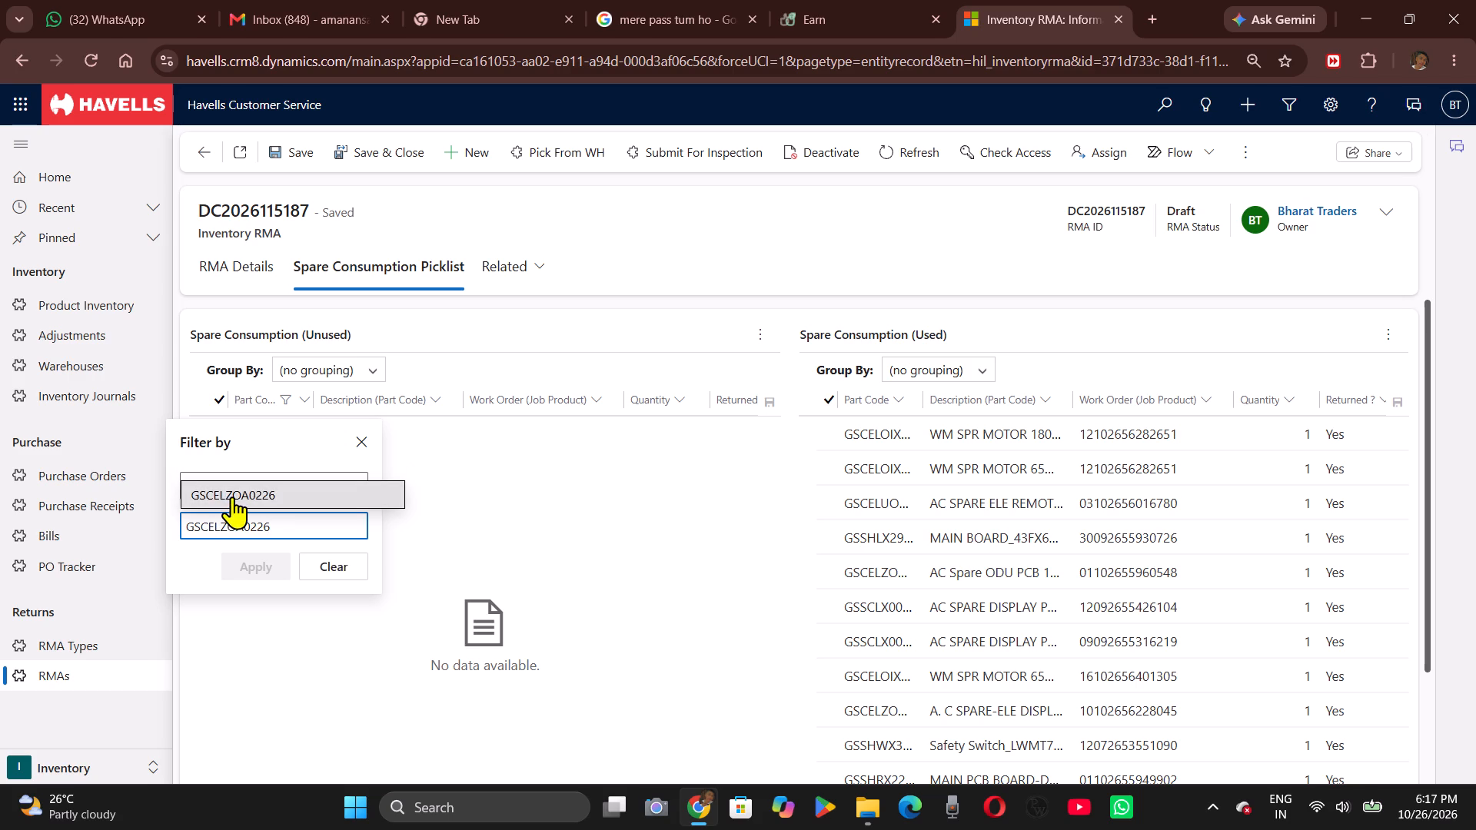
click(251, 603)
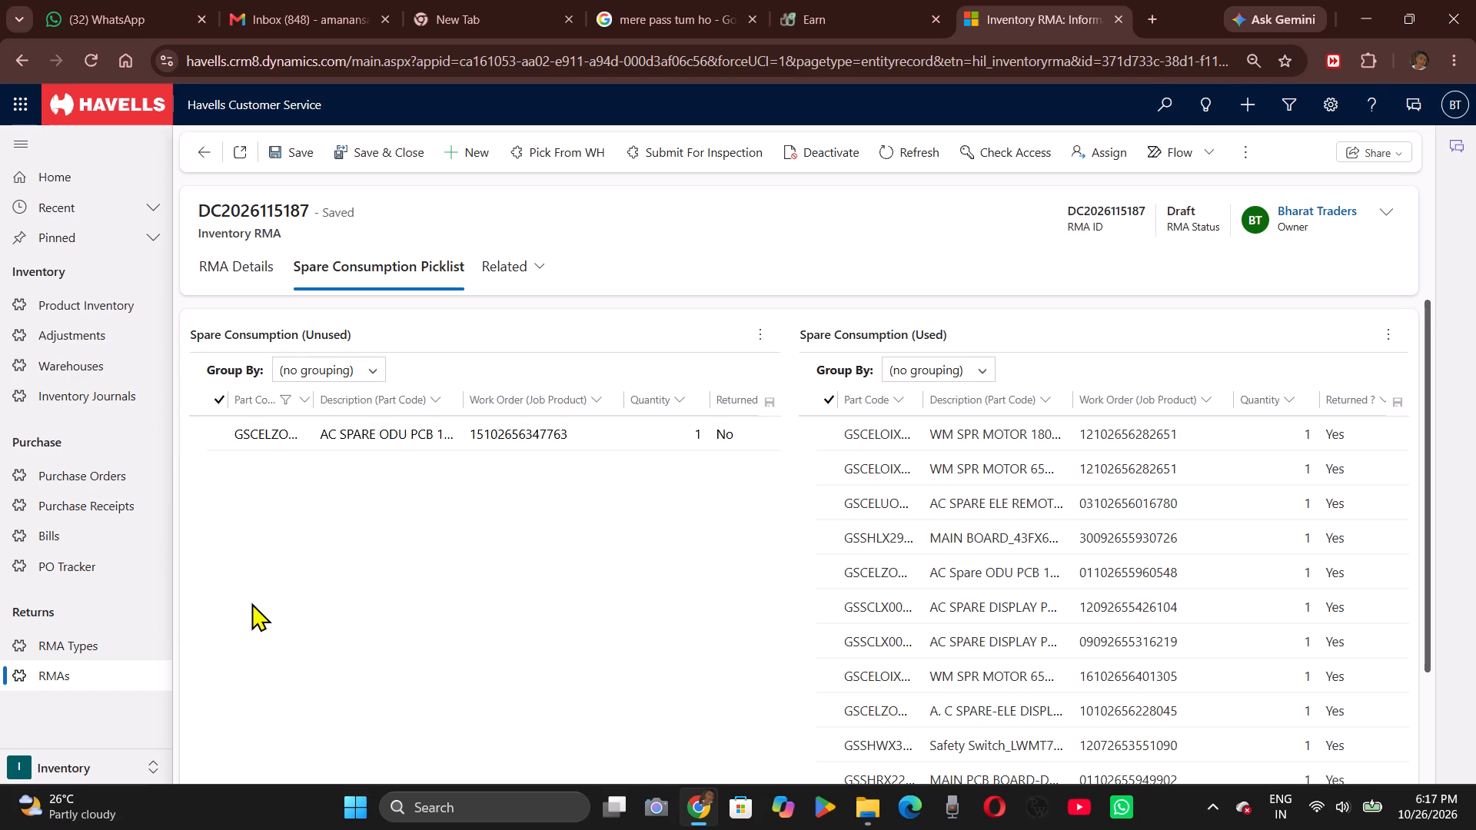
click(763, 443)
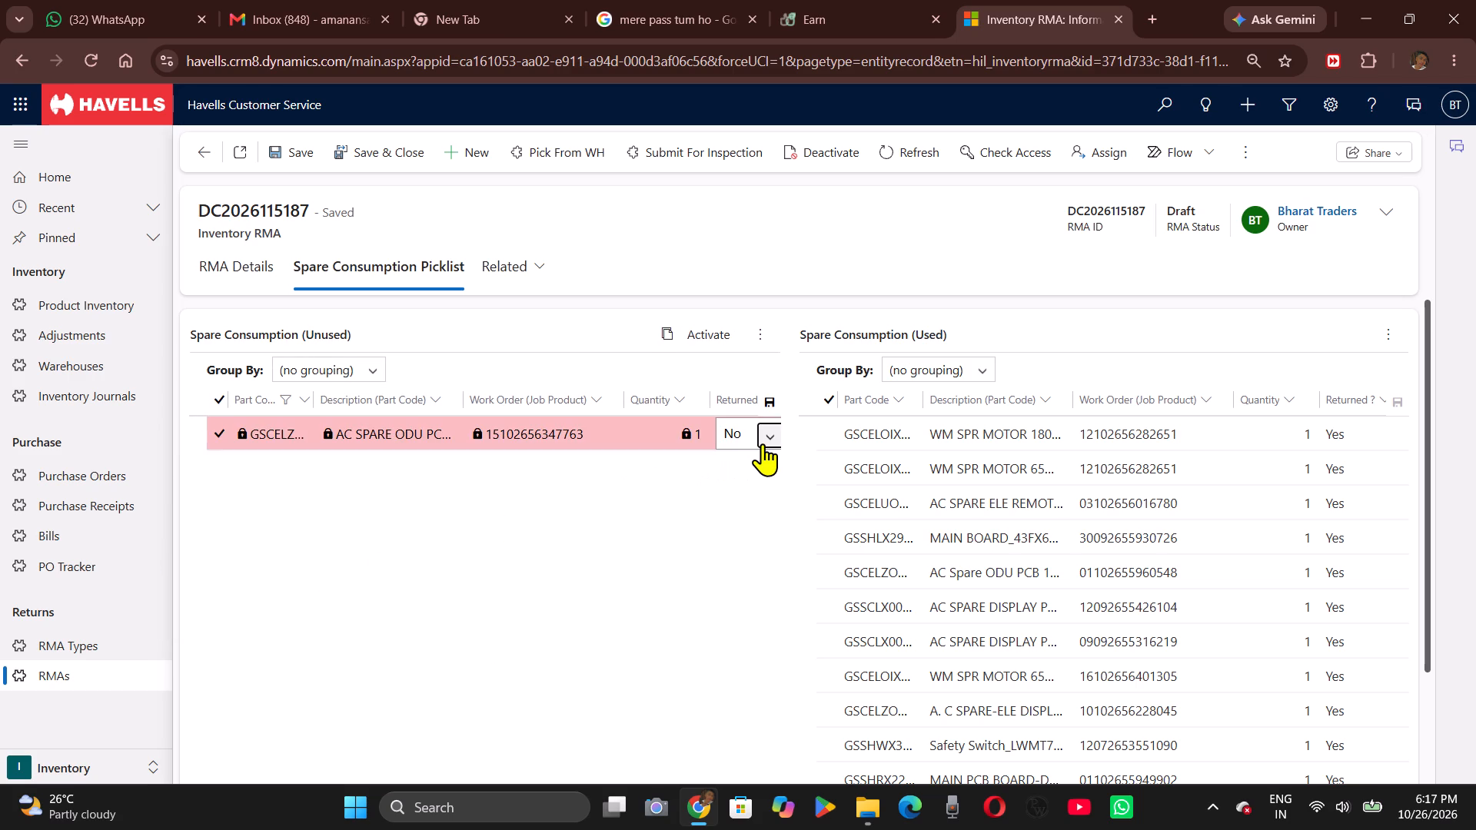
click(767, 443)
click(750, 486)
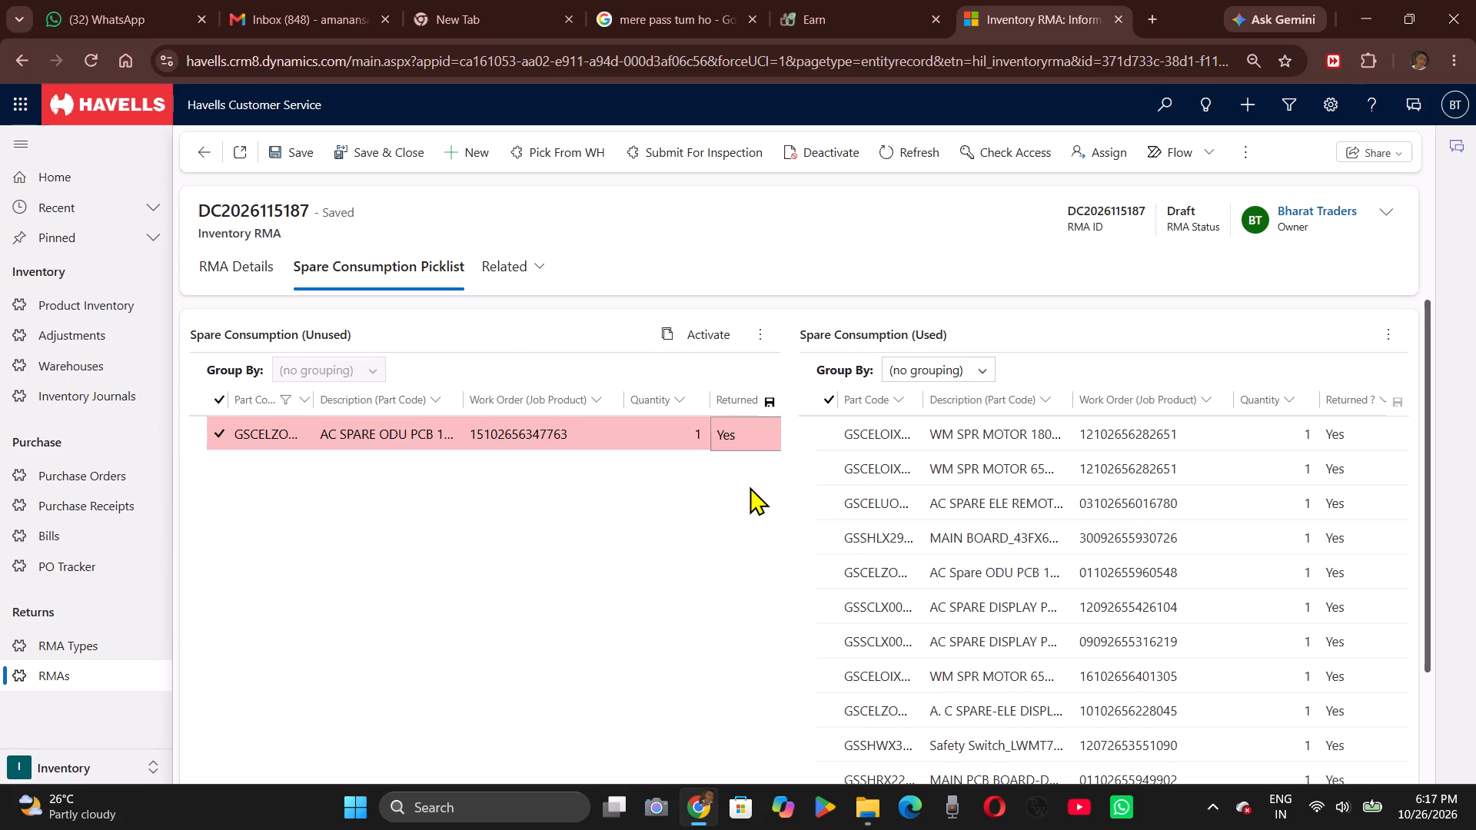
click(287, 156)
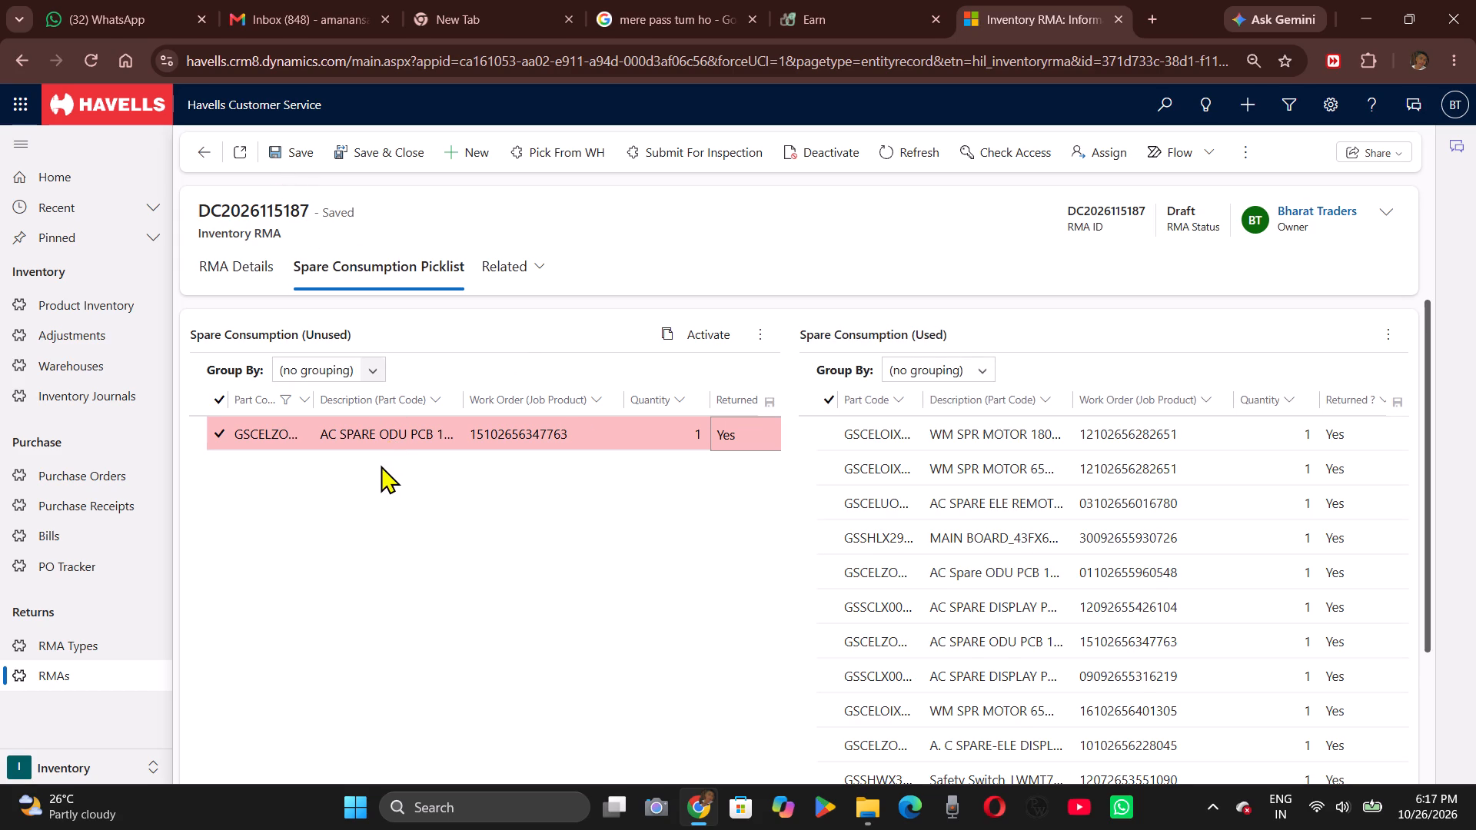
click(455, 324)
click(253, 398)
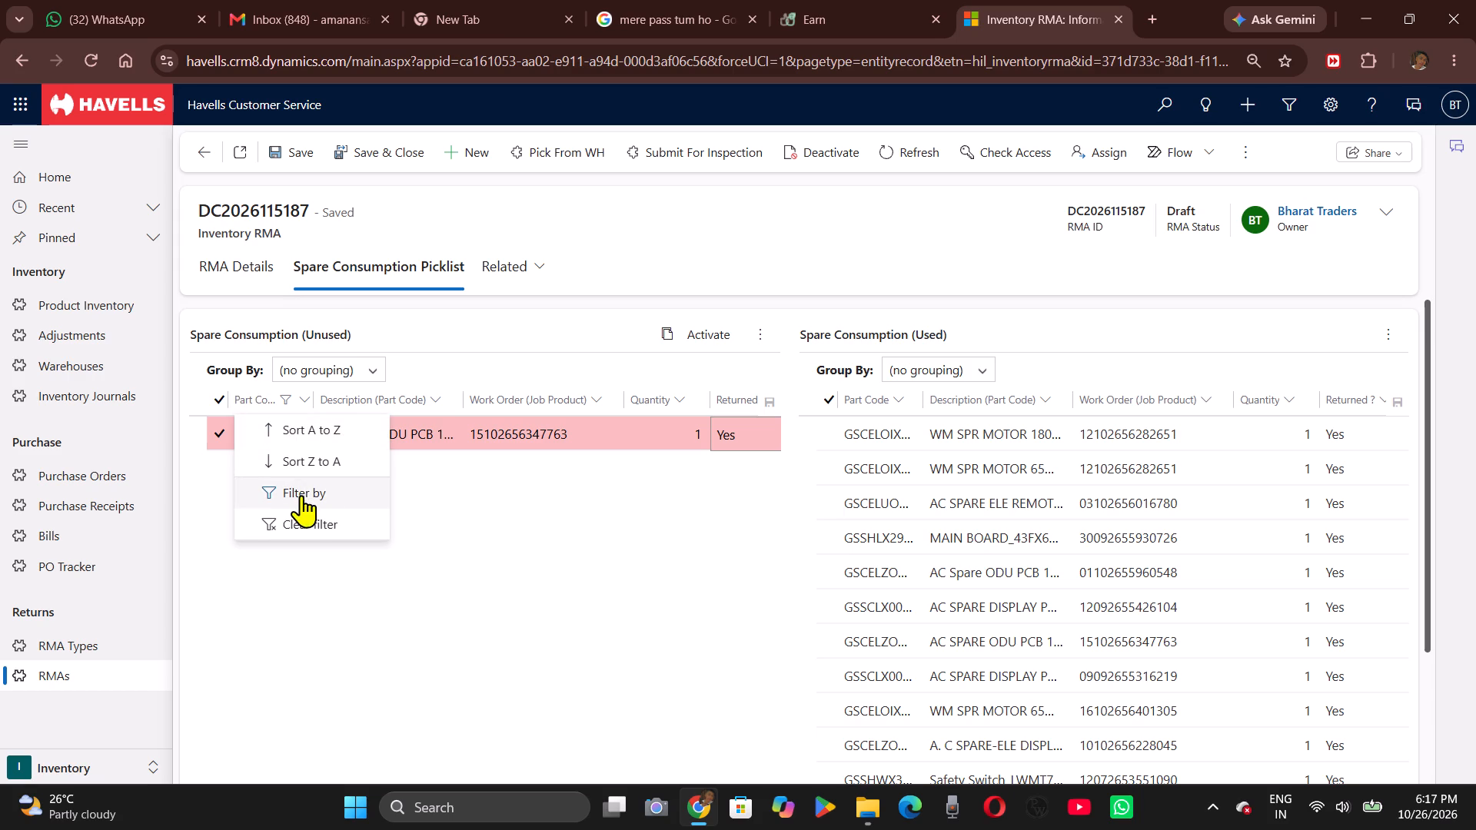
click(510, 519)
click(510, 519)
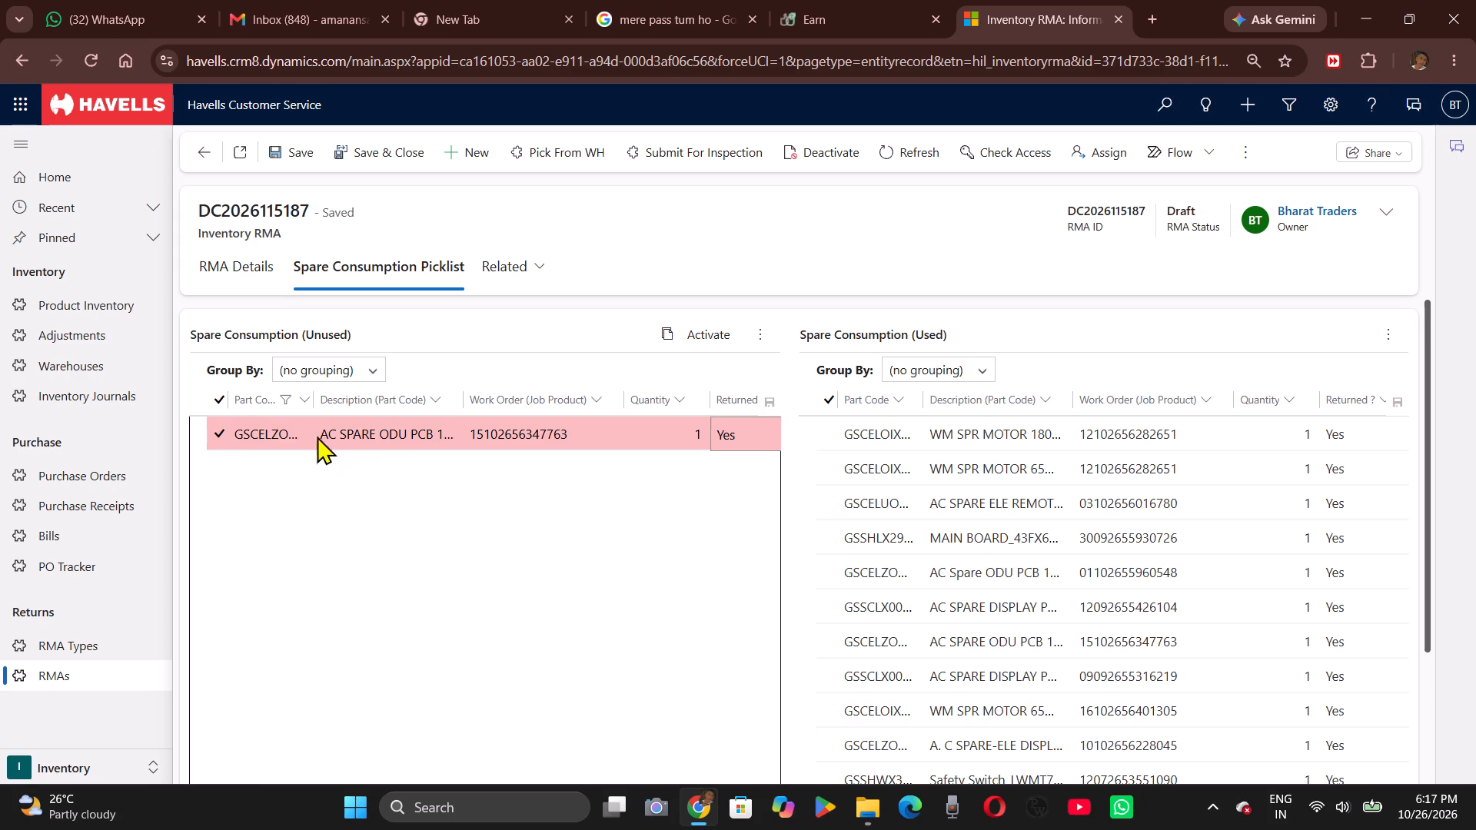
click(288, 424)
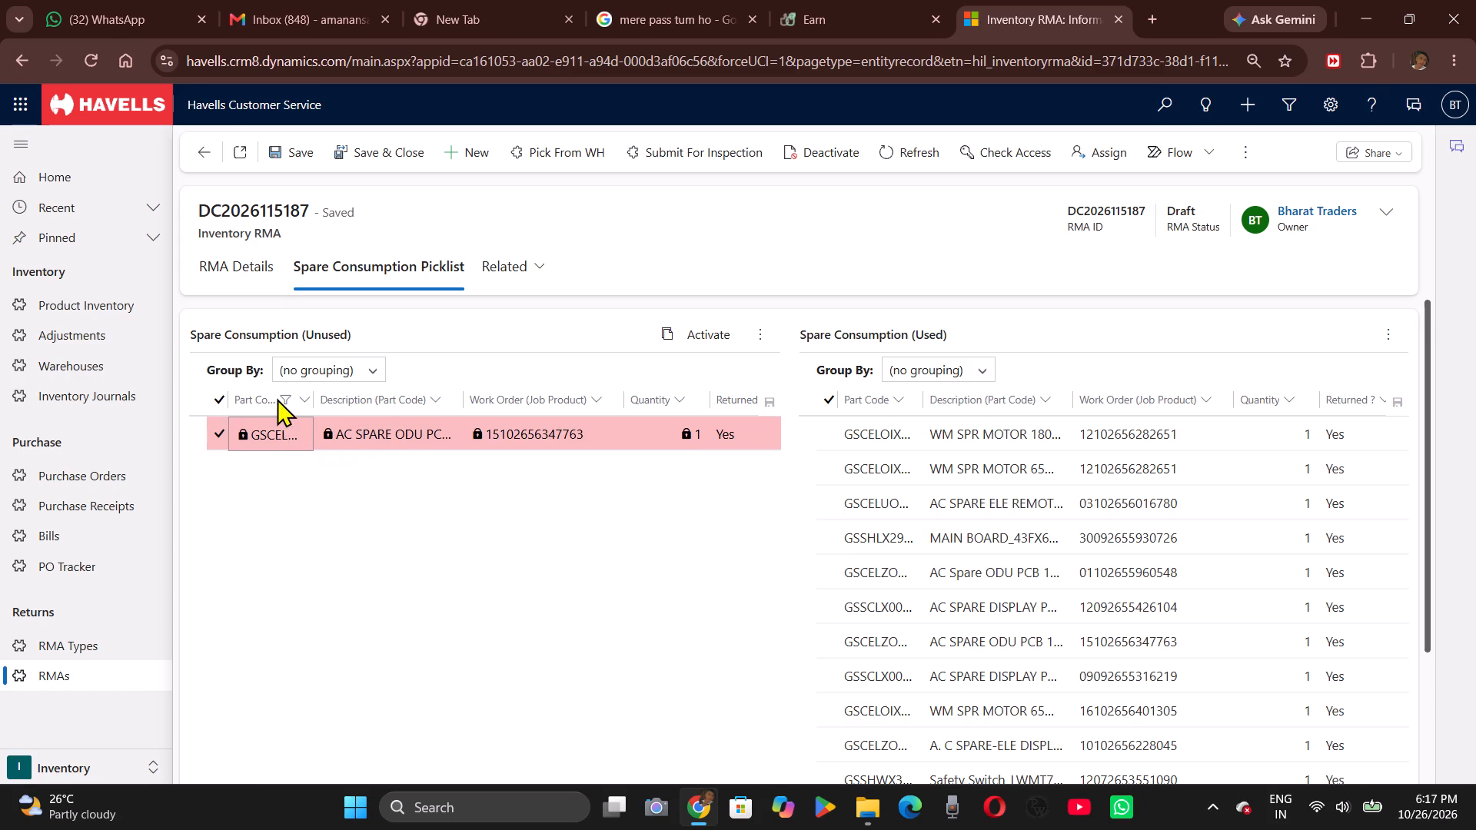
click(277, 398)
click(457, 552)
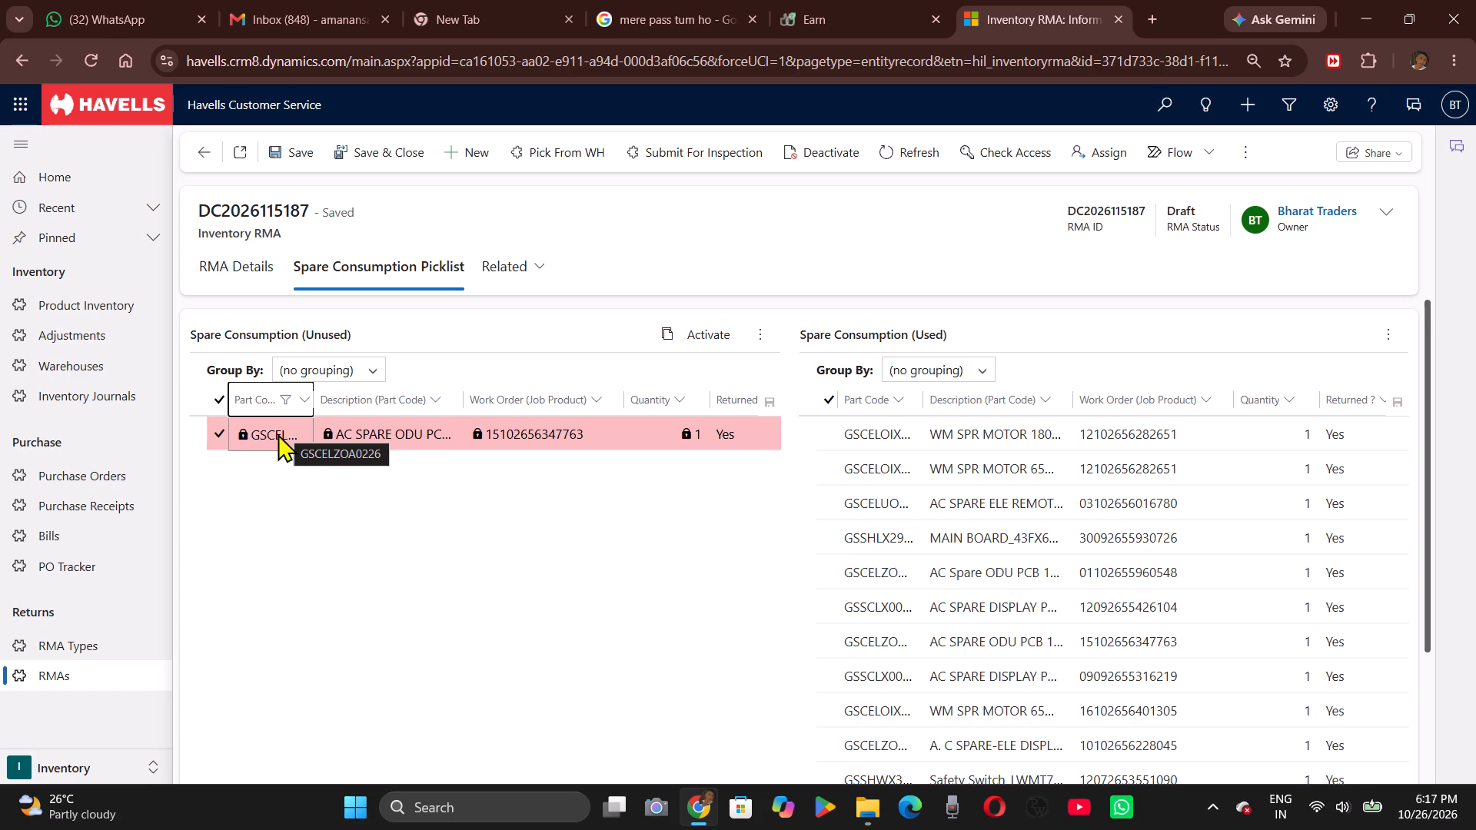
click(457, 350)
Replace the part code in the unused spares' filter with GSSHAX6406 and apply it.
click(296, 396)
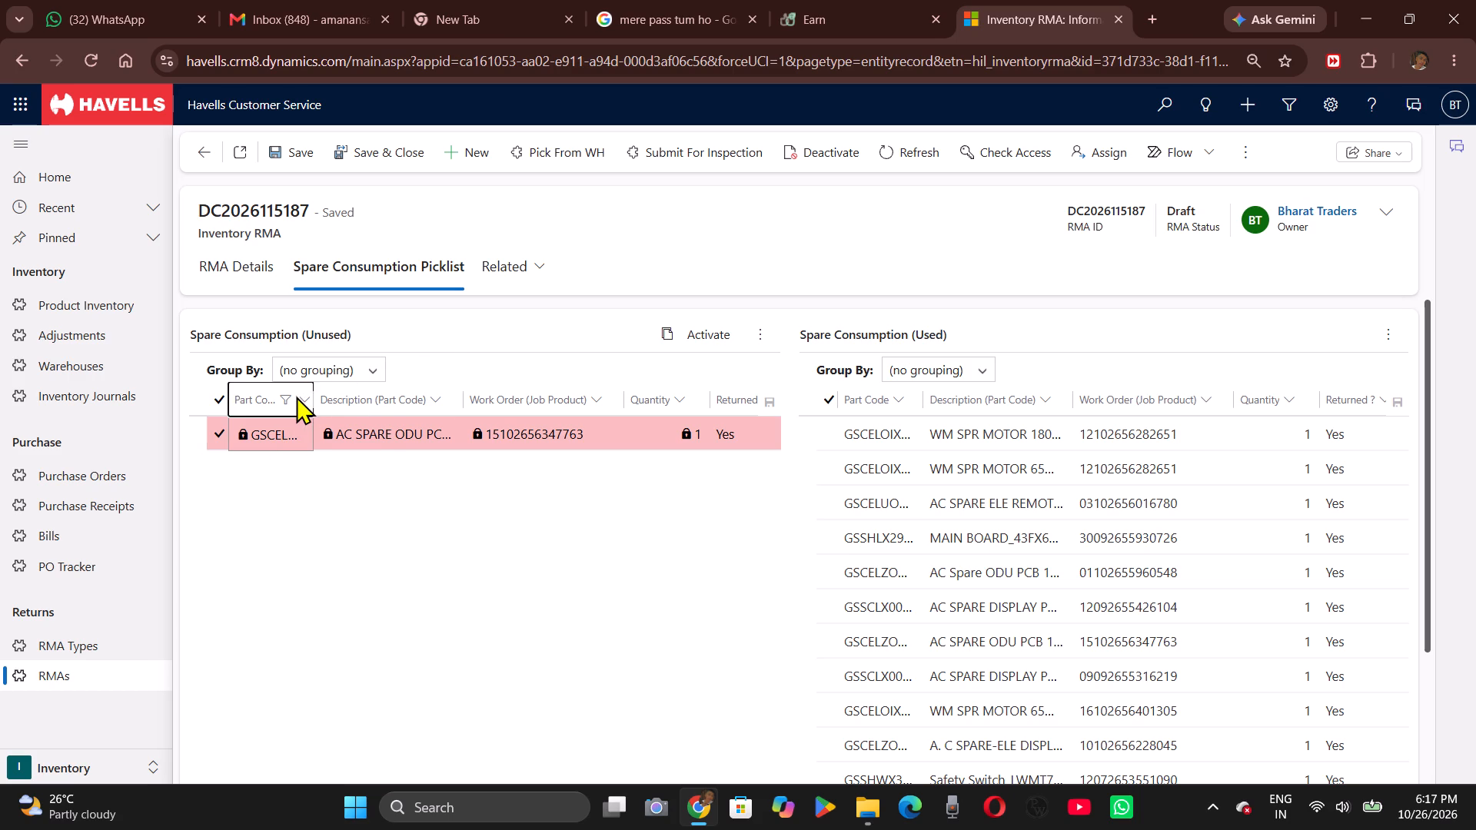
click(299, 488)
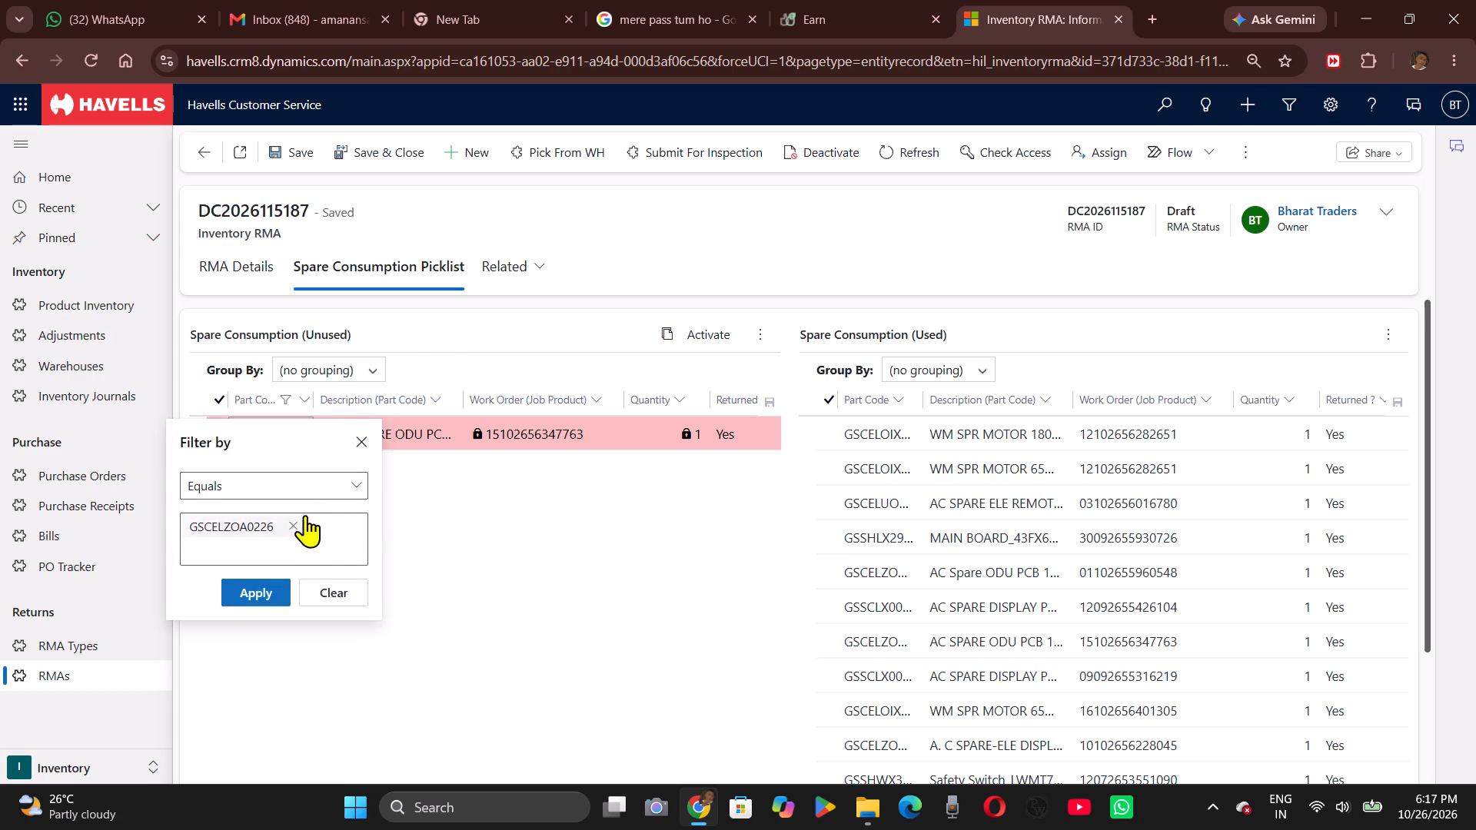
click(296, 523)
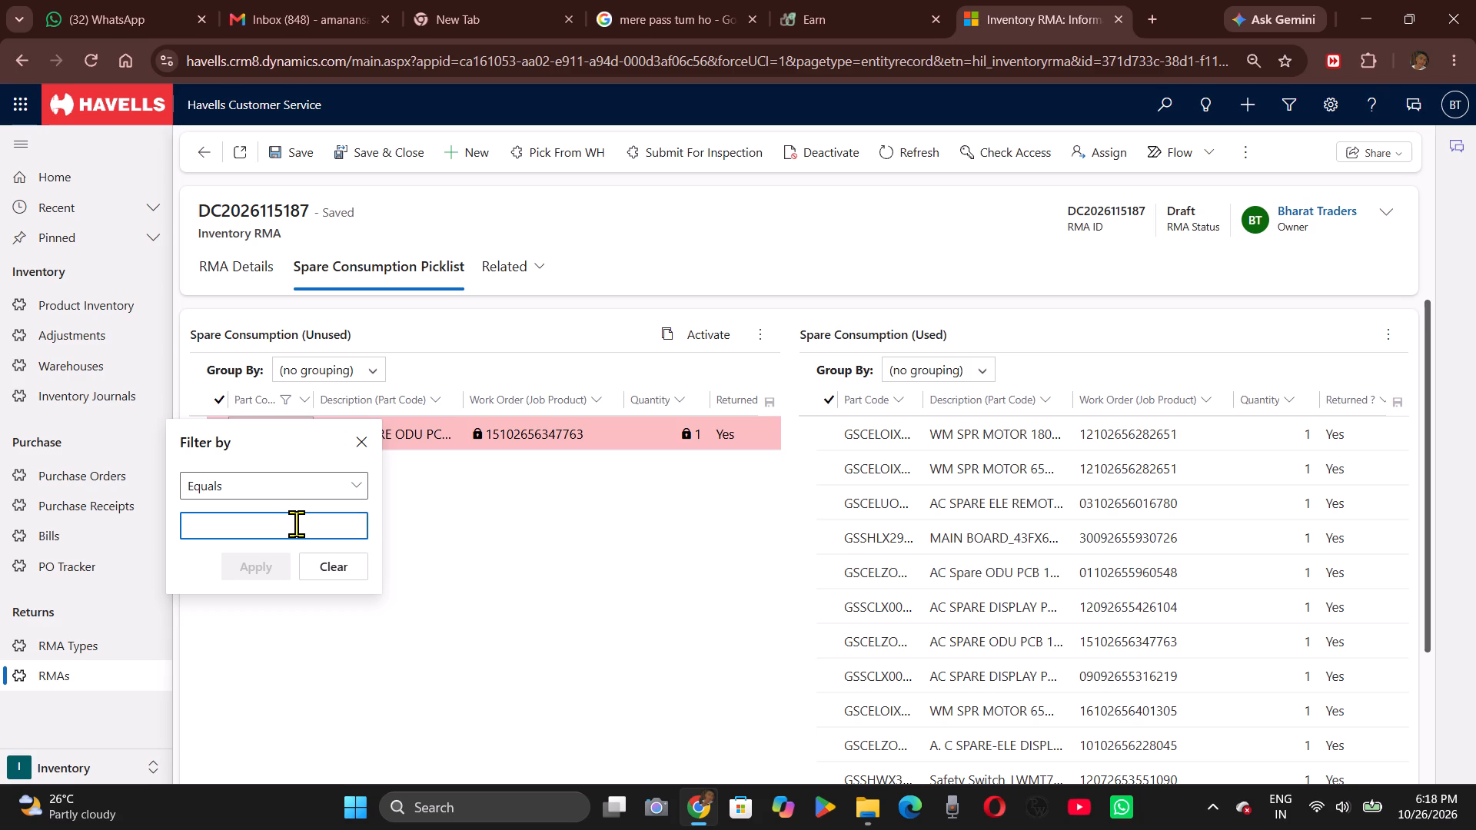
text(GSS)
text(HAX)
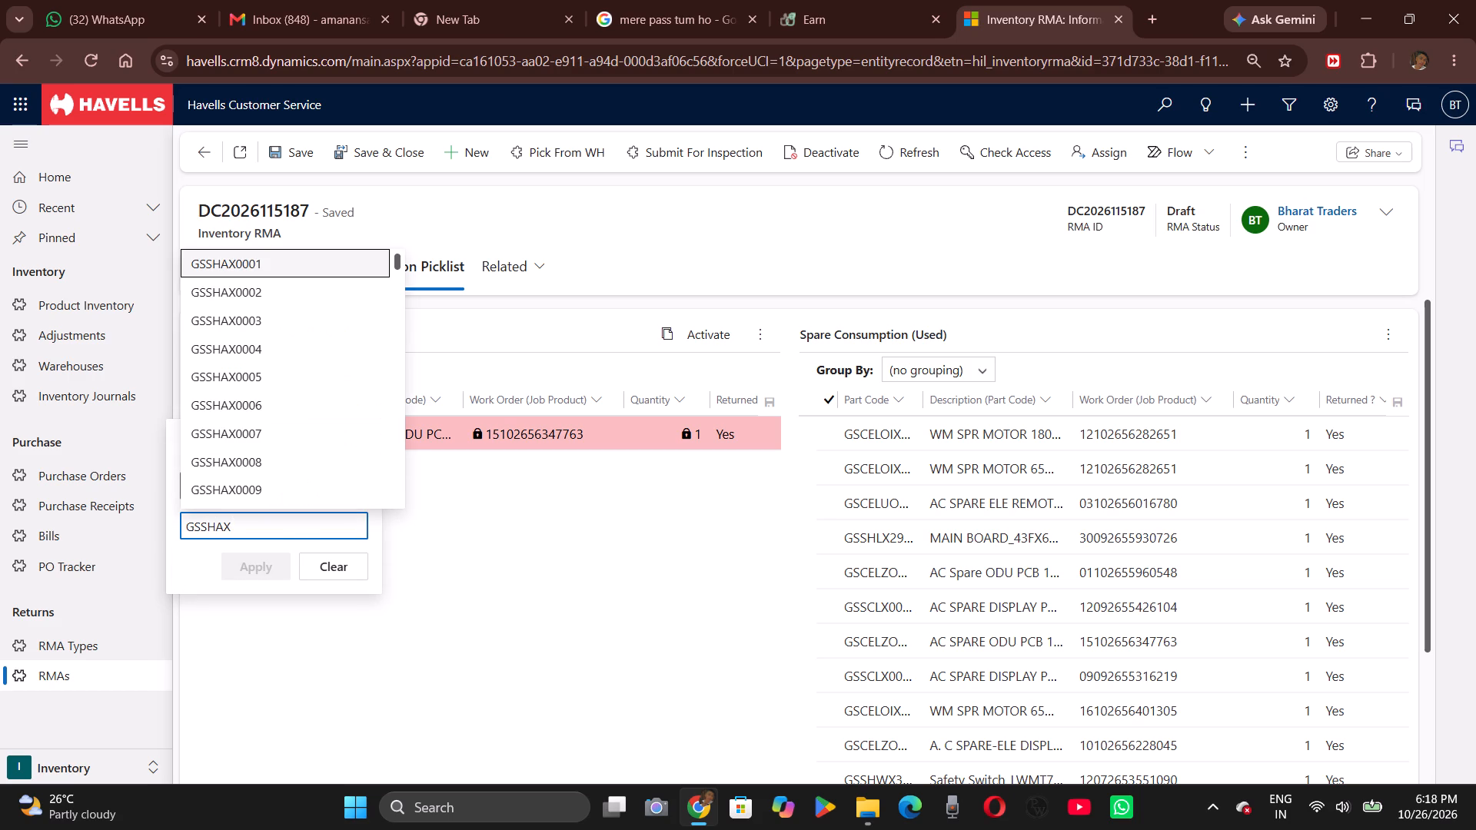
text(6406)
click(268, 490)
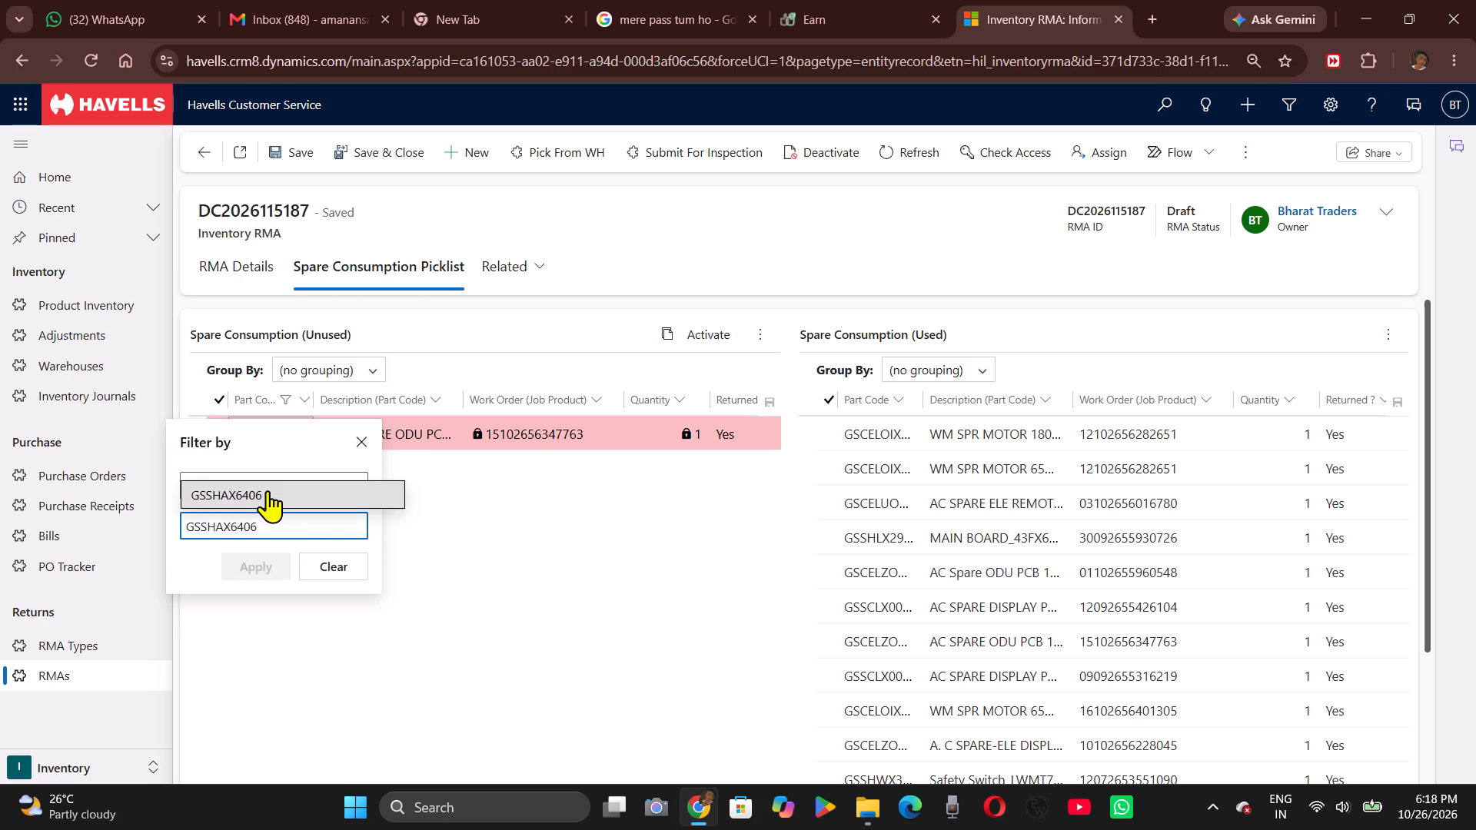
click(264, 600)
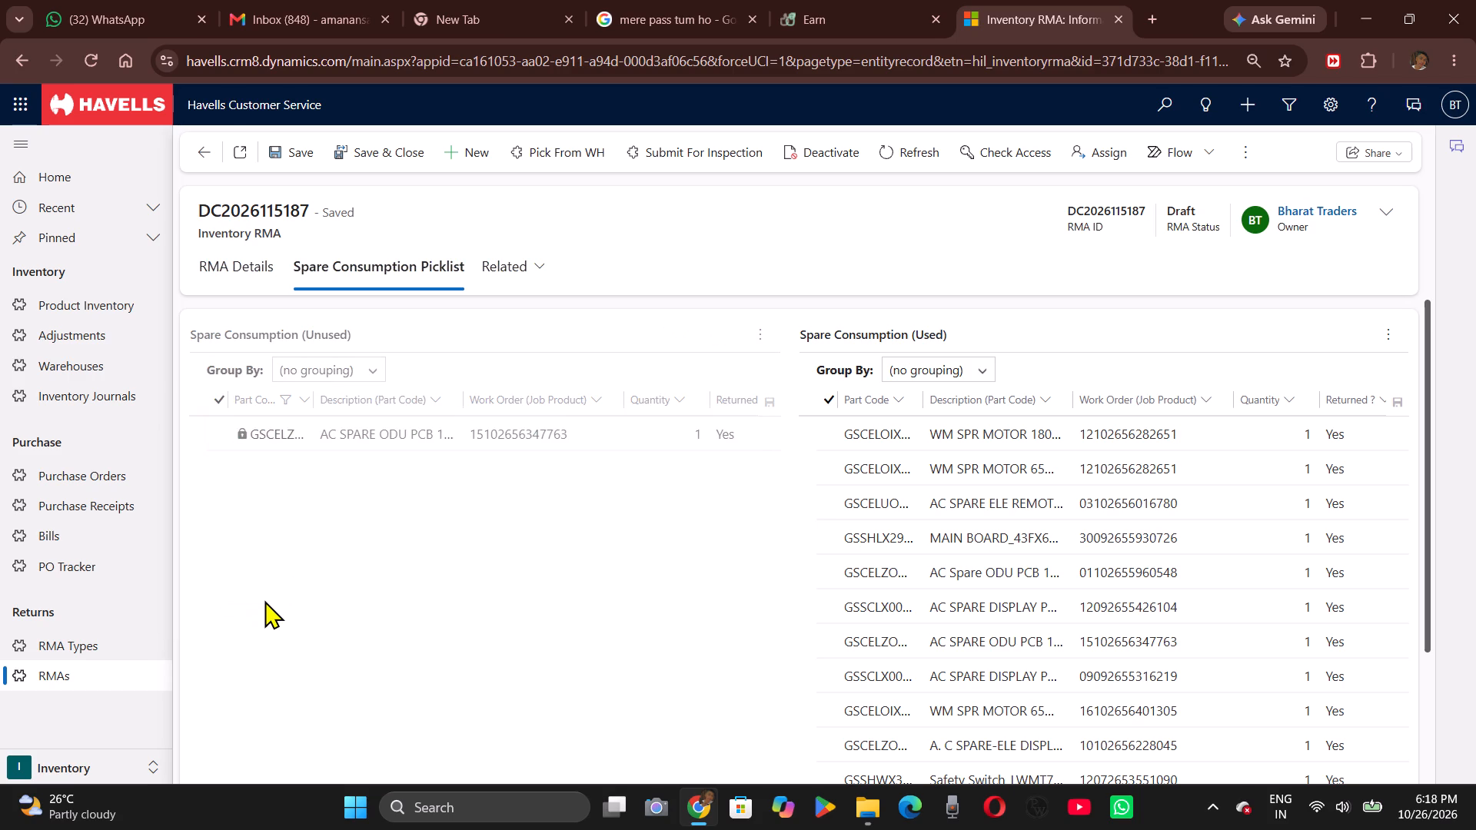
scroll(342, 549, up, 1)
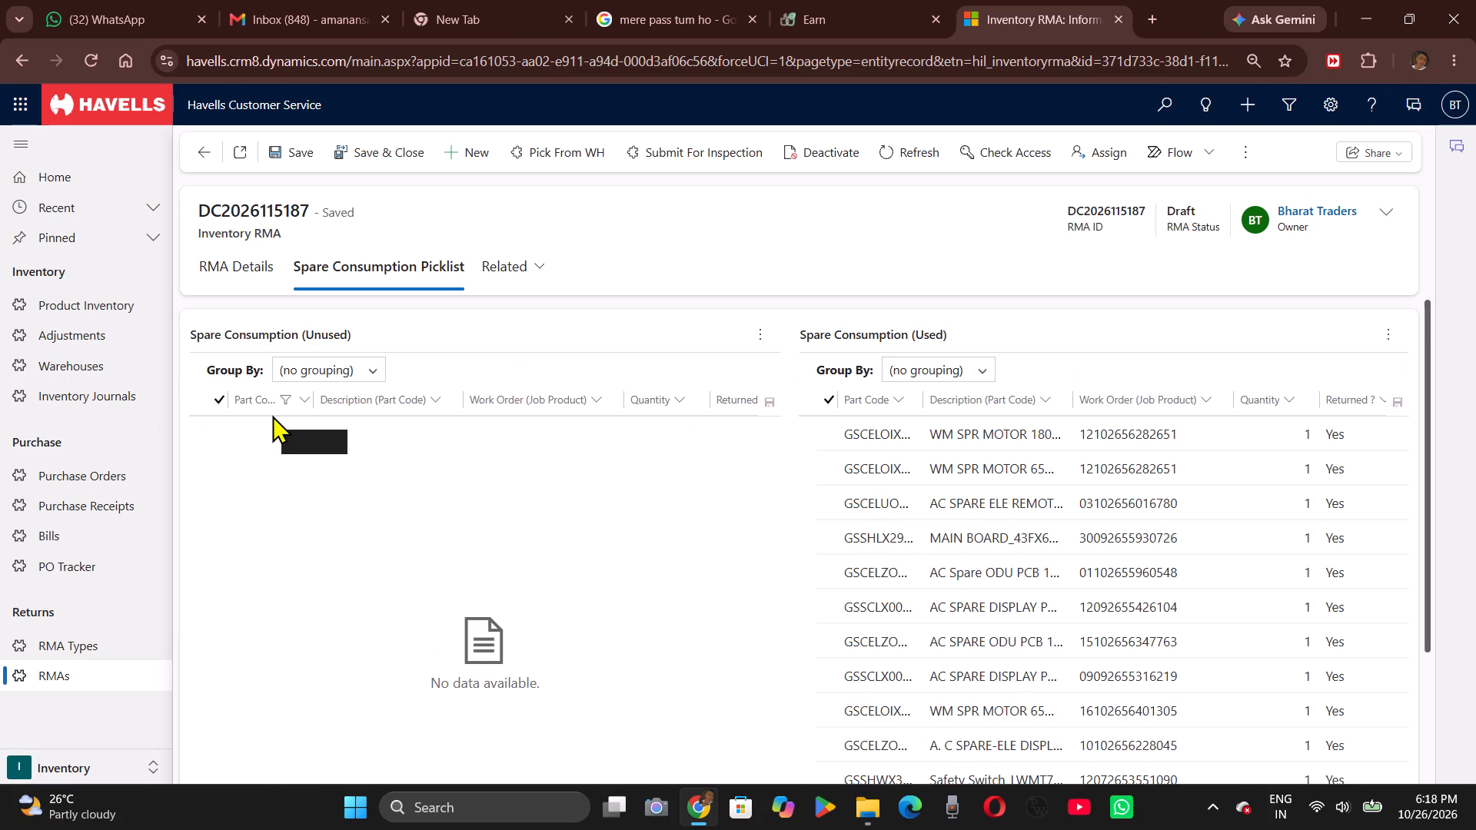
Remove part code GSSHAX6406 from the unused spares' filter.
click(248, 394)
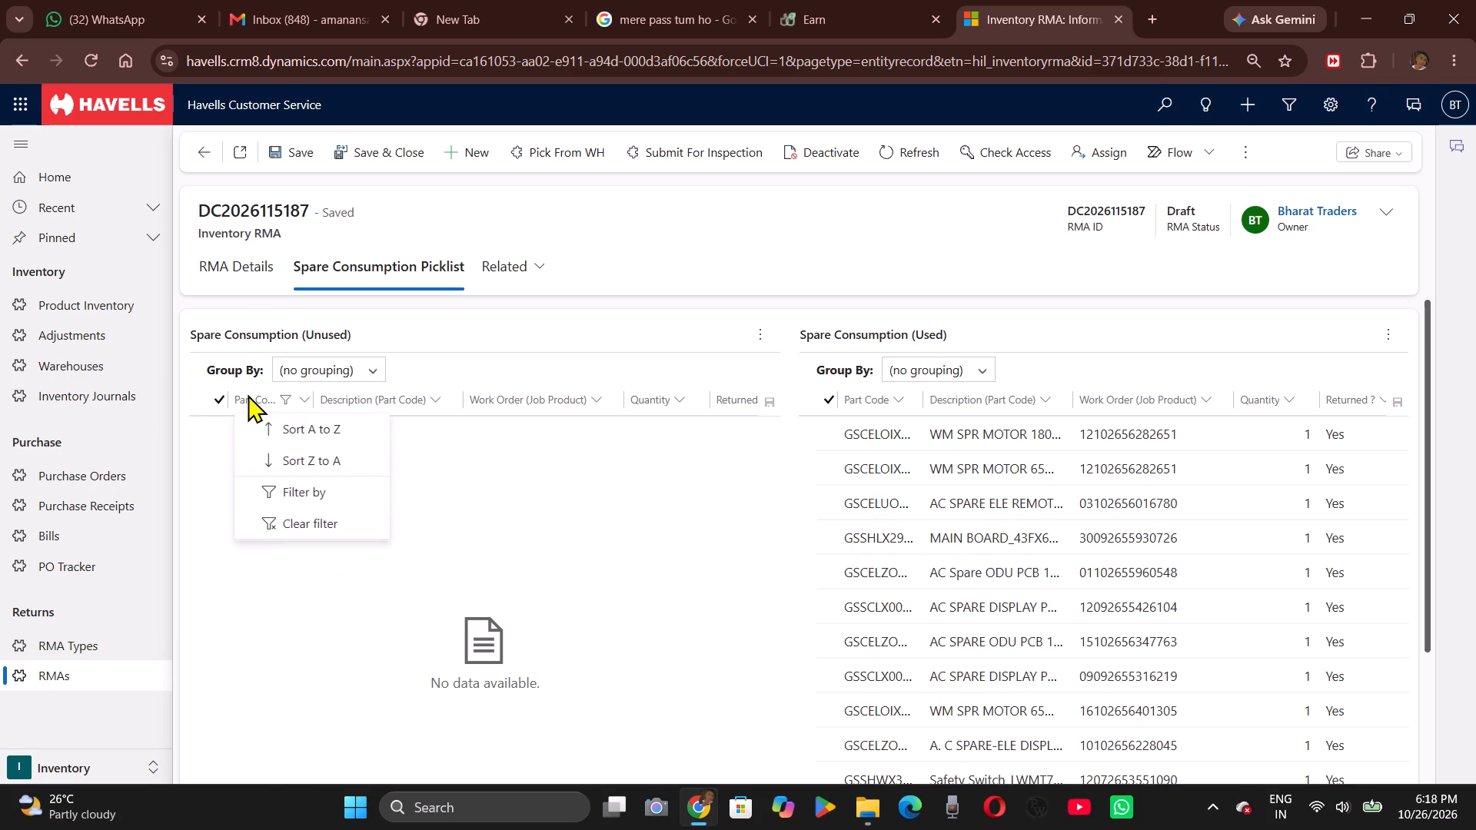
click(314, 493)
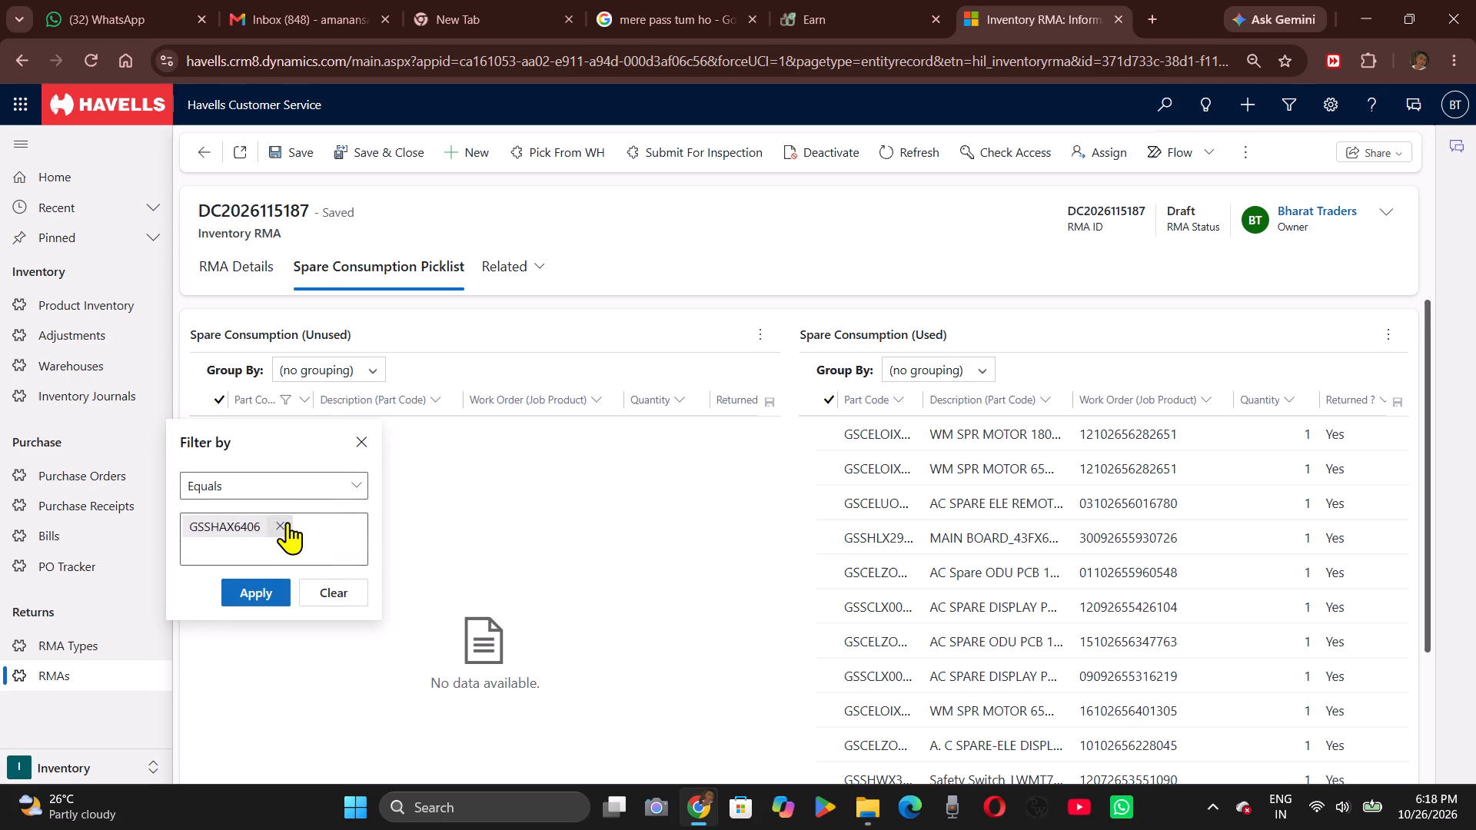
click(283, 519)
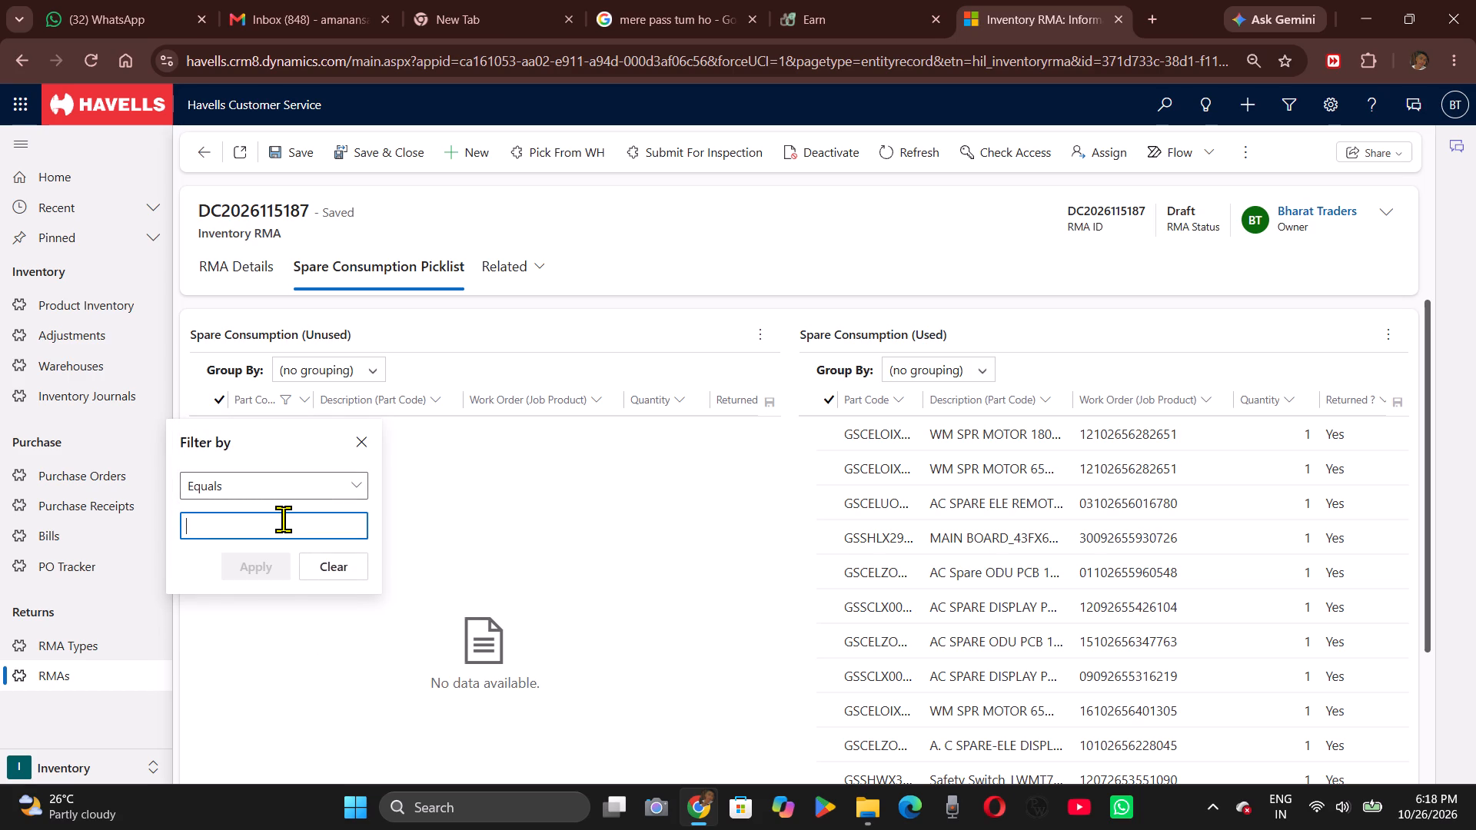
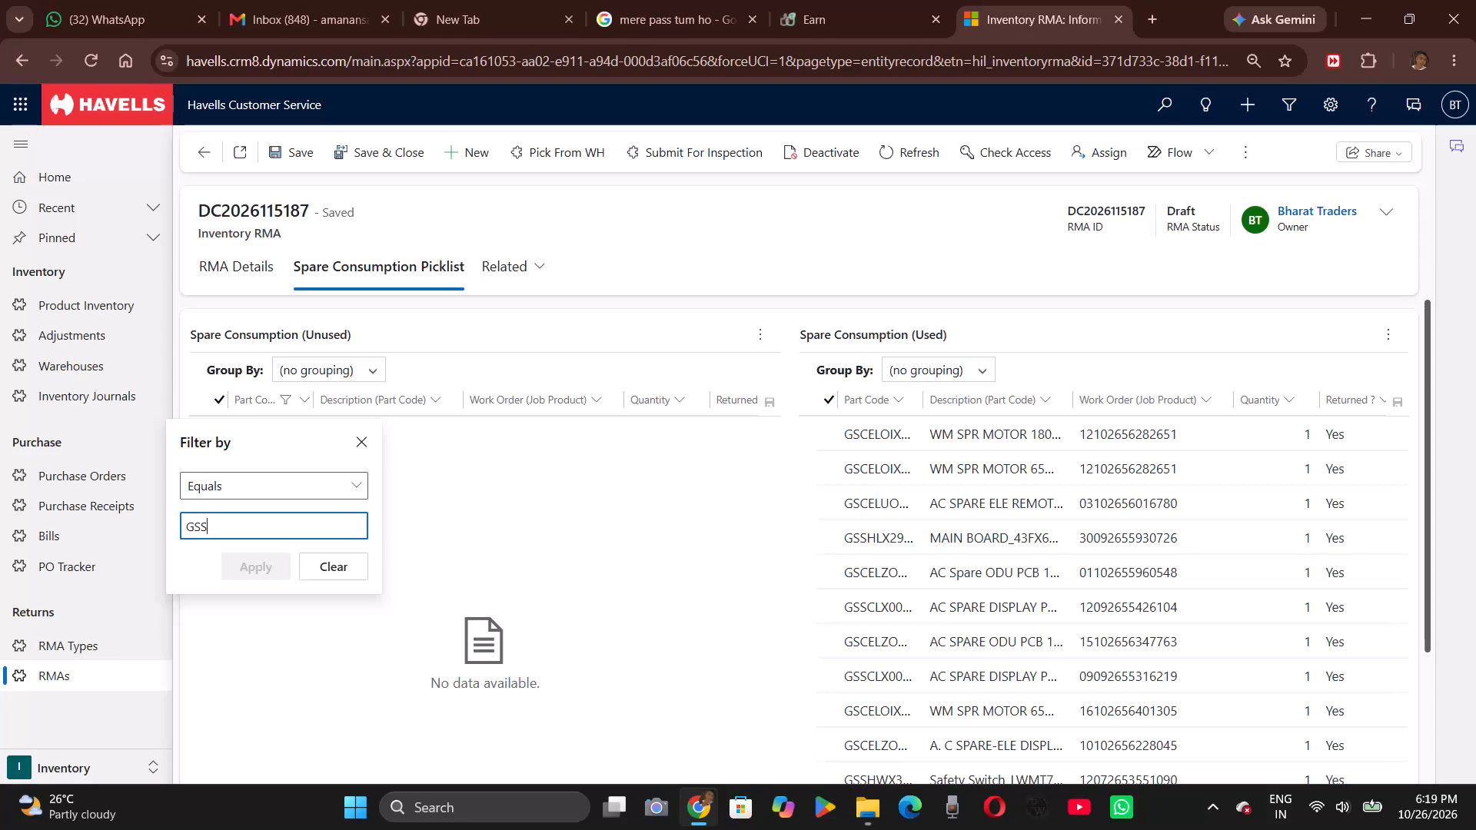
Enter part code GSSHWX2453 in the unused spares' filter and apply it.
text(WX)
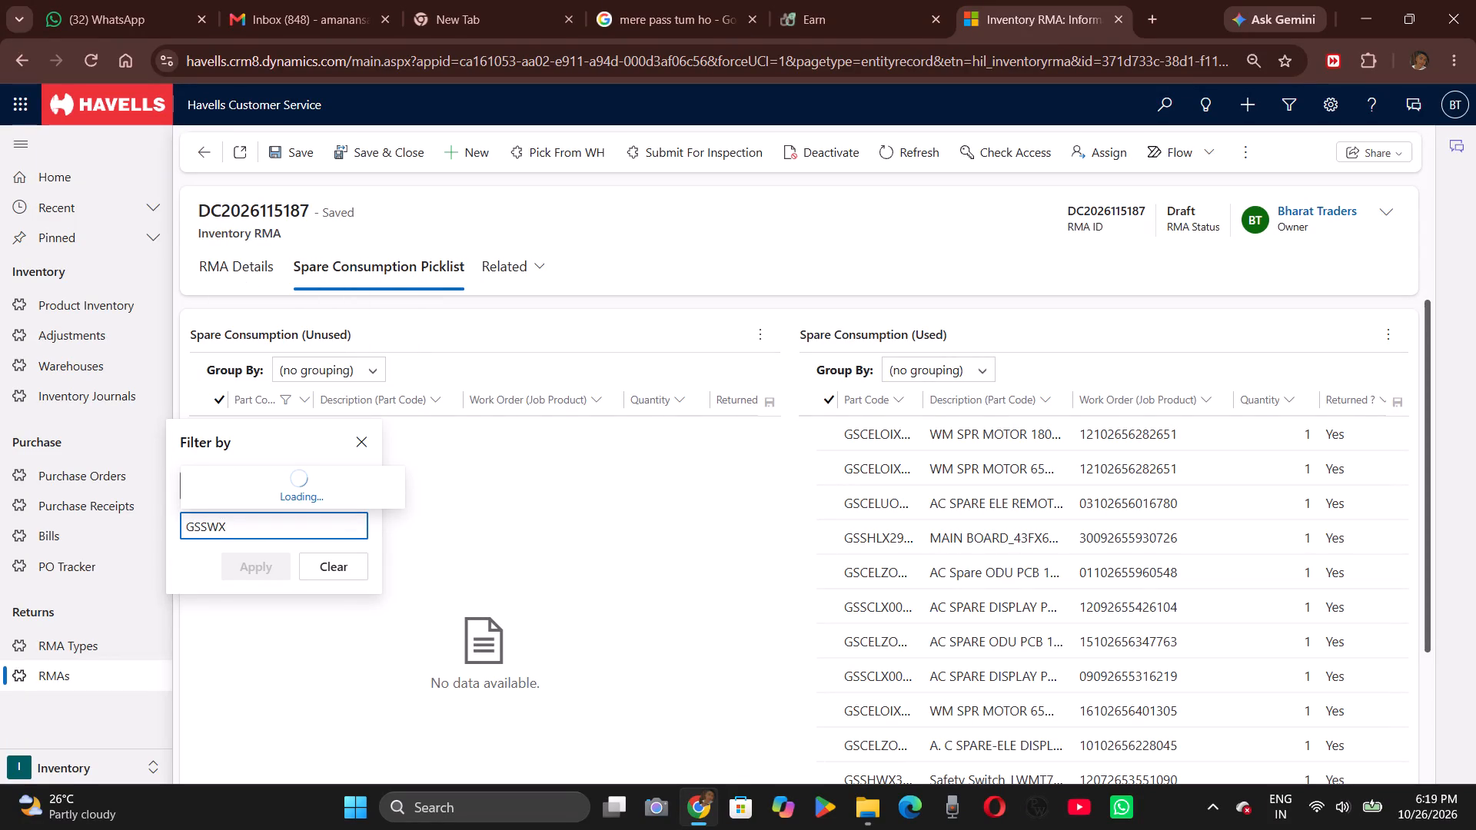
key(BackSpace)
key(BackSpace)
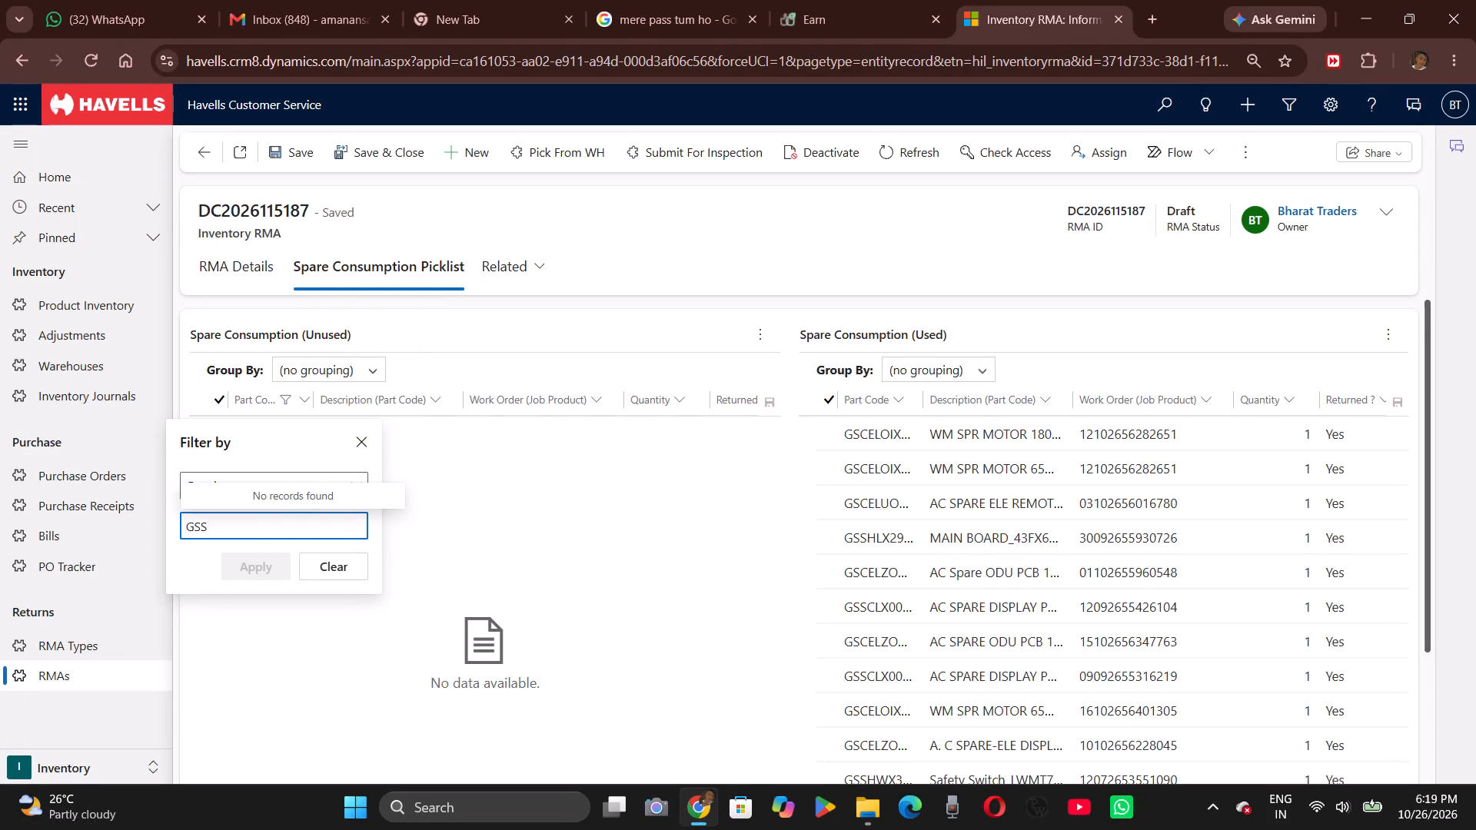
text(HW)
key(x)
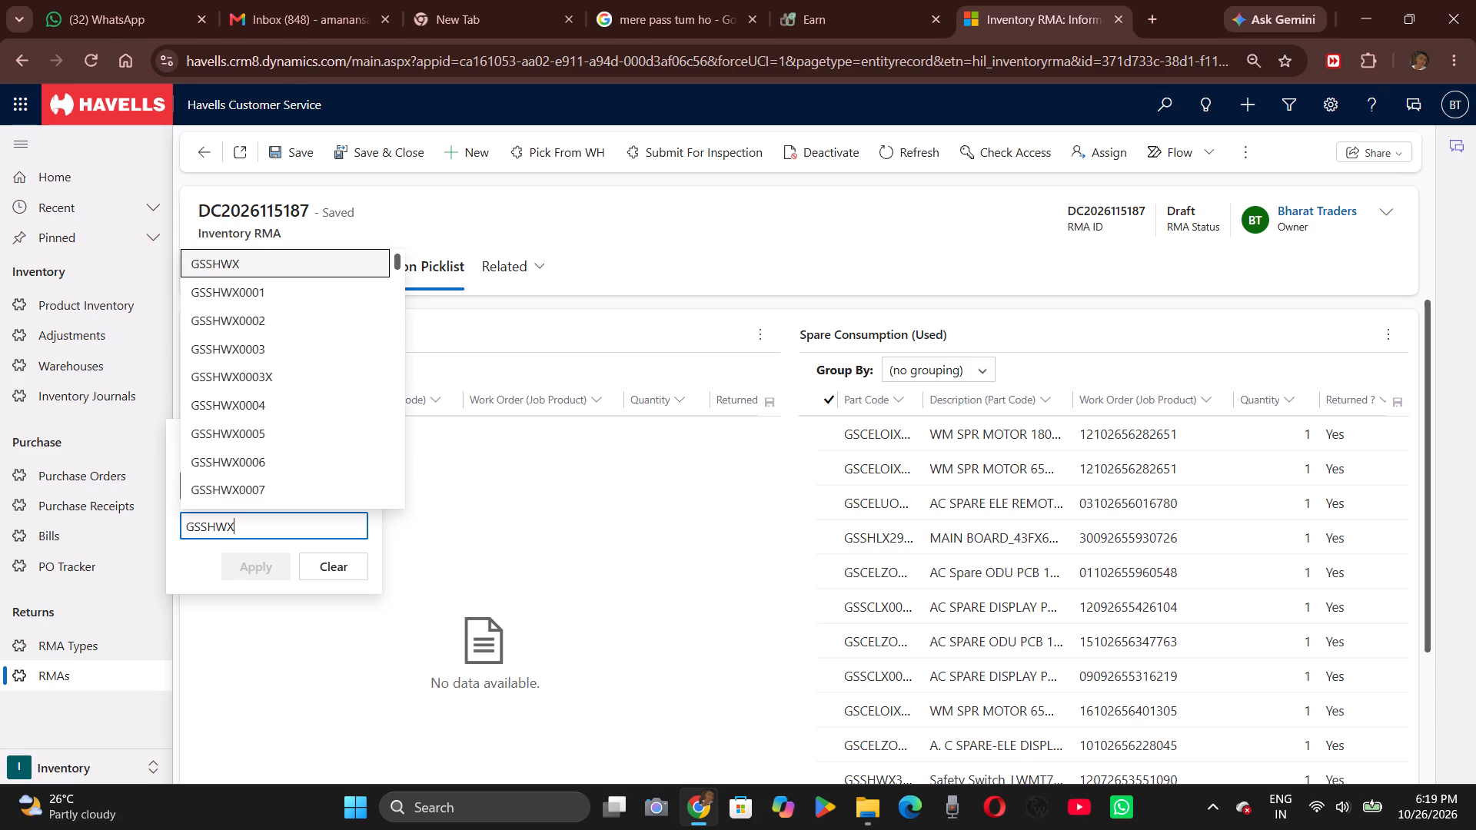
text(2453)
click(271, 490)
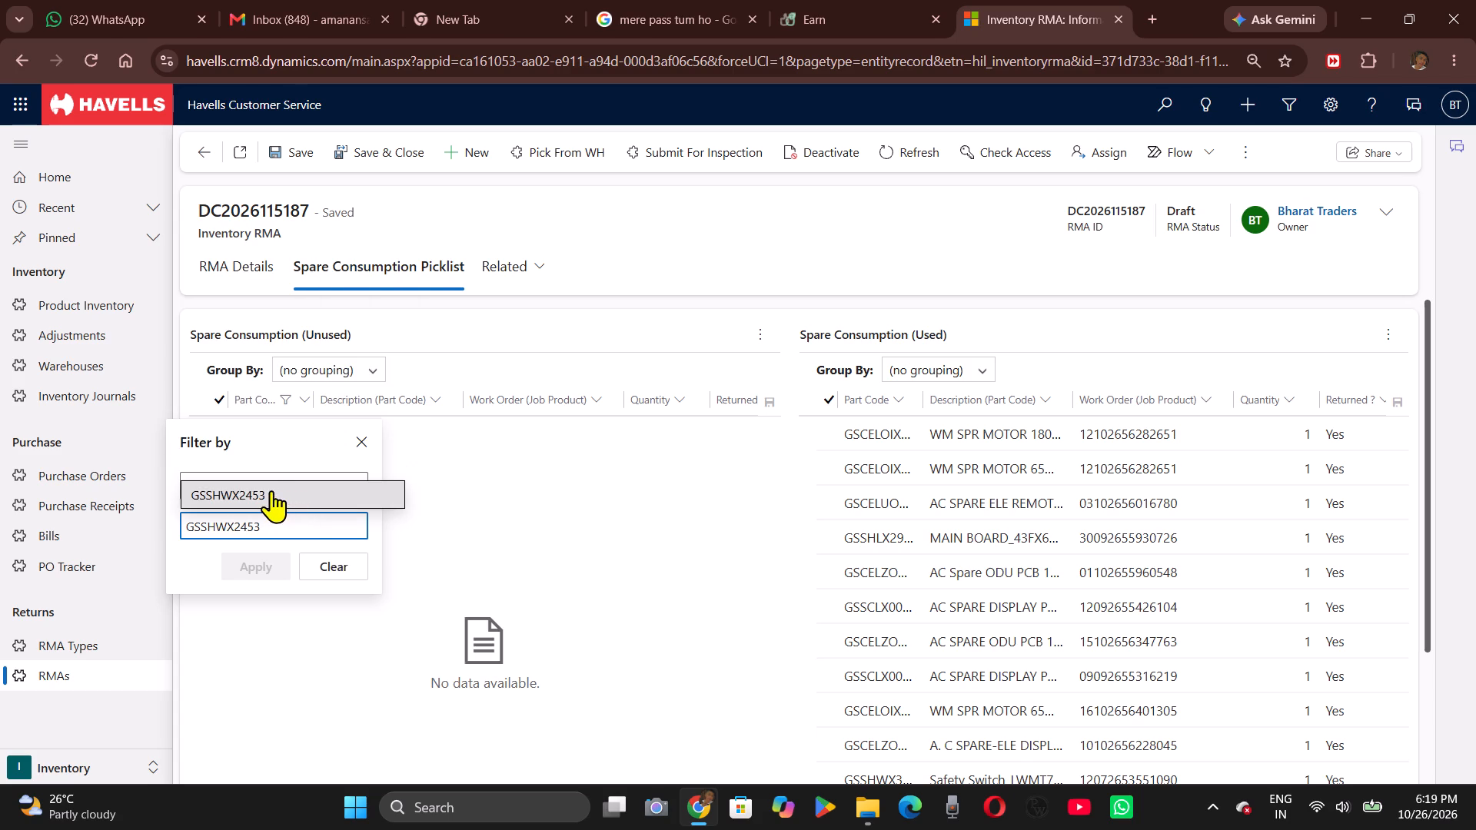
click(271, 594)
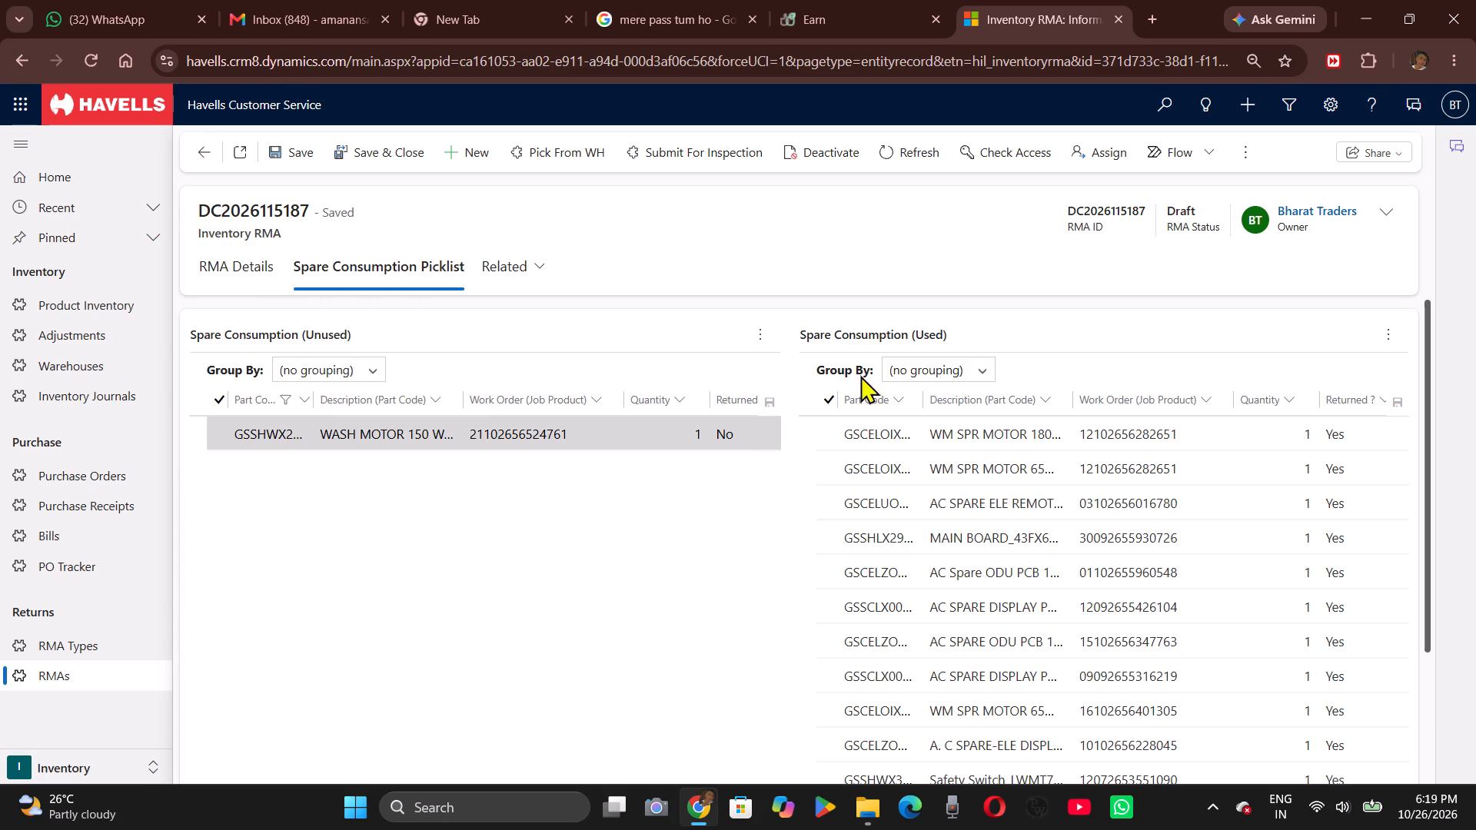
click(761, 423)
click(769, 434)
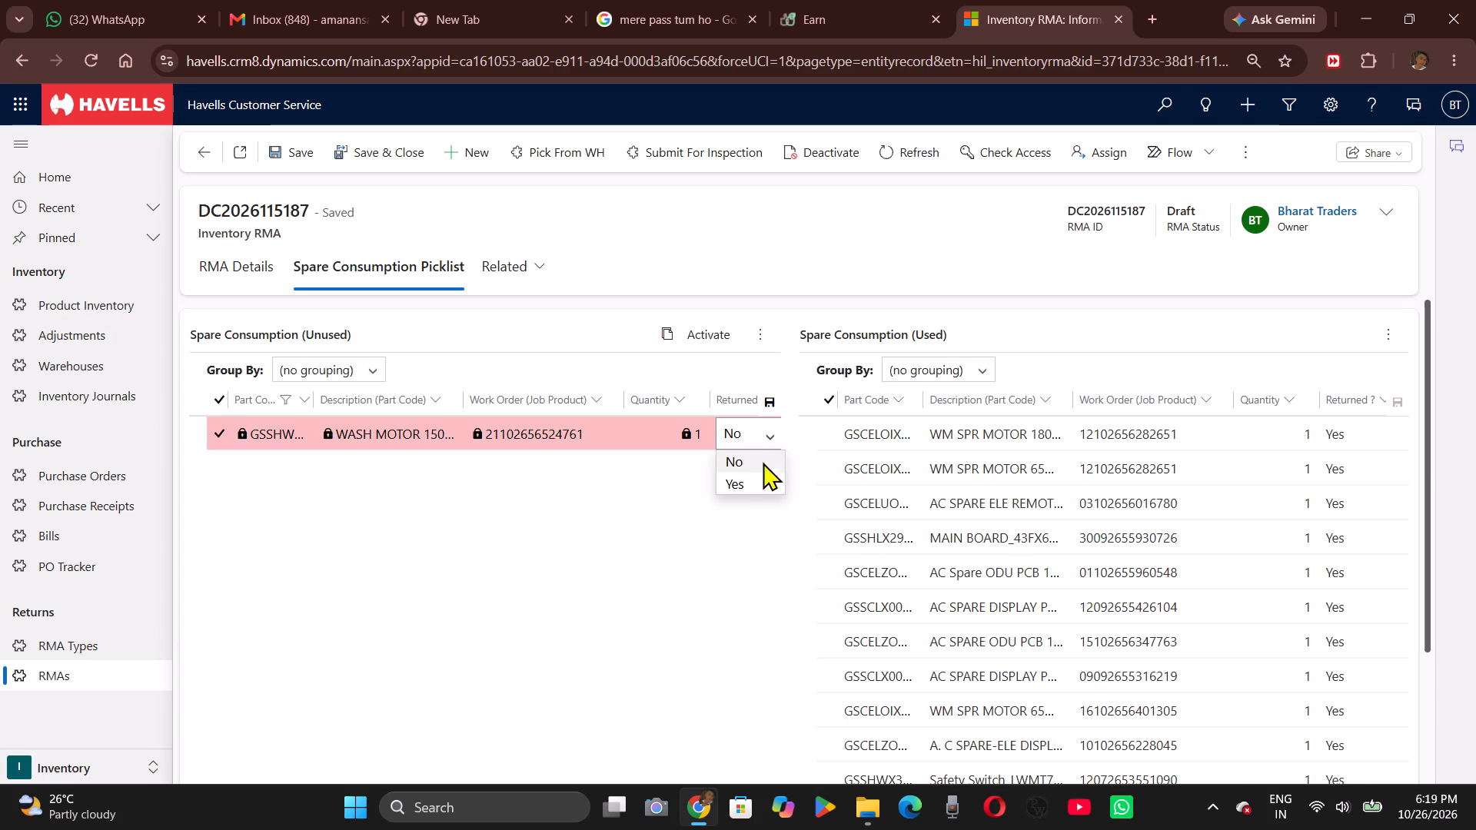
click(749, 486)
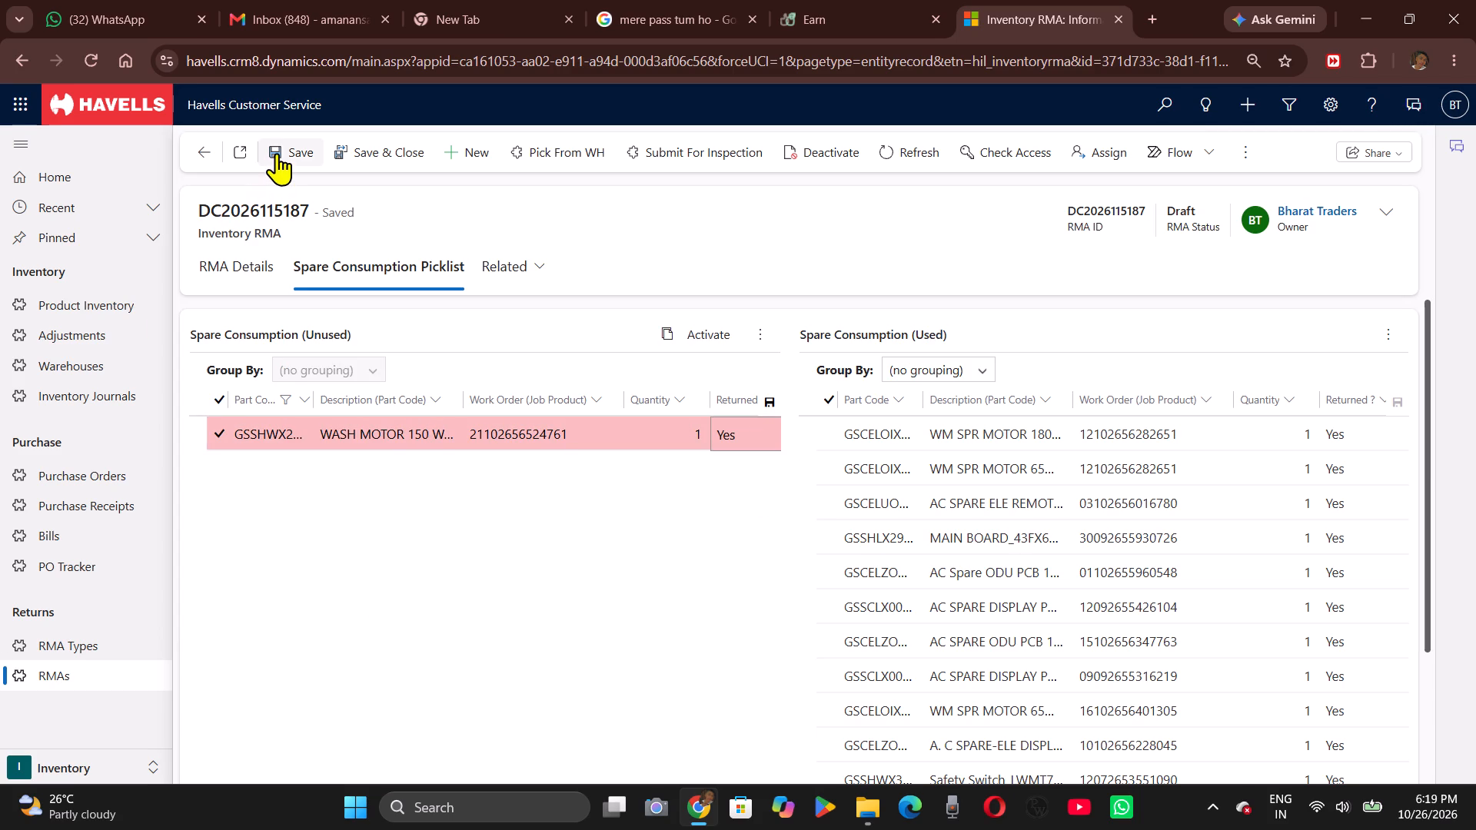
click(277, 153)
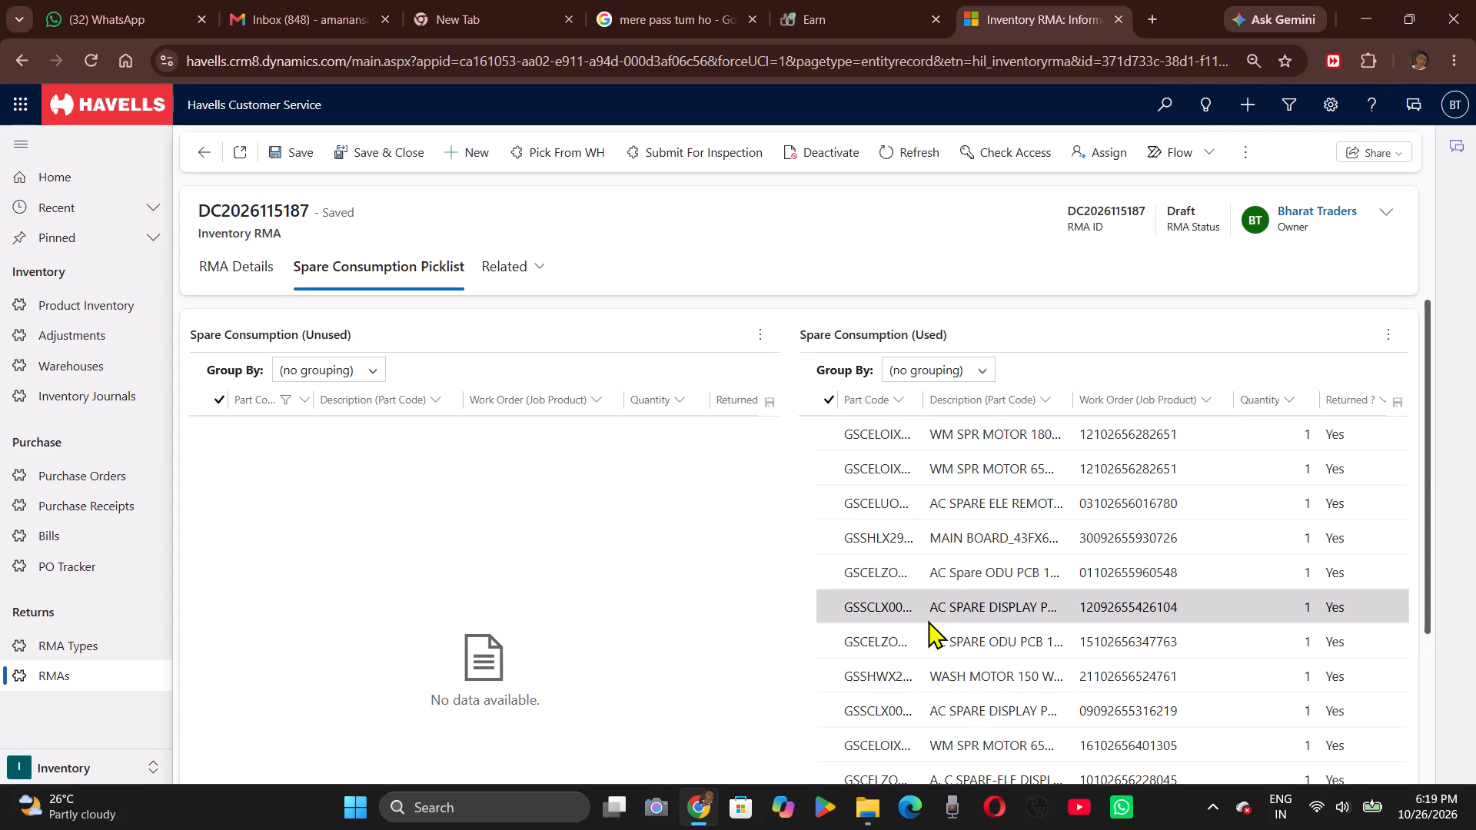
Review the part codes and work orders in the list of used spares.
scroll(928, 620, down, 2)
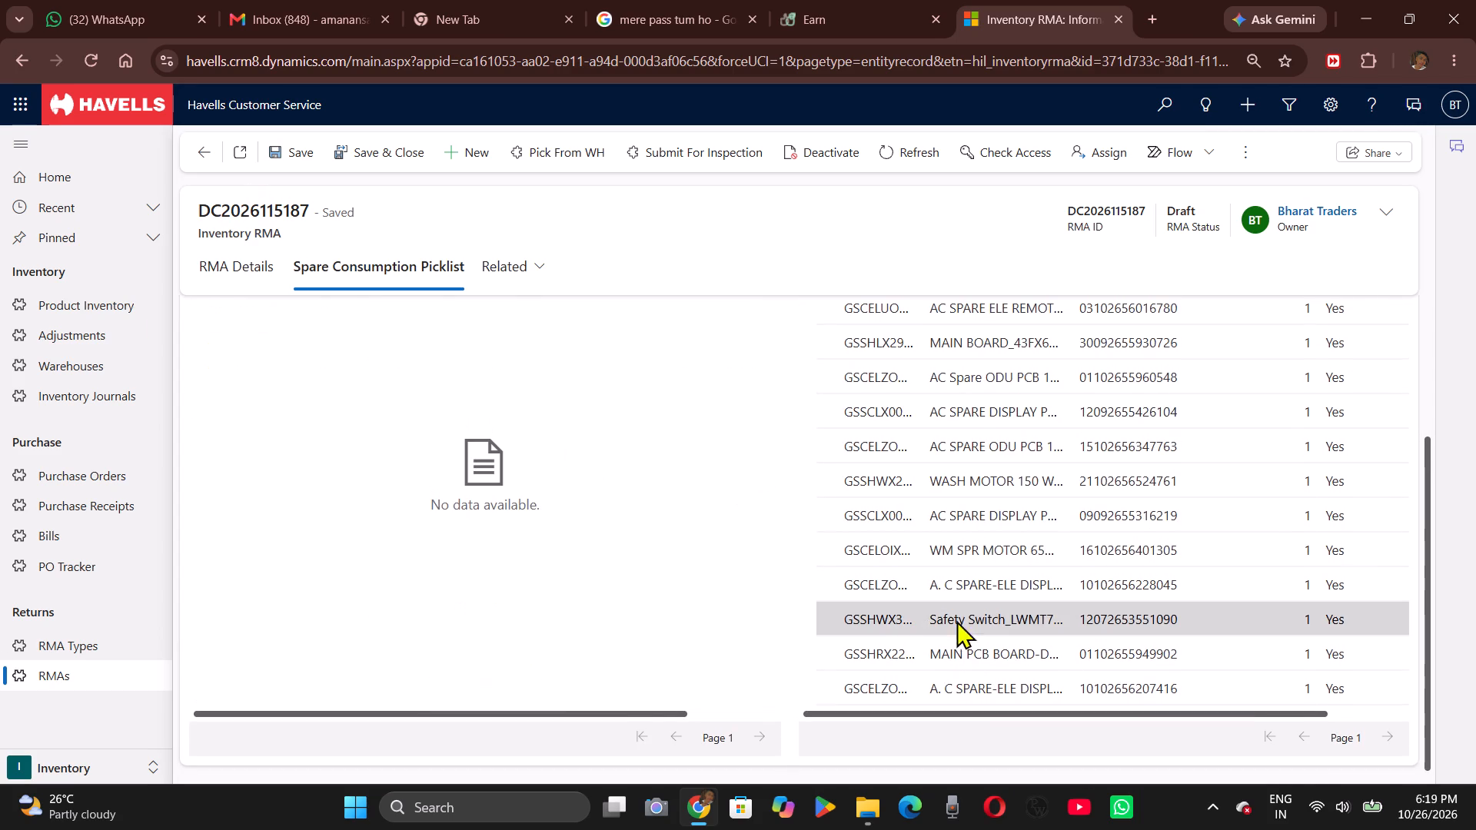
scroll(978, 596, up, 1)
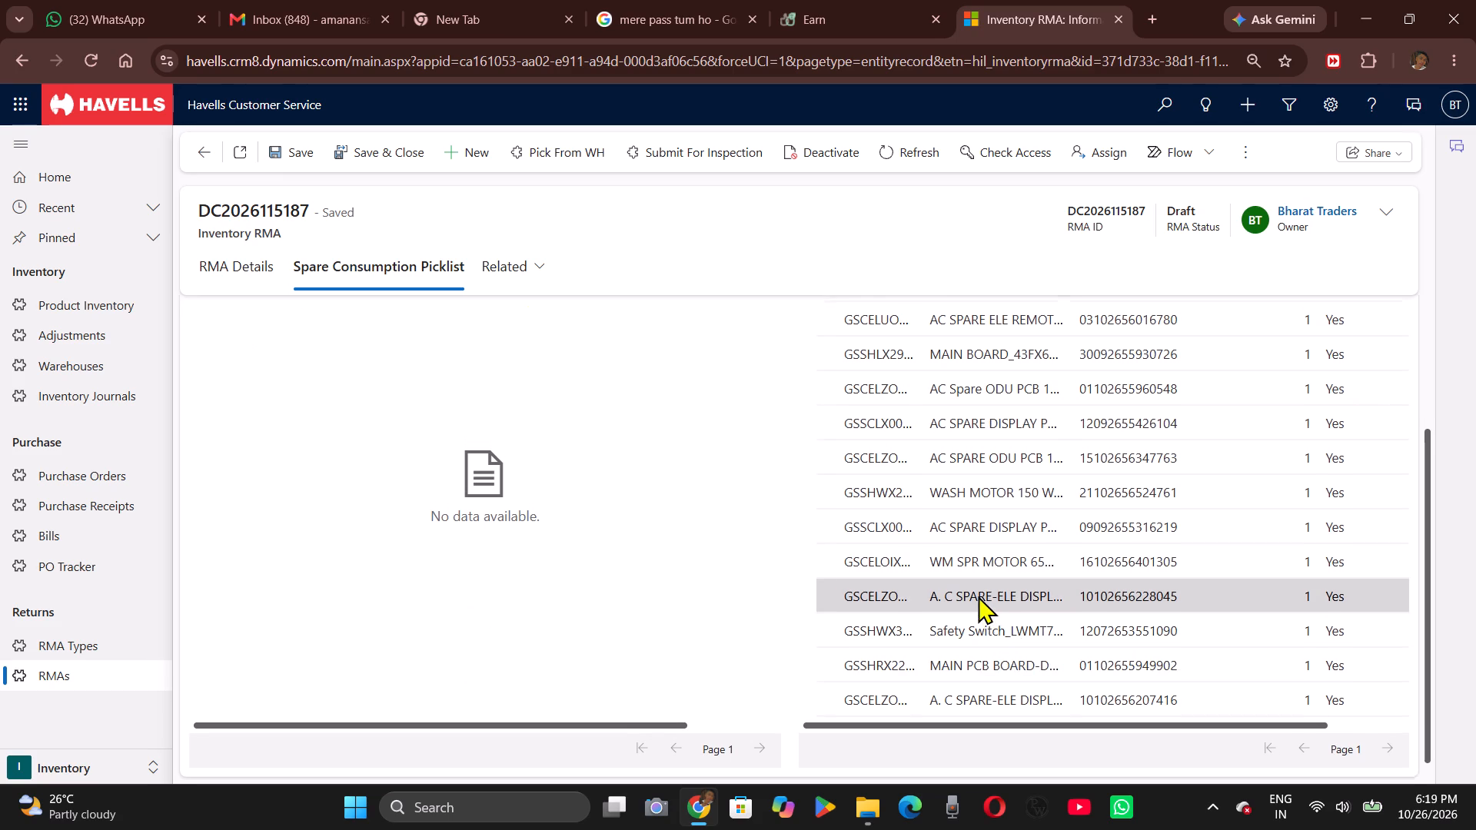
scroll(978, 596, up, 2)
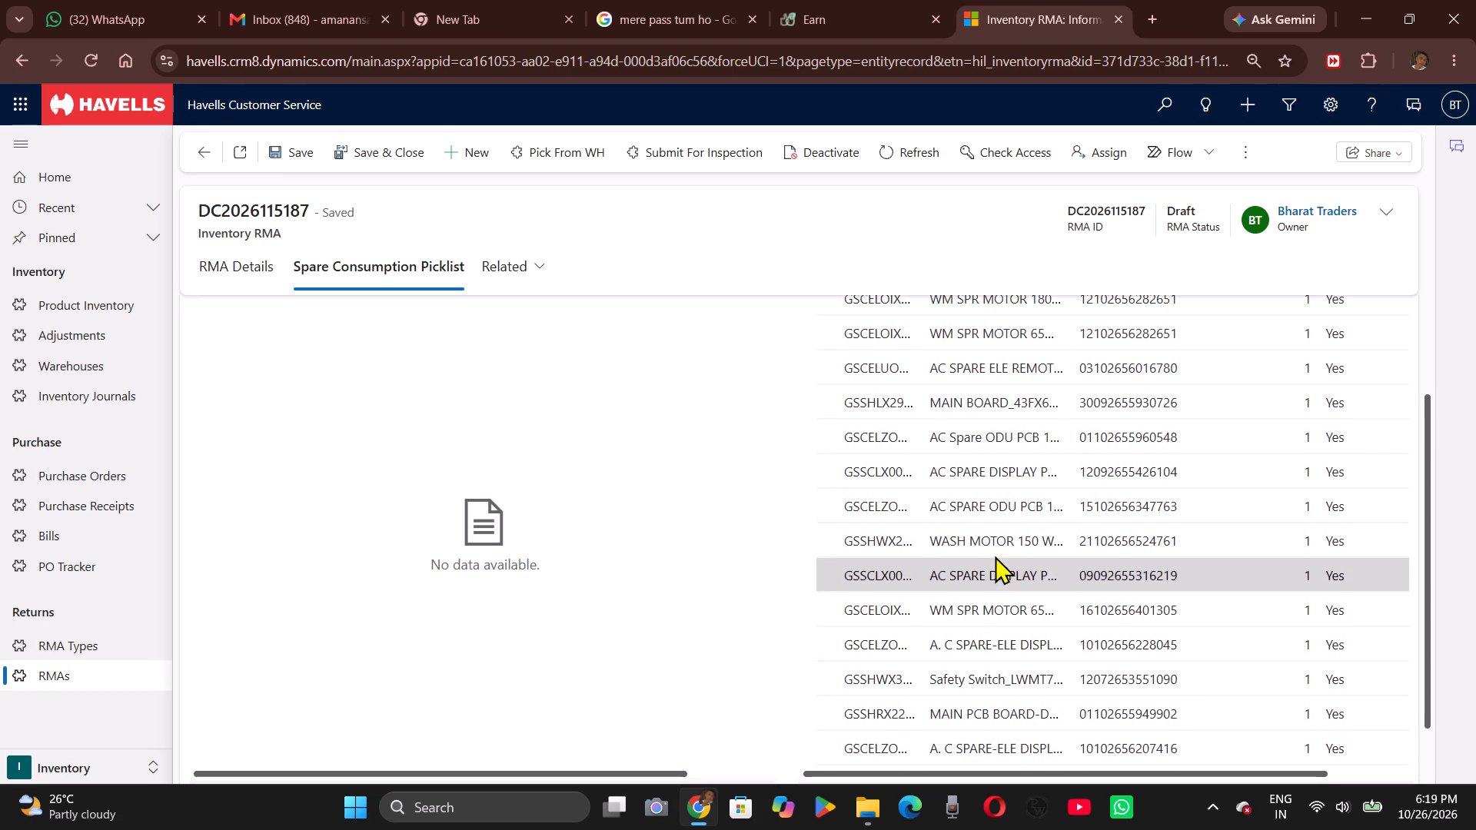
scroll(995, 556, up, 2)
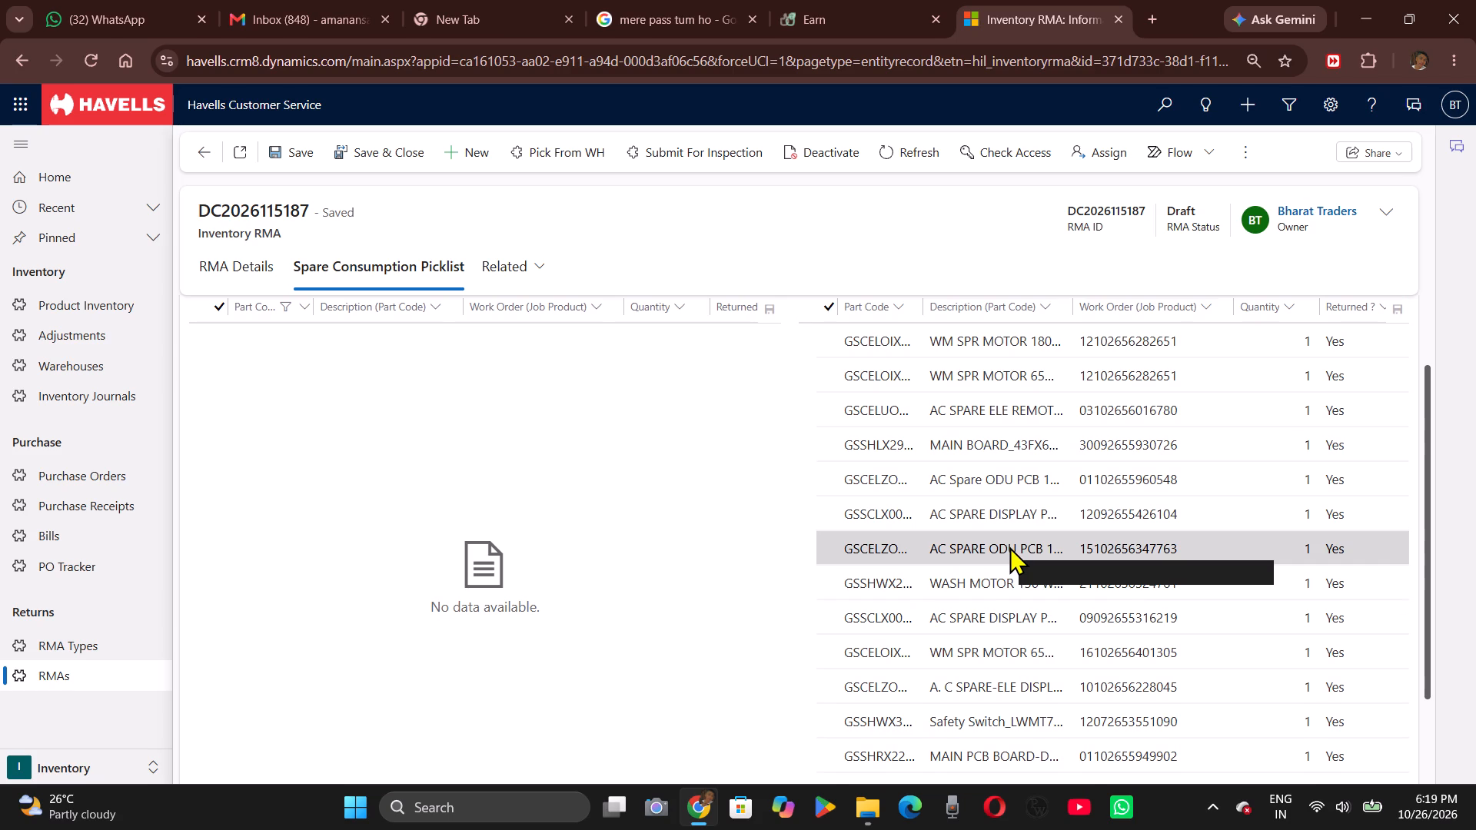
scroll(1009, 546, up, 2)
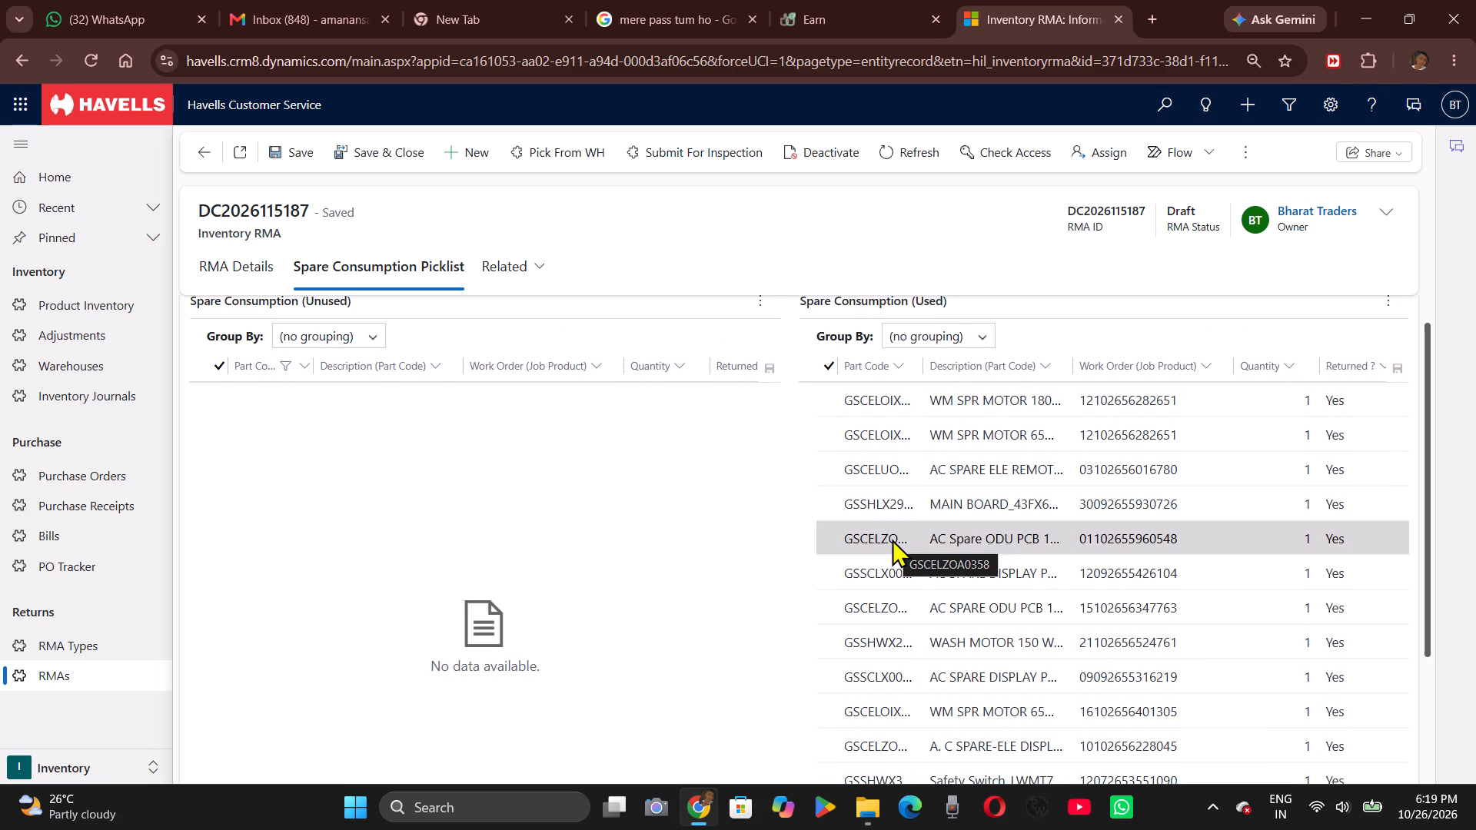
scroll(892, 539, up, 1)
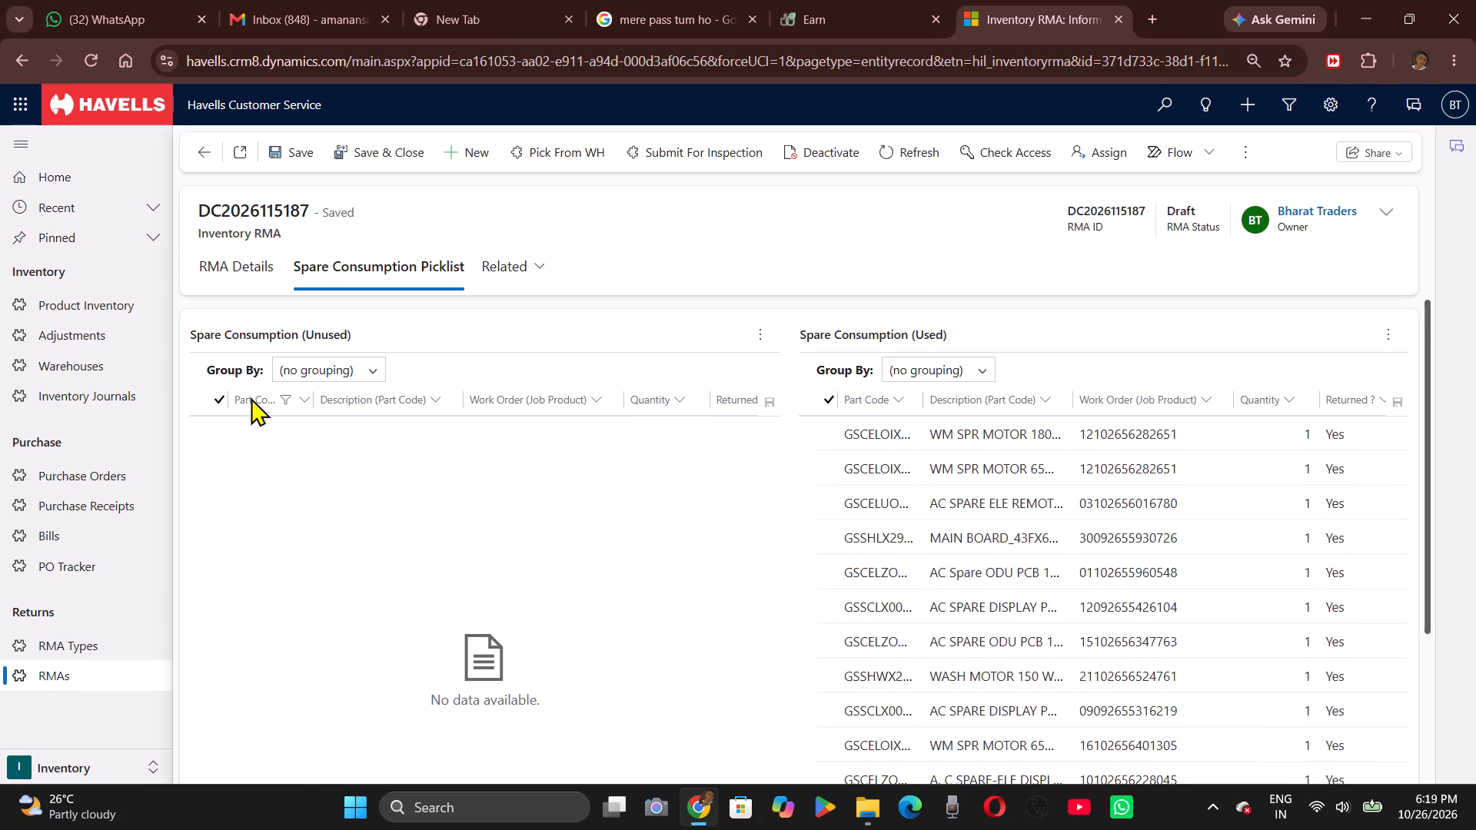
Replace the part code in the unused spares' filter with GSSHWX2455 and apply it.
click(252, 407)
click(297, 502)
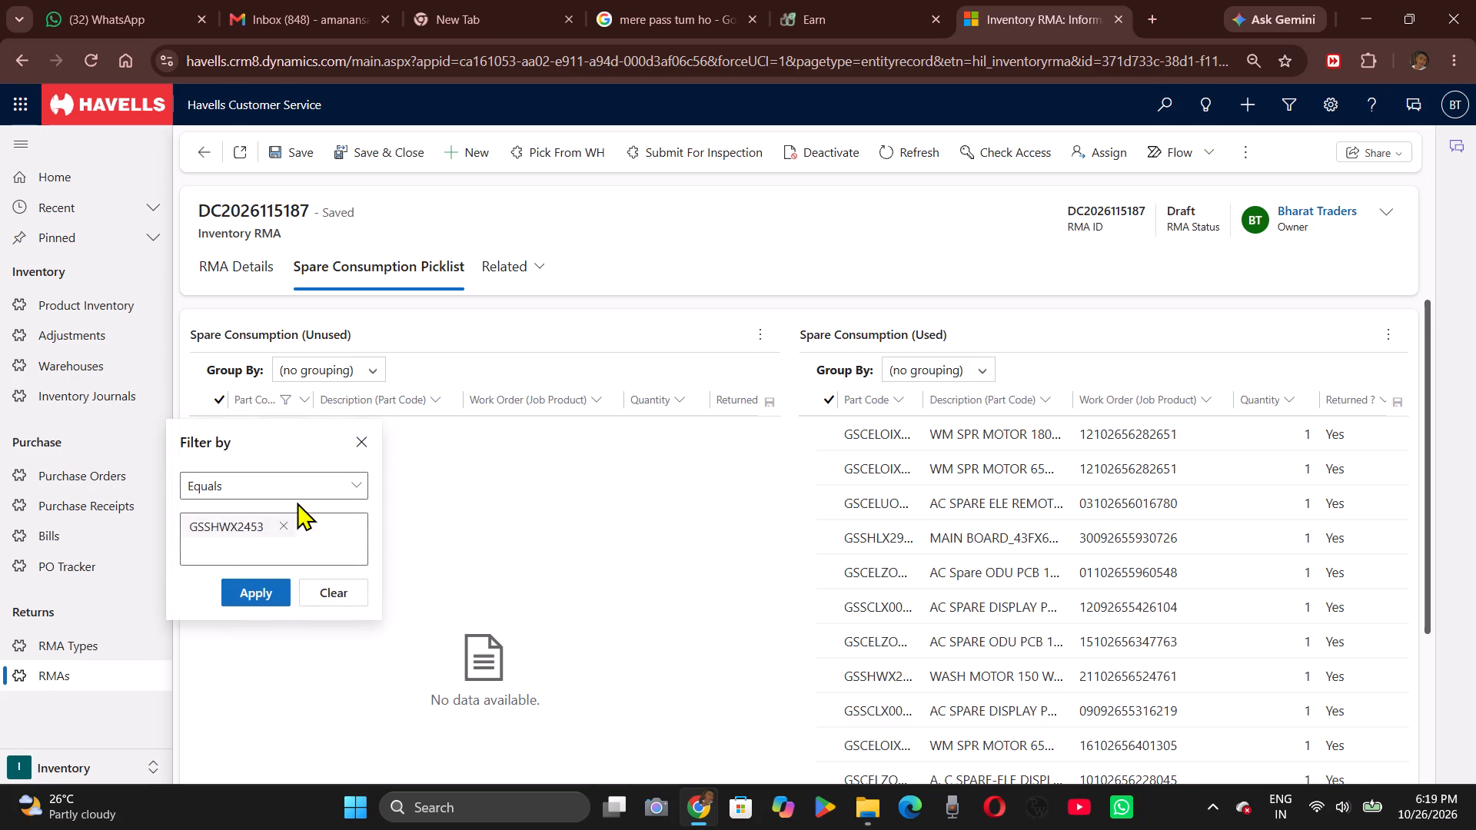
click(291, 525)
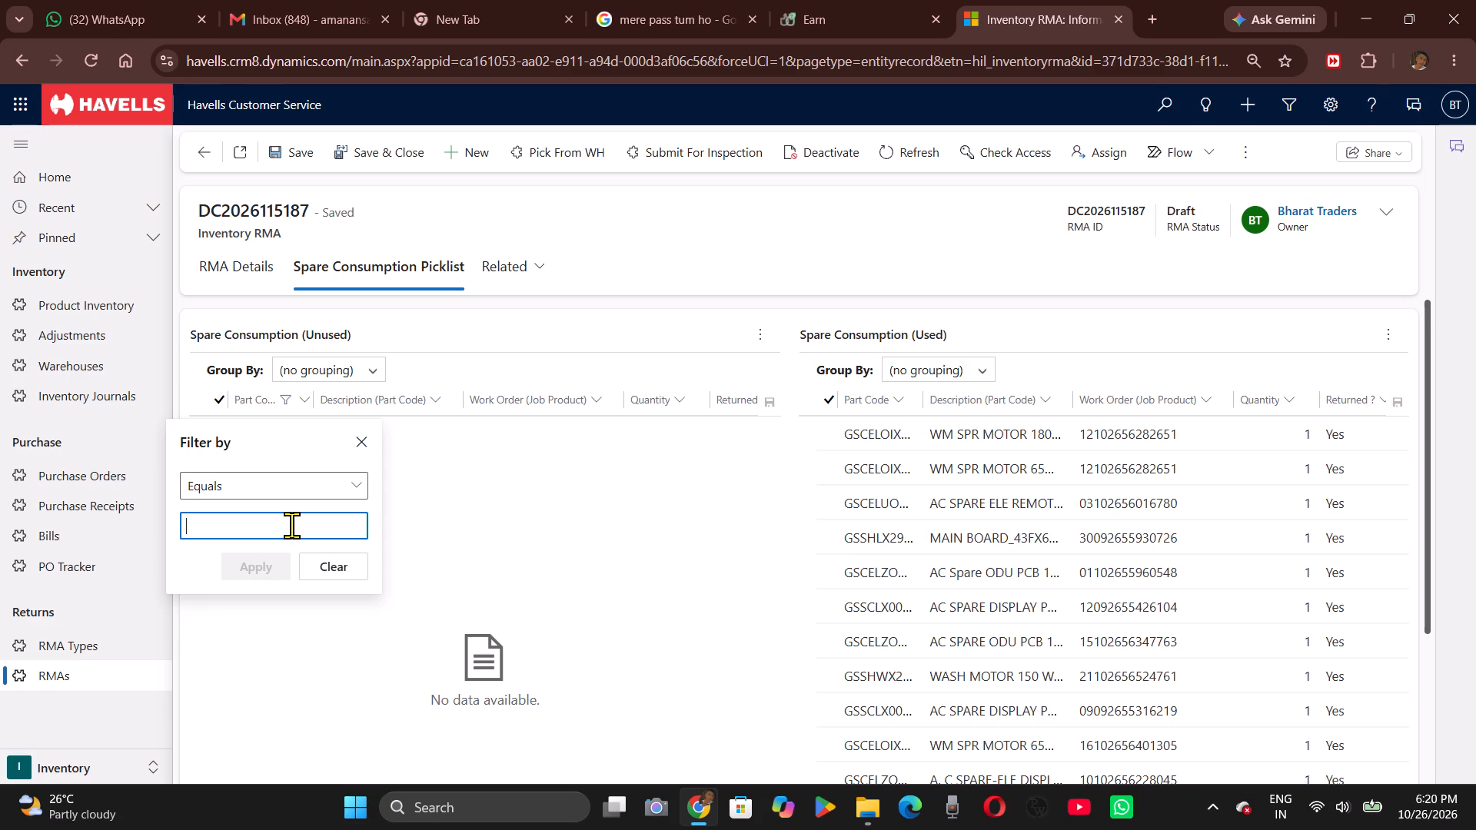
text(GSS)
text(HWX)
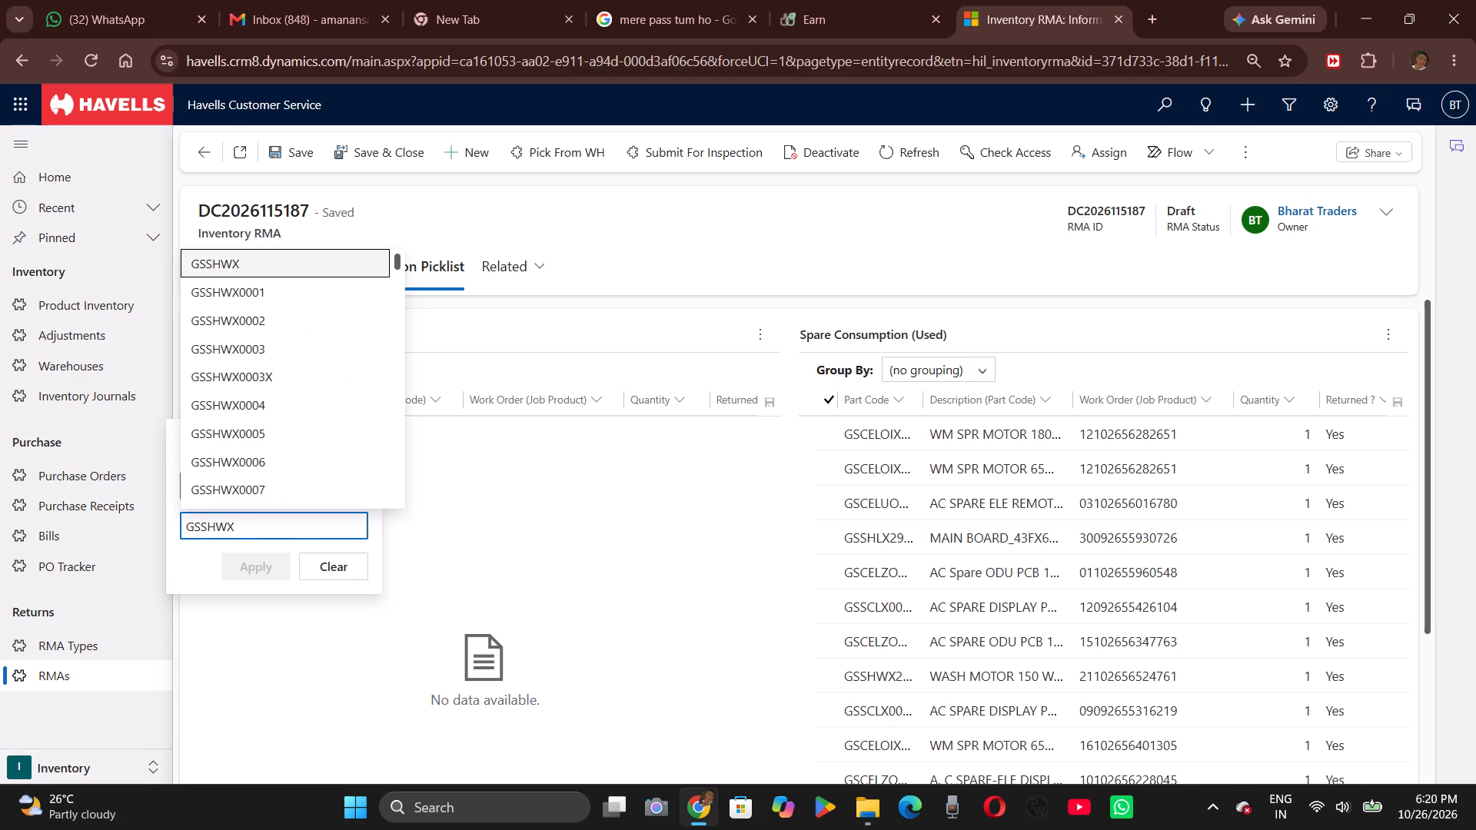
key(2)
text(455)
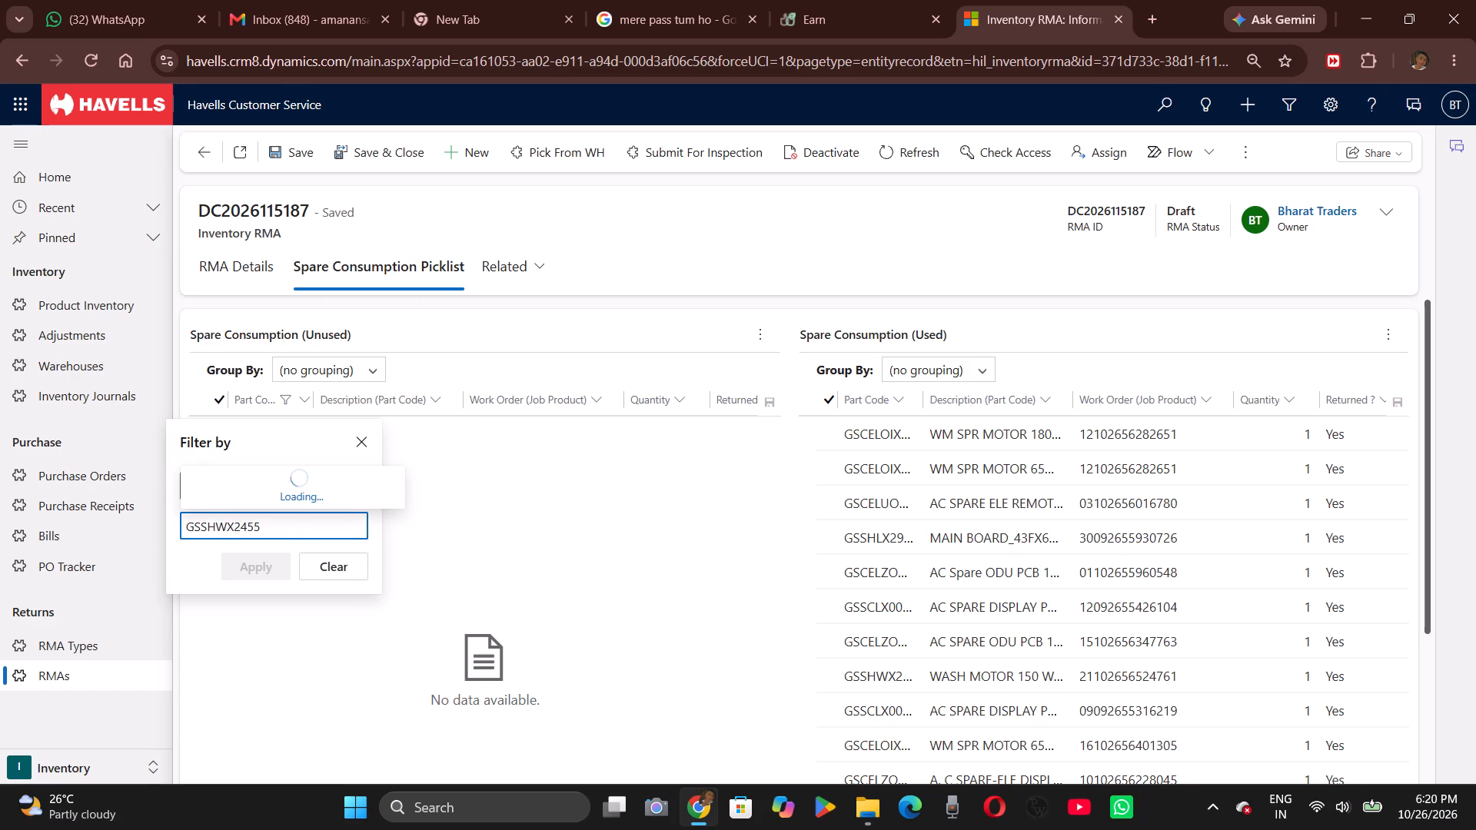
click(289, 504)
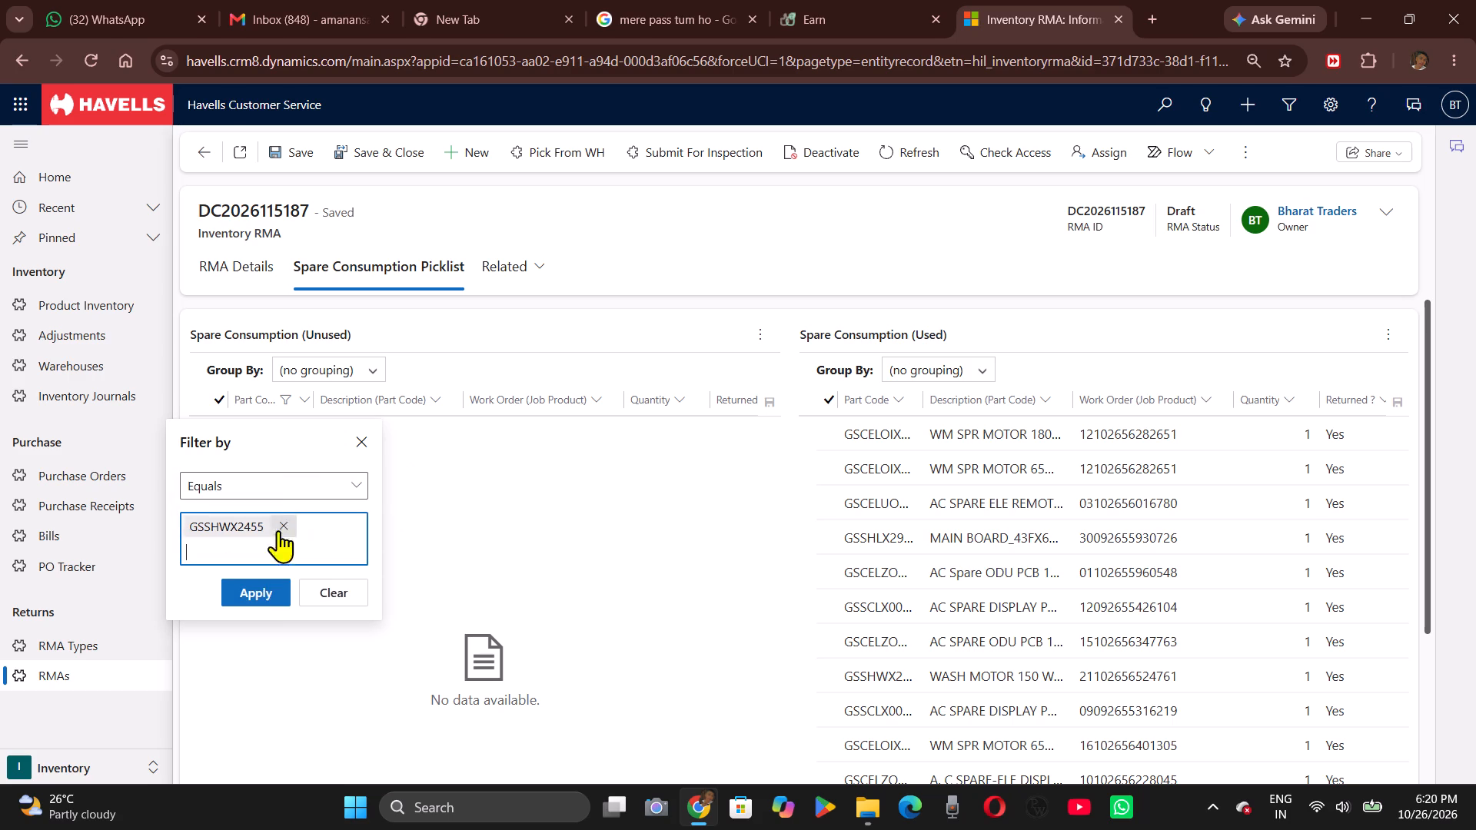
click(260, 596)
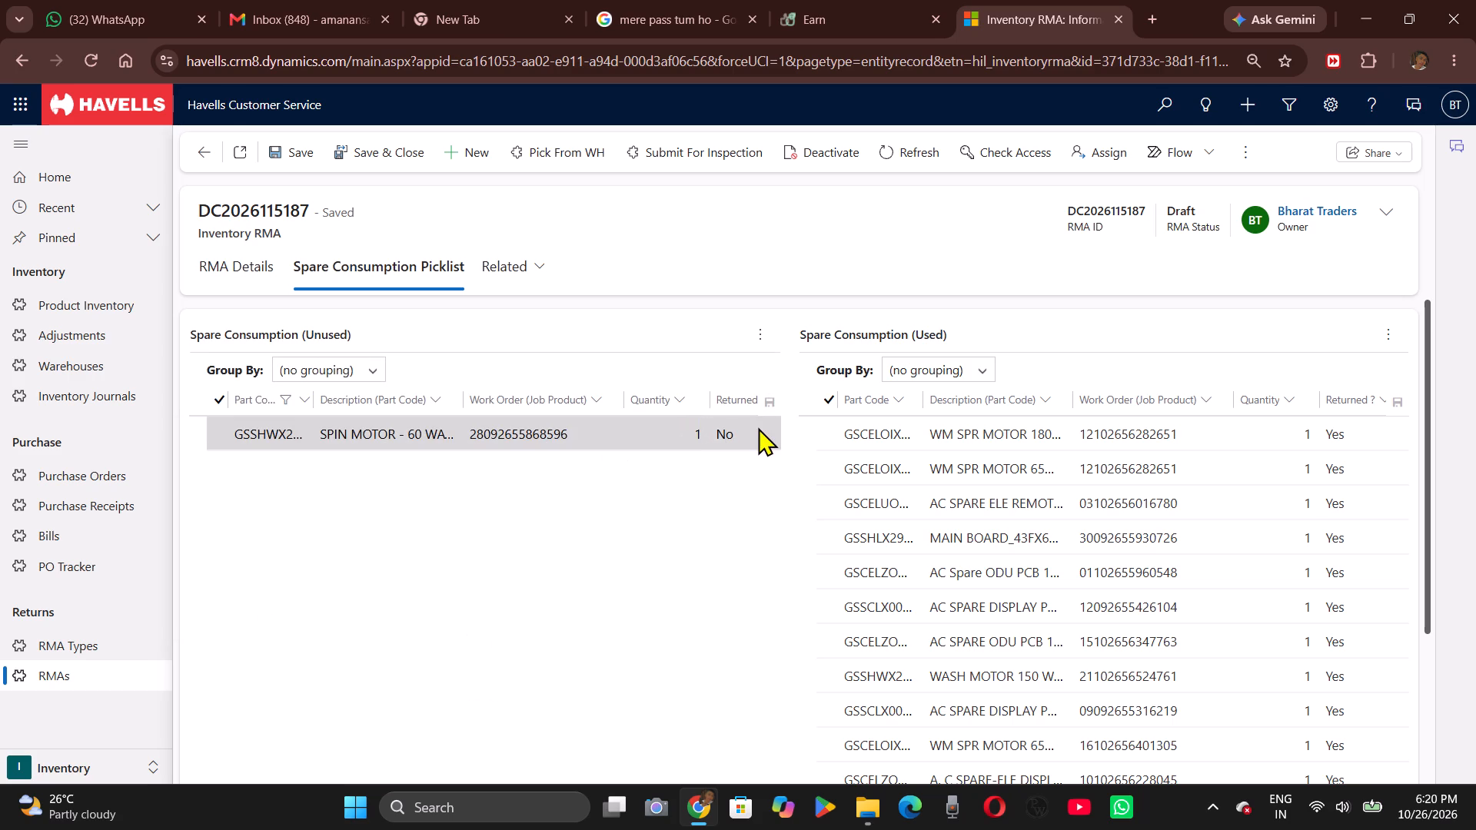
click(758, 427)
click(763, 432)
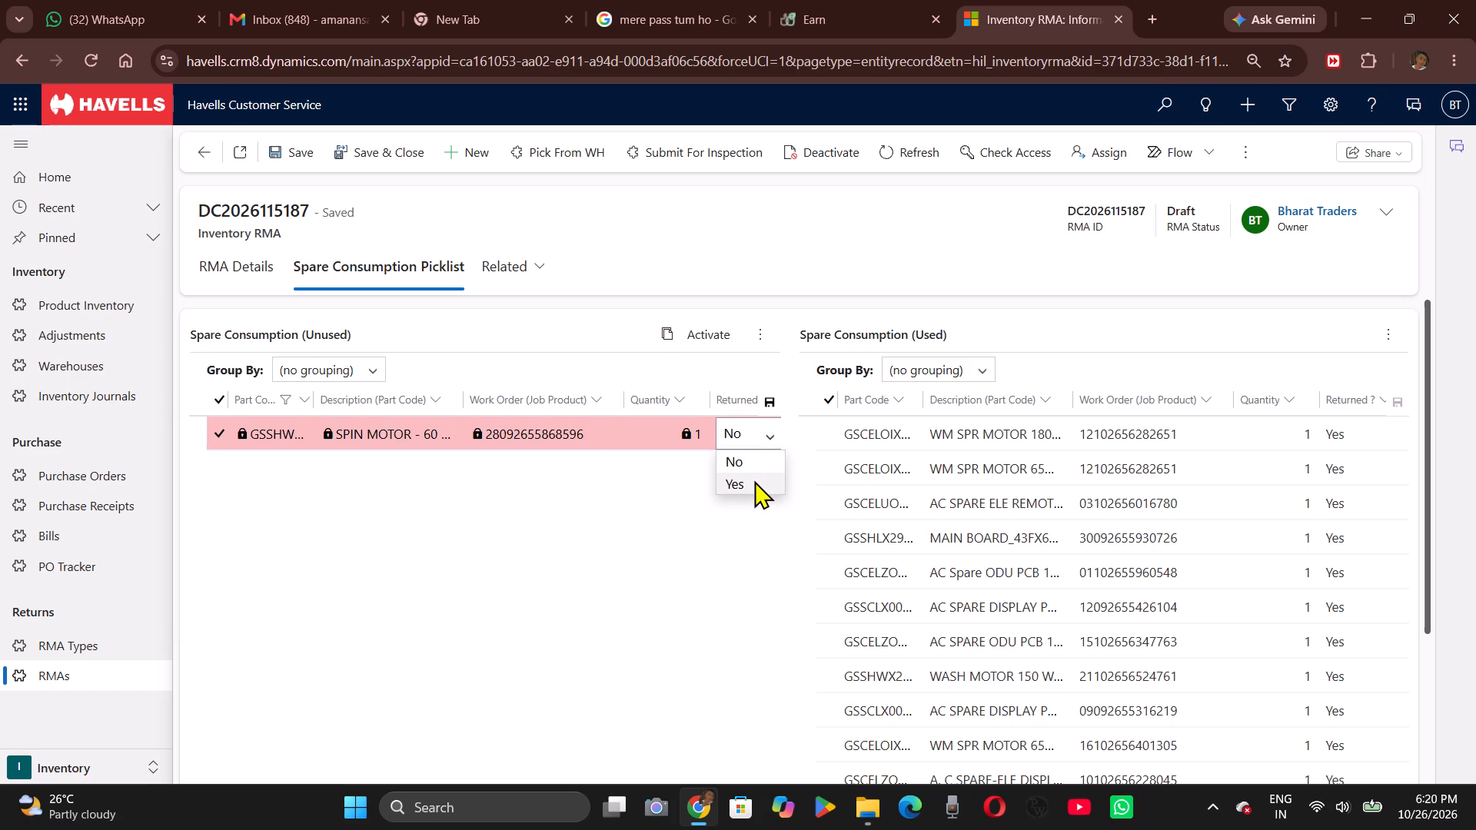
click(754, 483)
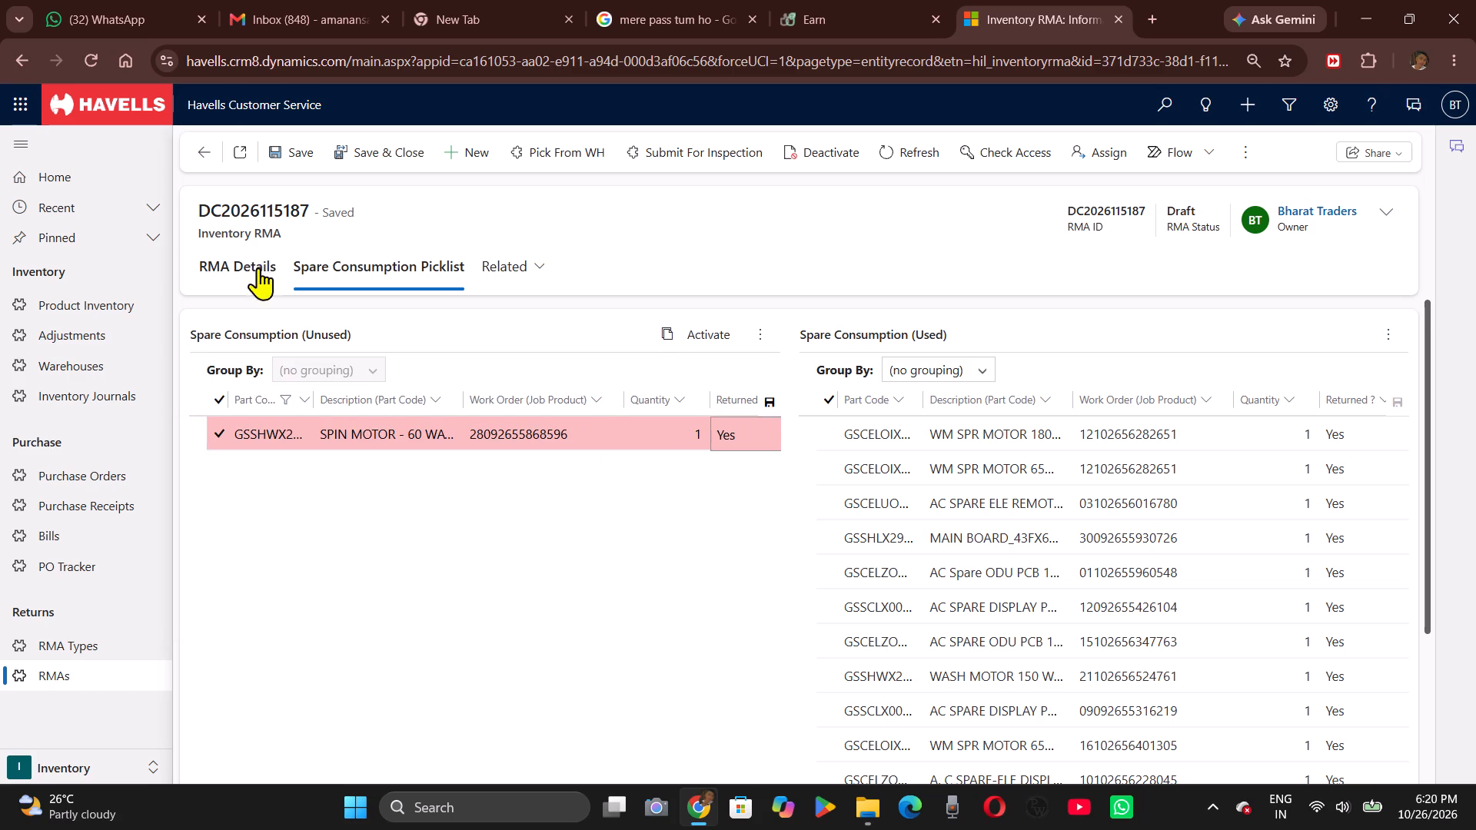
click(283, 156)
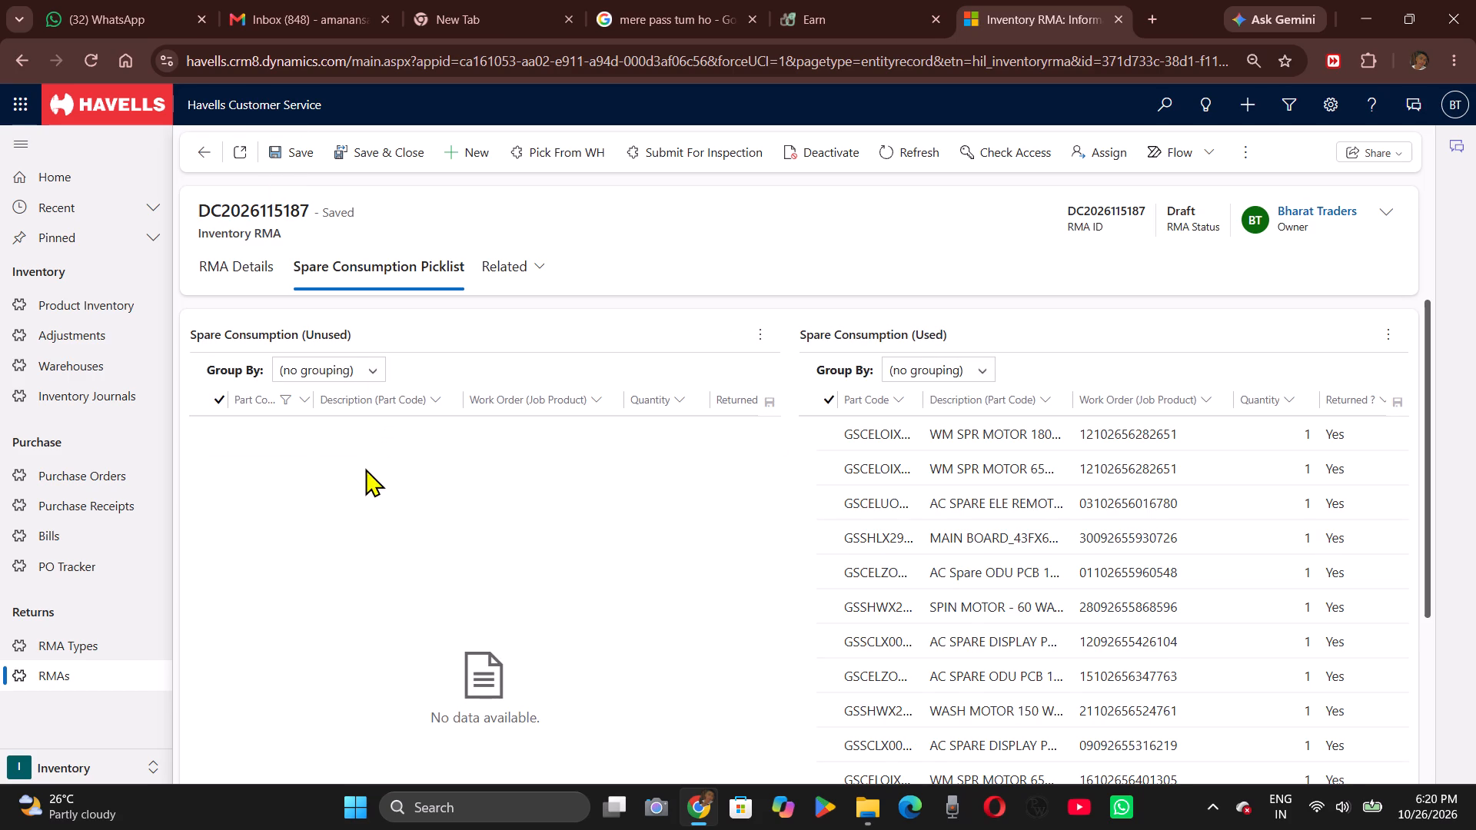
Filter the unused spares by part code GSCELOIX0070.
click(255, 386)
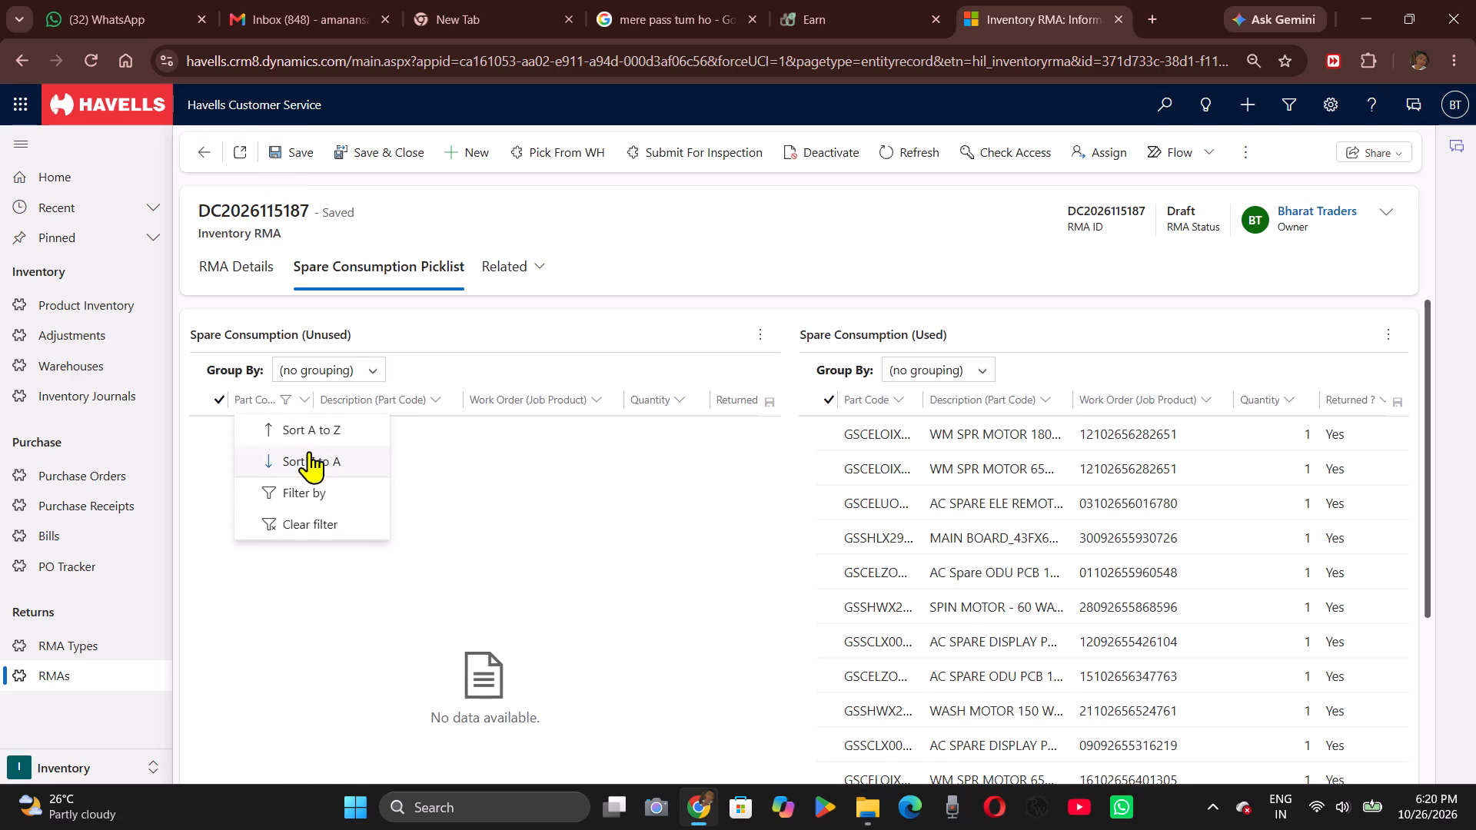
click(318, 481)
click(288, 536)
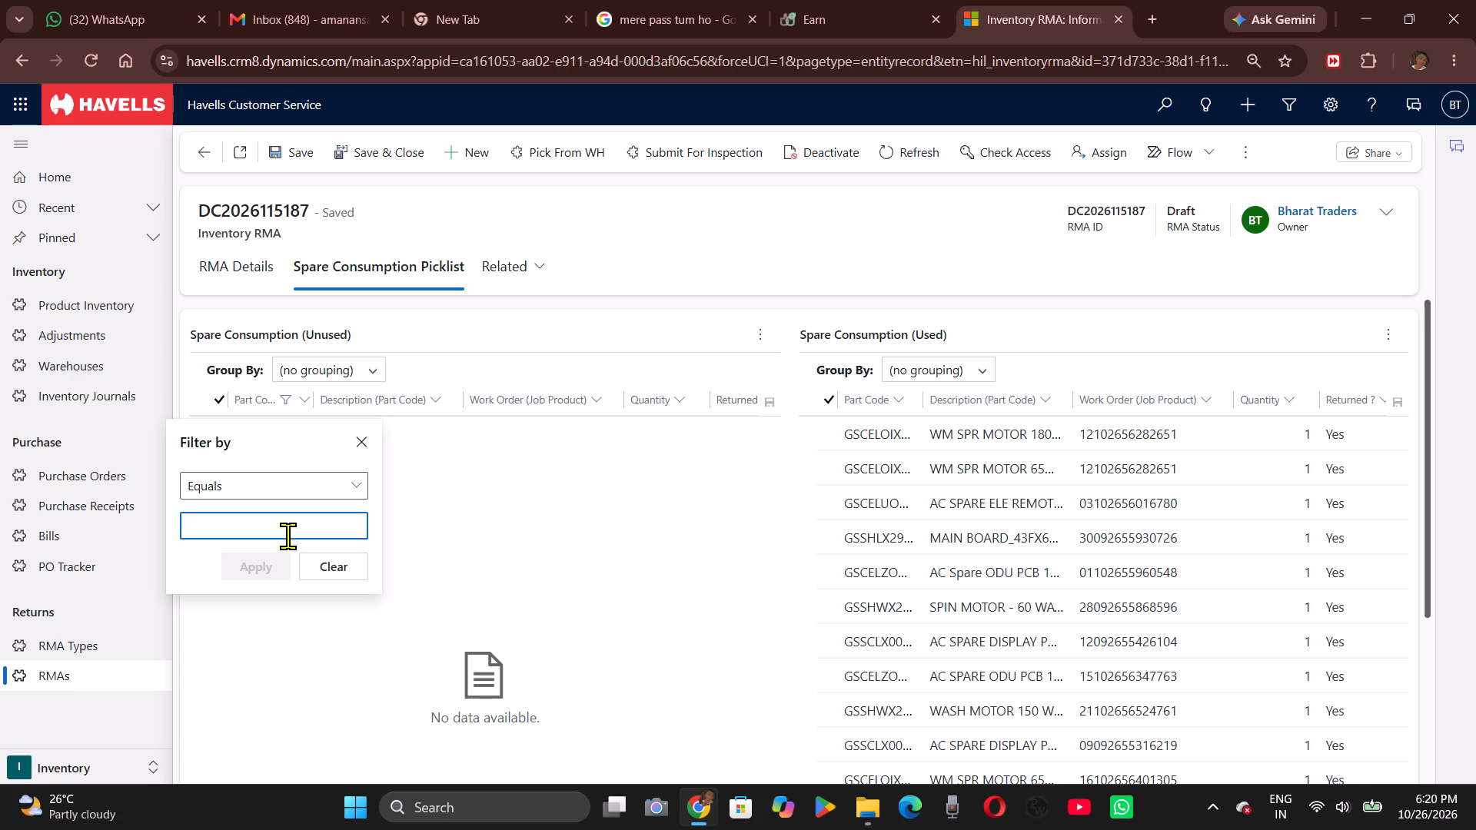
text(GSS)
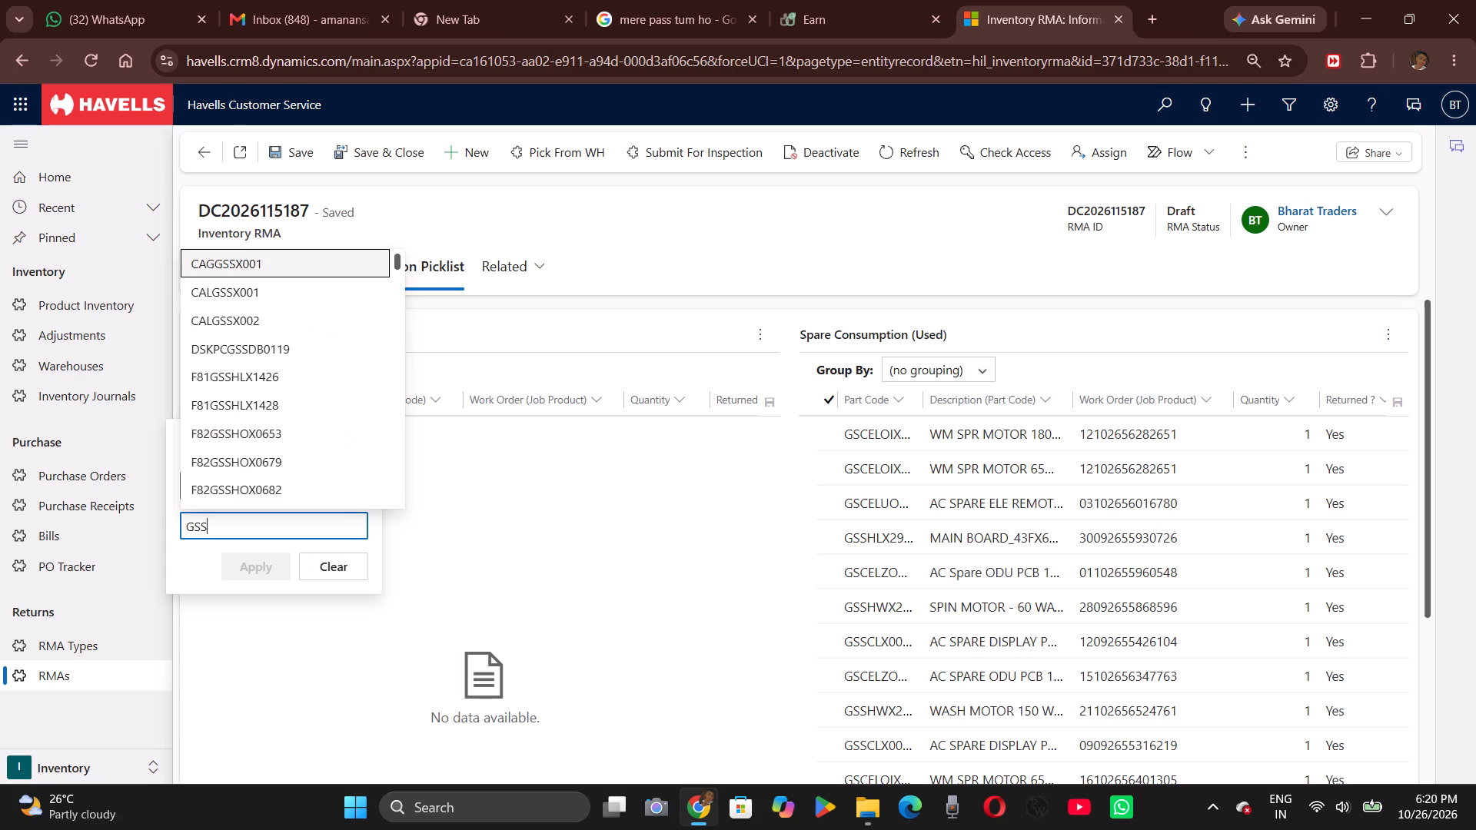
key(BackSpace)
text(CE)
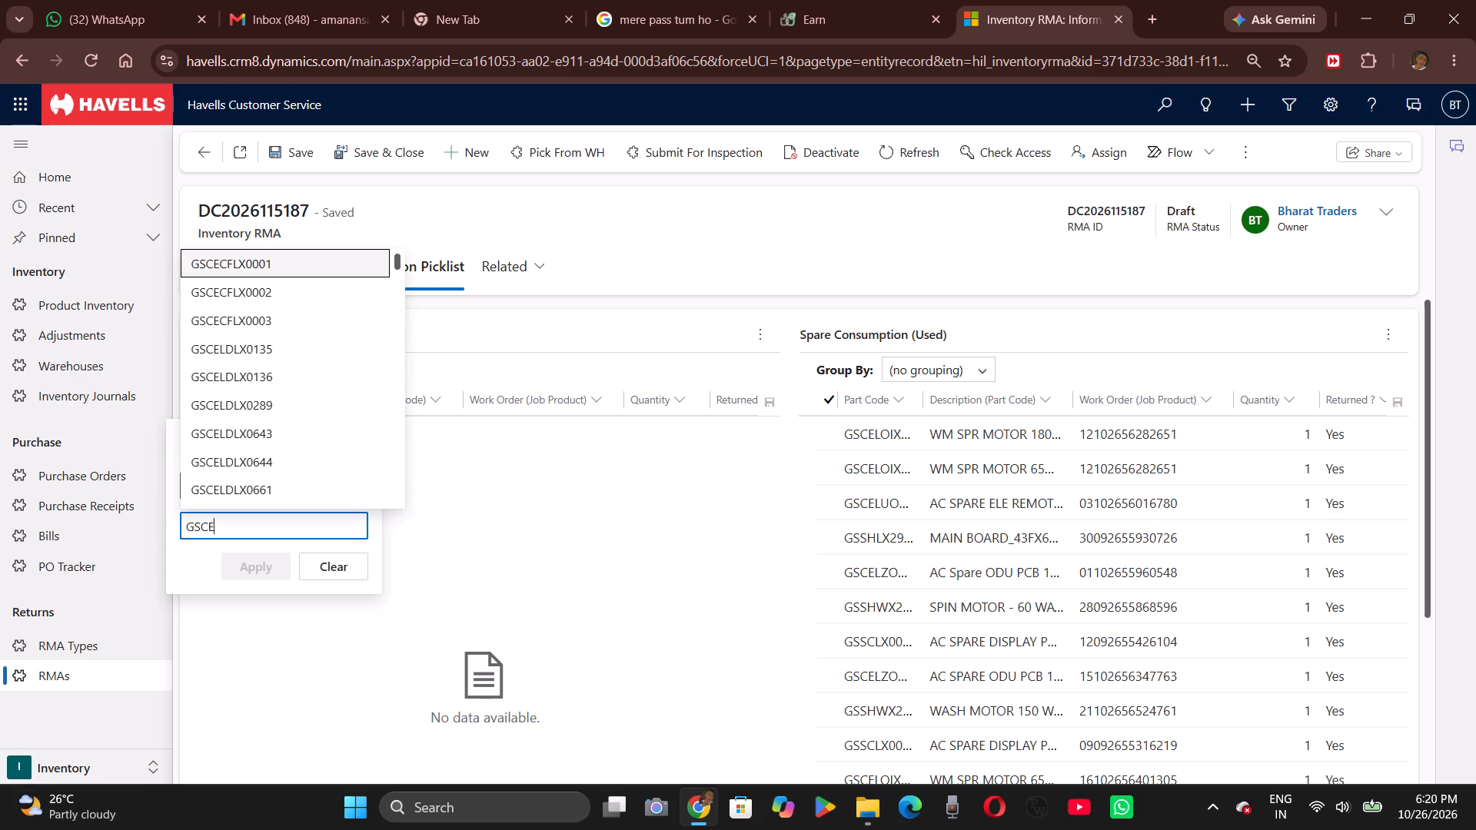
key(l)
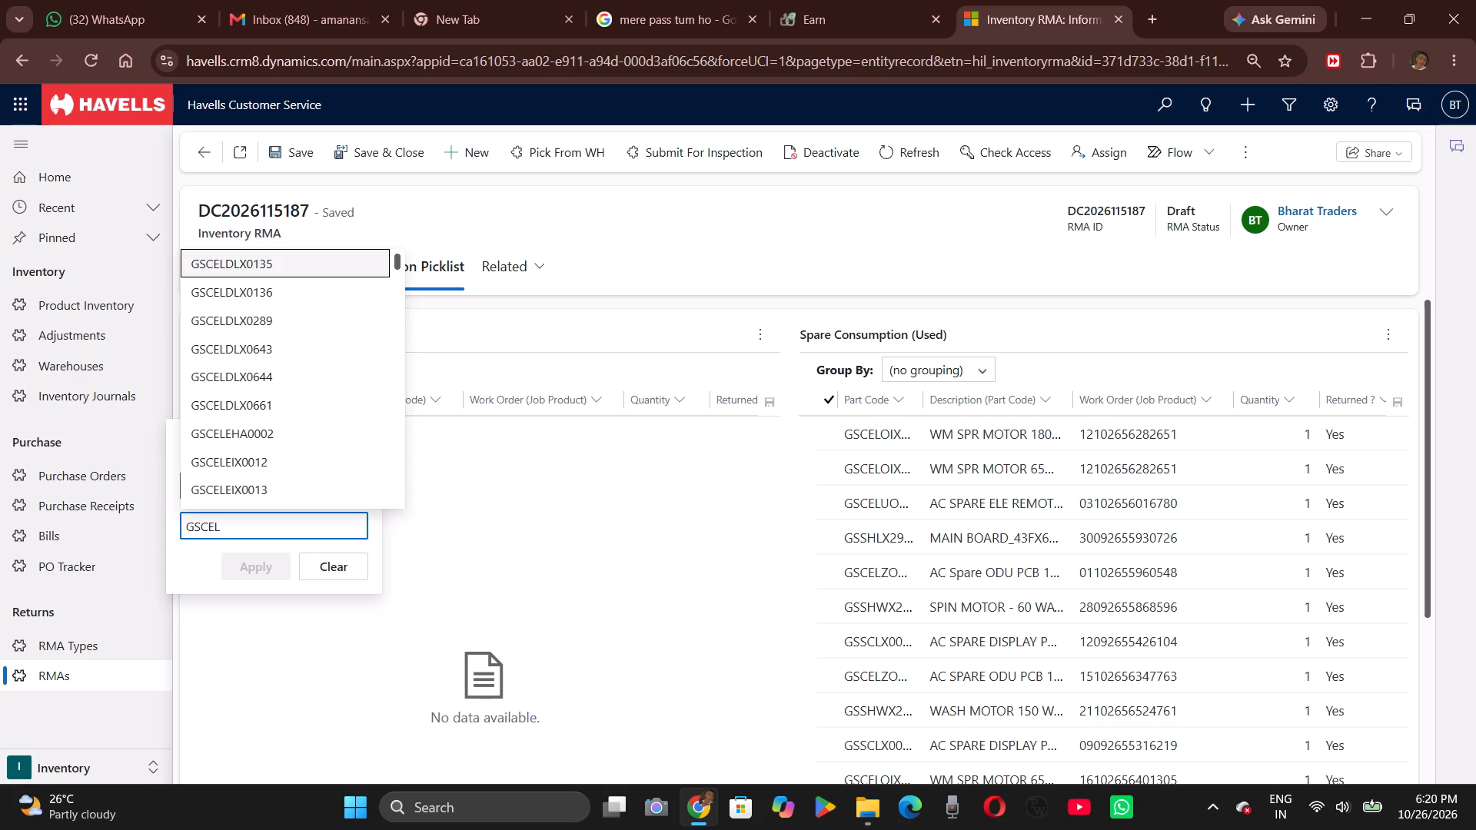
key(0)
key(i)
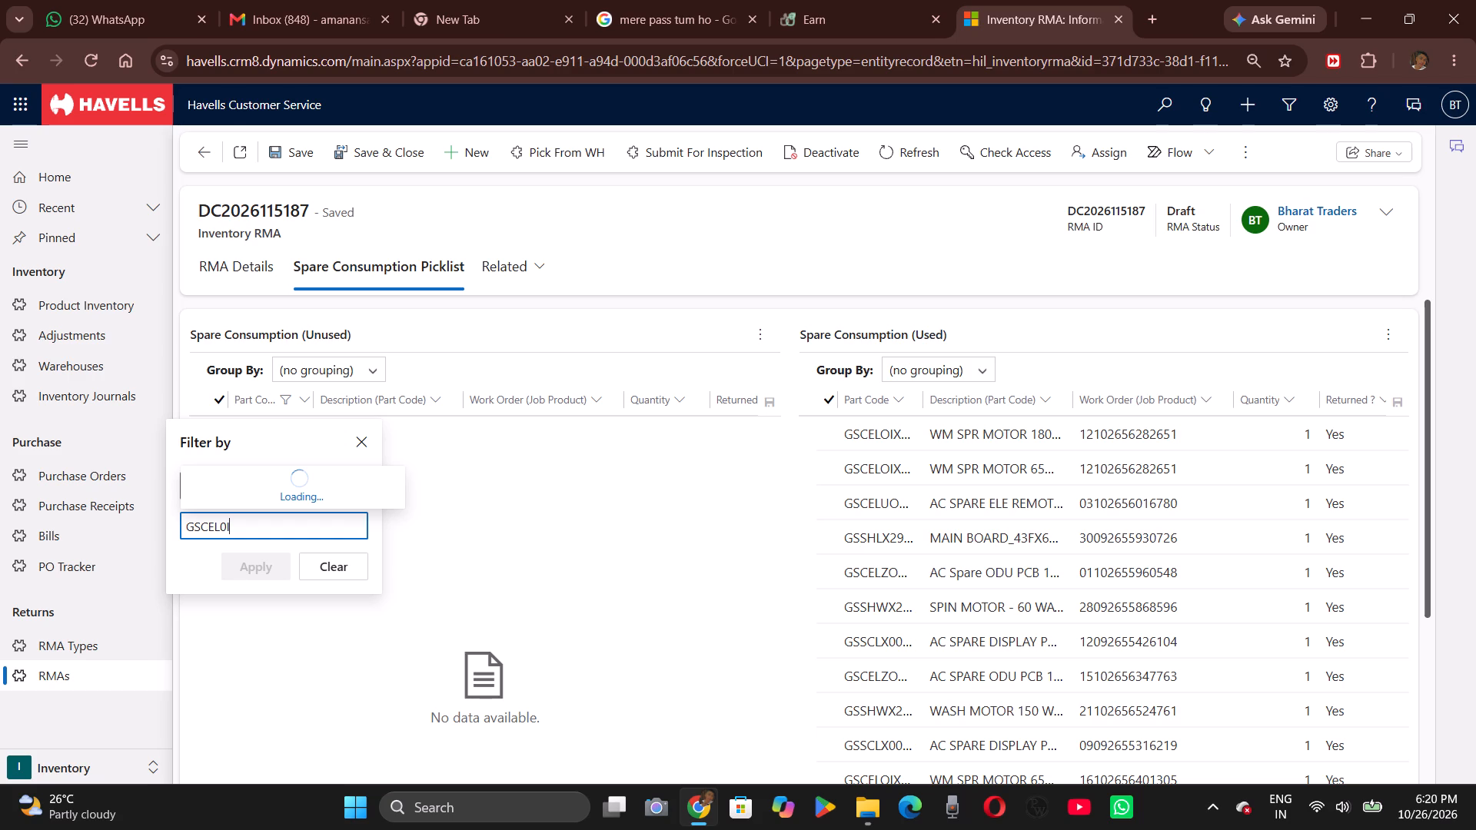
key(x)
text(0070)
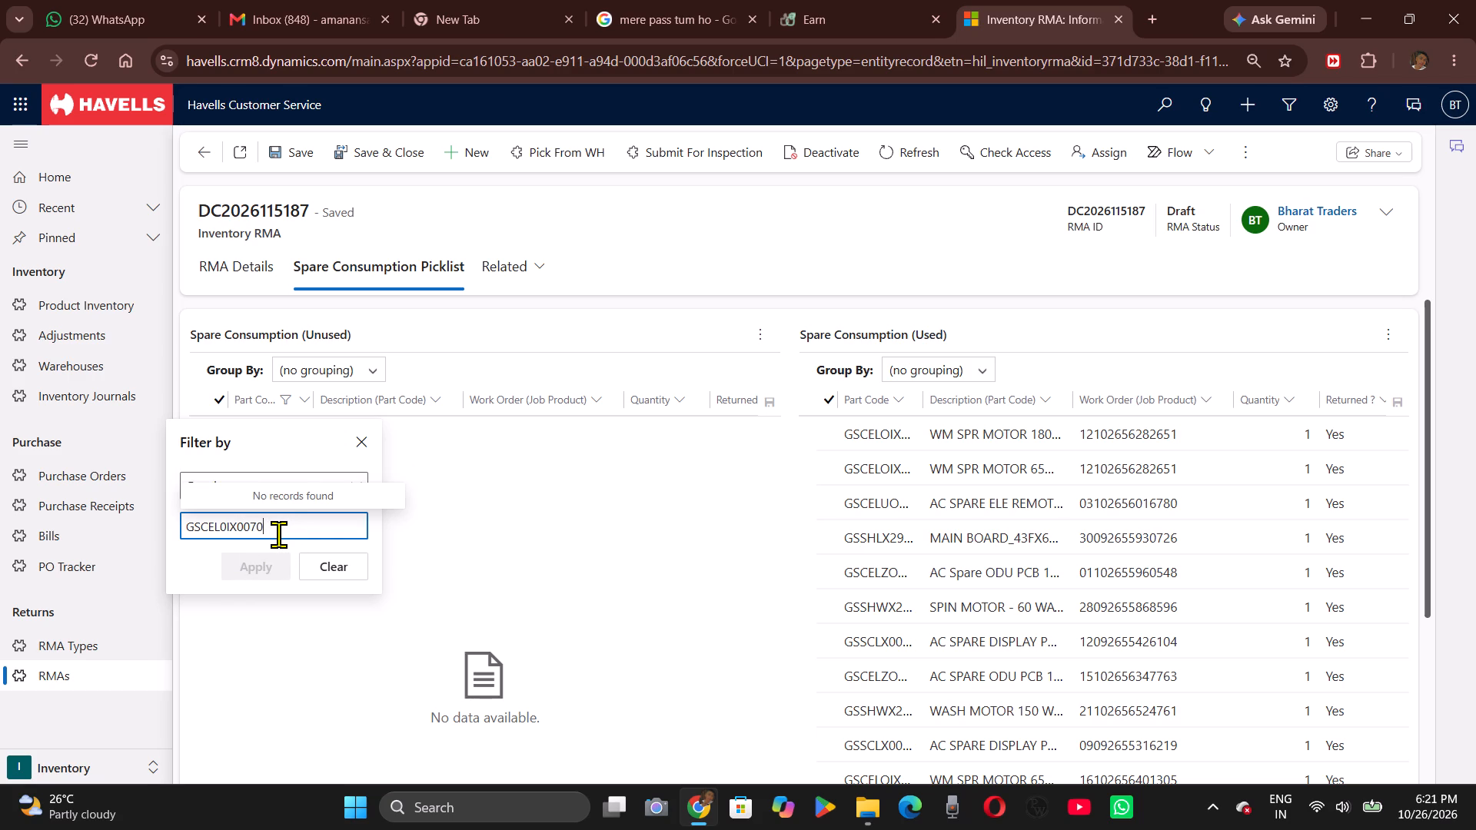
click(228, 523)
key(BackSpace)
key(o)
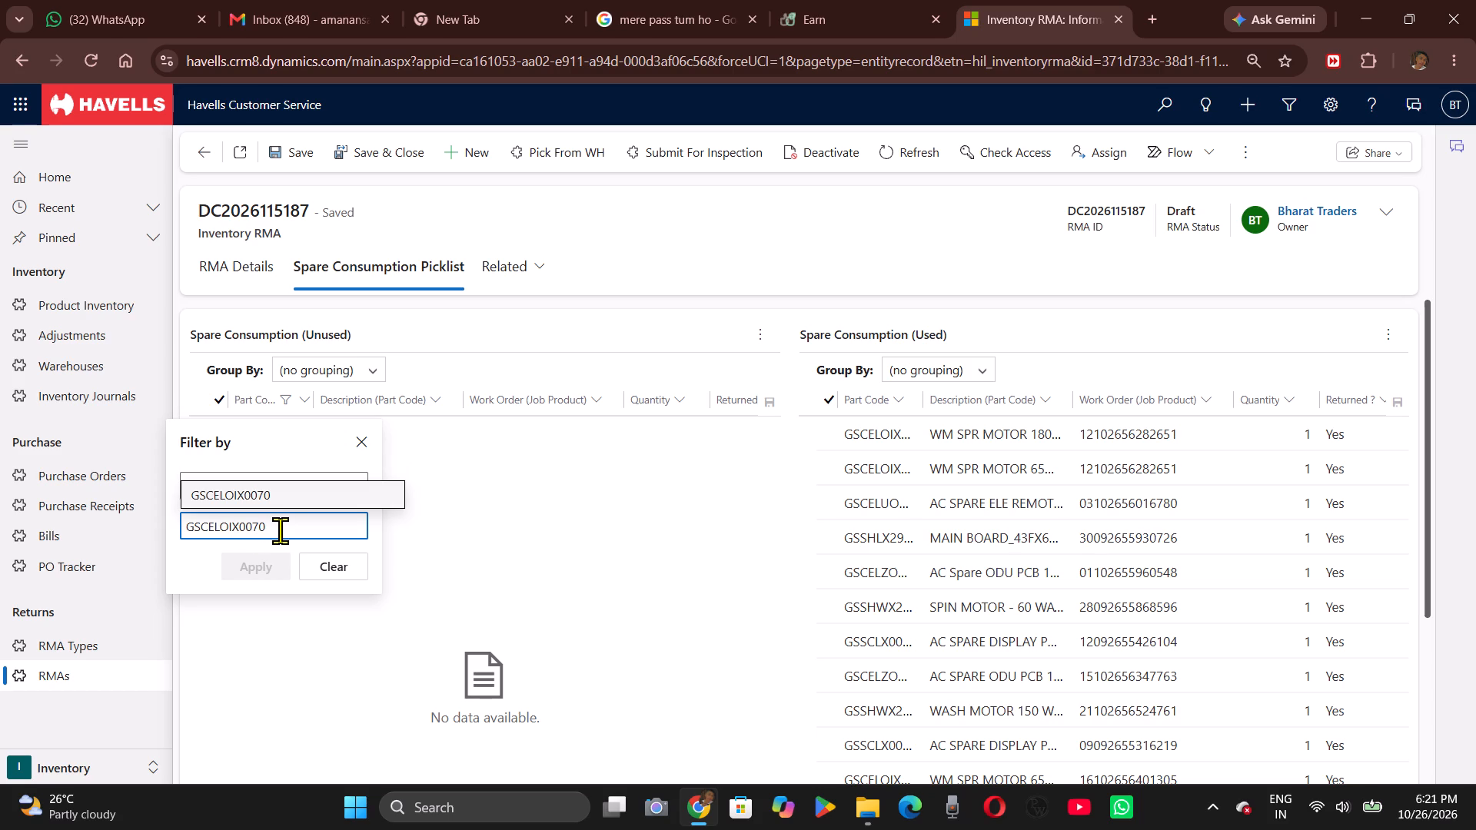
click(261, 507)
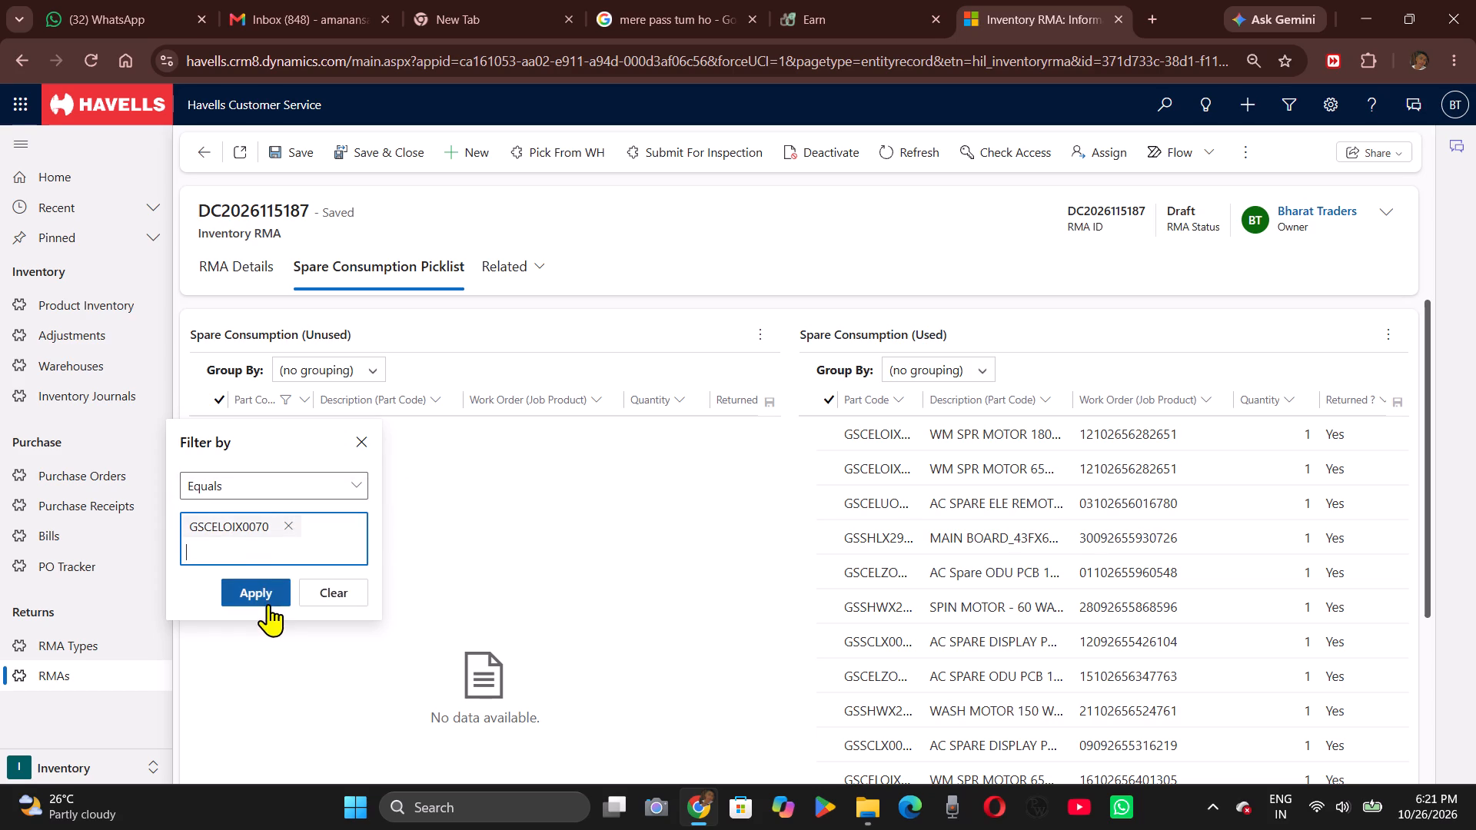
click(268, 604)
scroll(494, 469, up, 1)
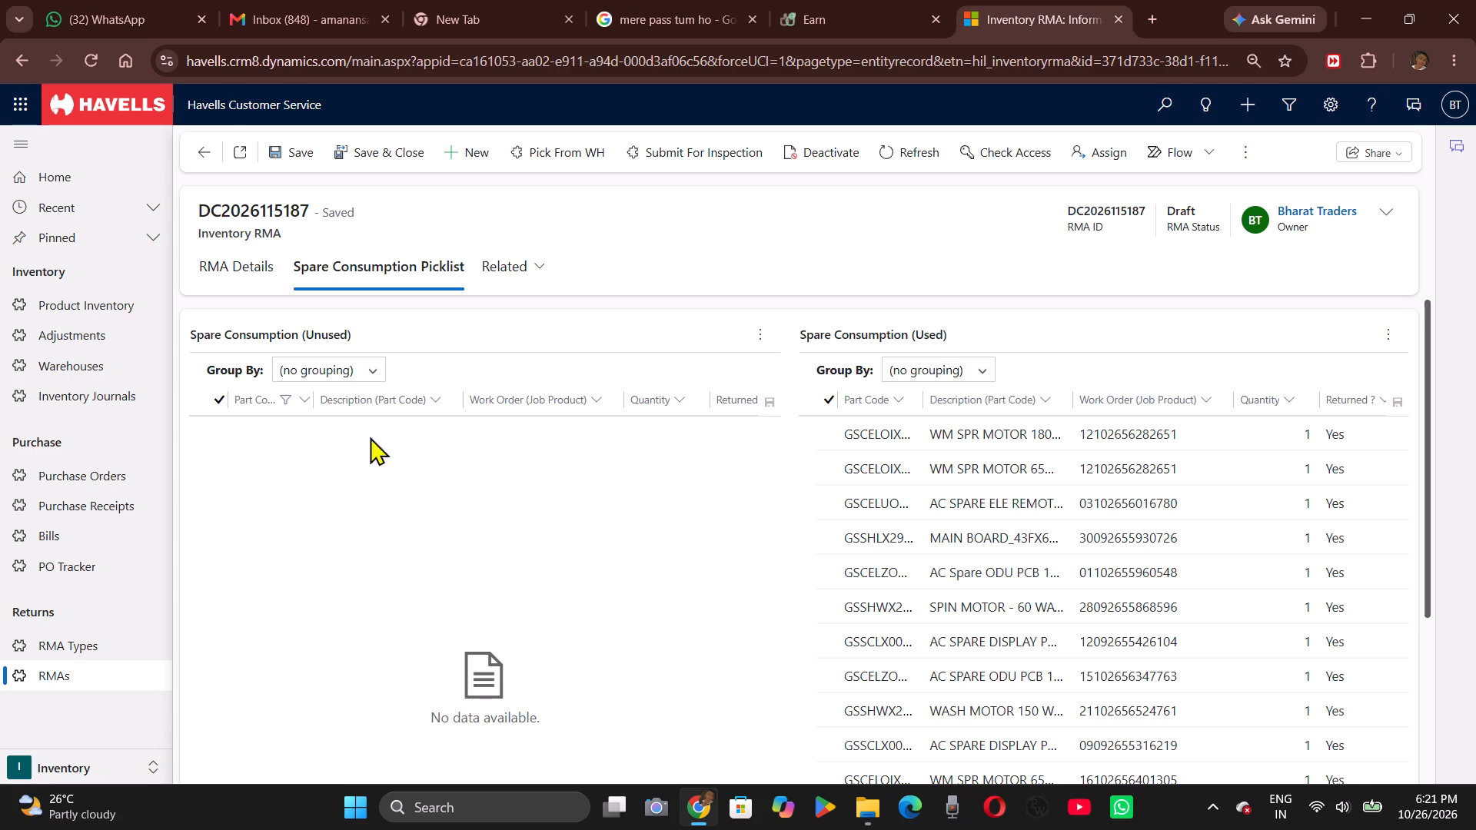
Replace the part code in the unused spares' filter with GSCELOIX0068 and apply it.
click(284, 395)
click(295, 491)
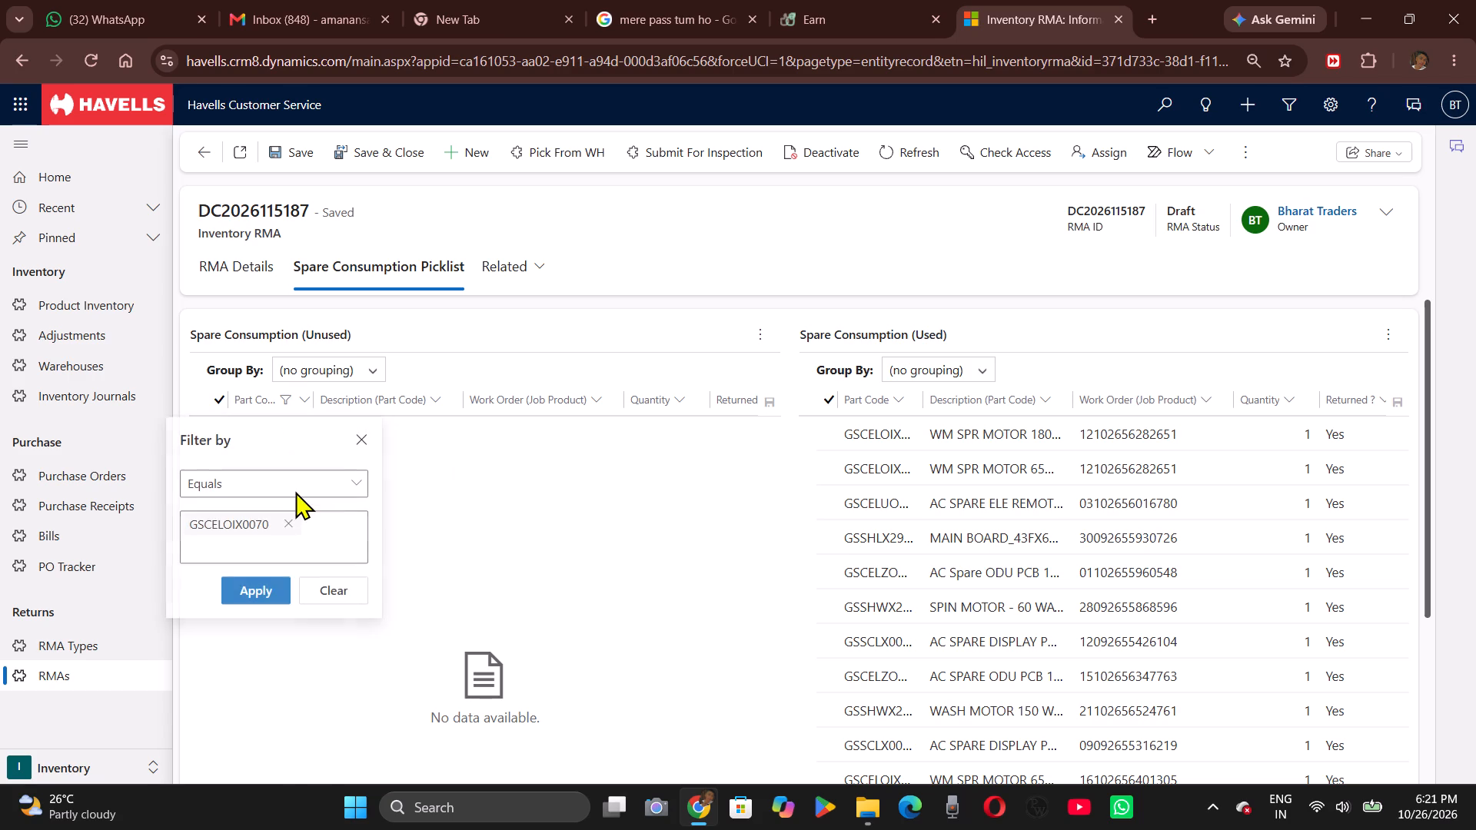
click(291, 522)
key(g)
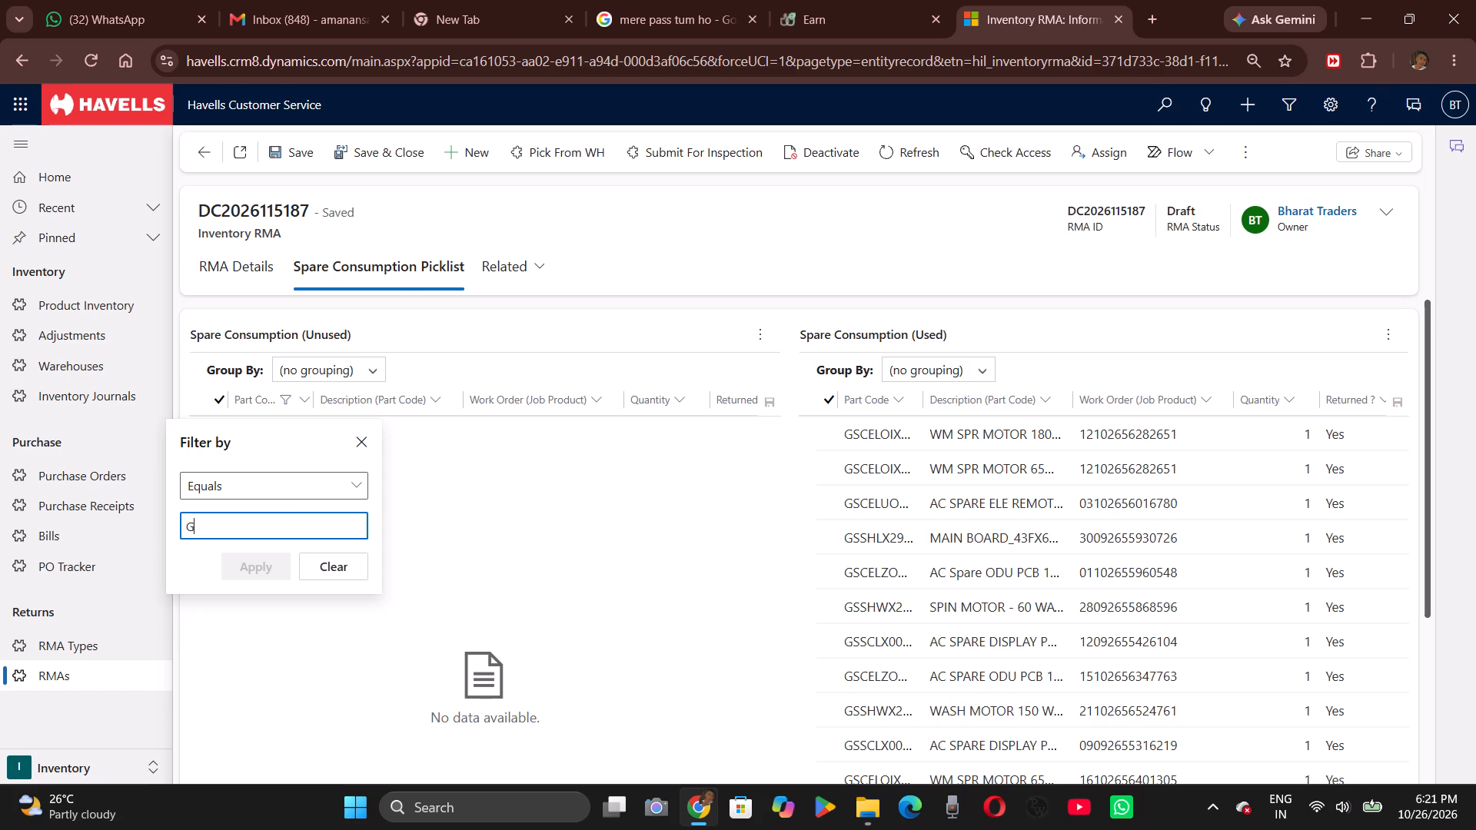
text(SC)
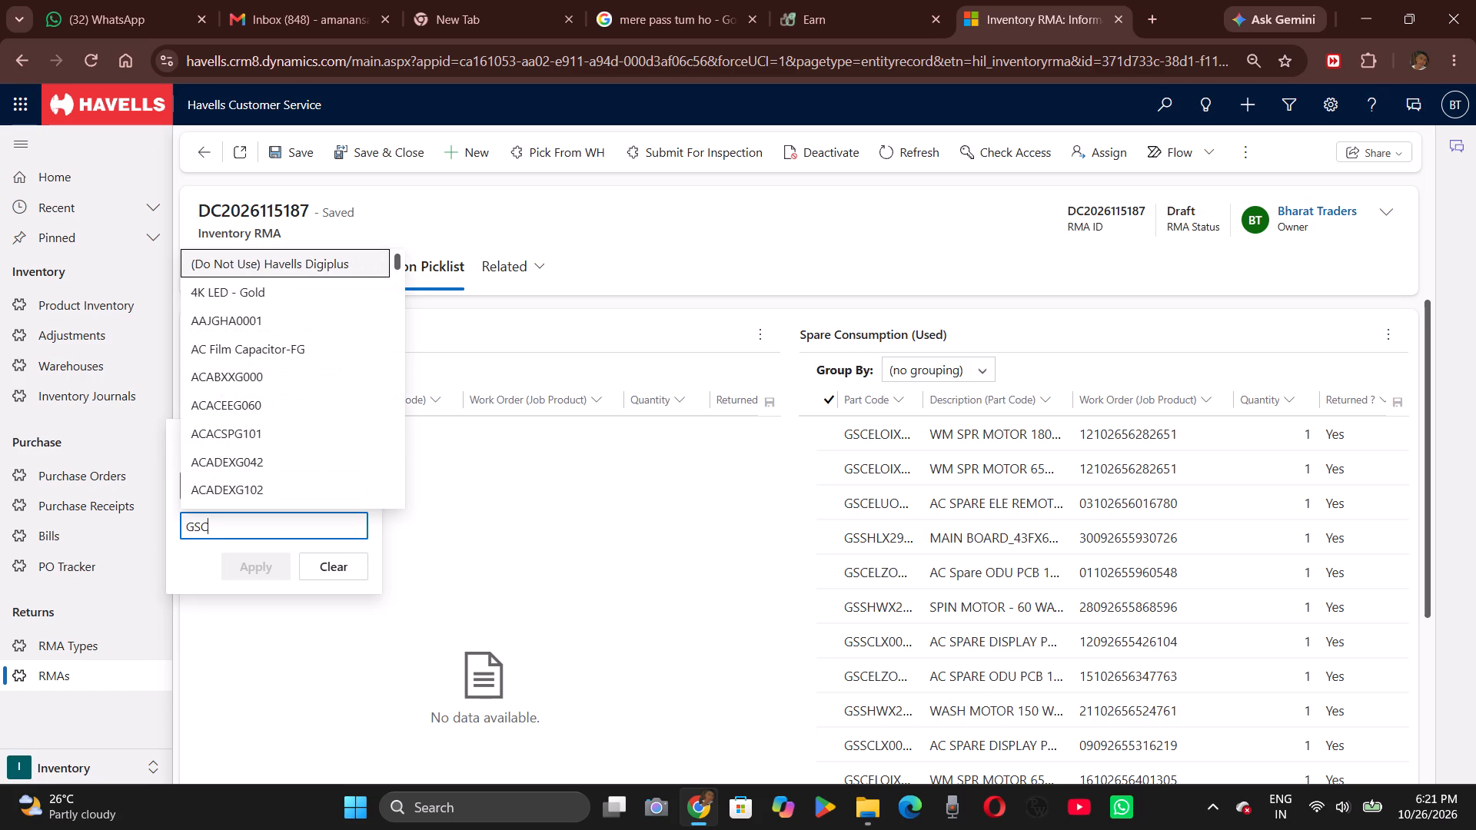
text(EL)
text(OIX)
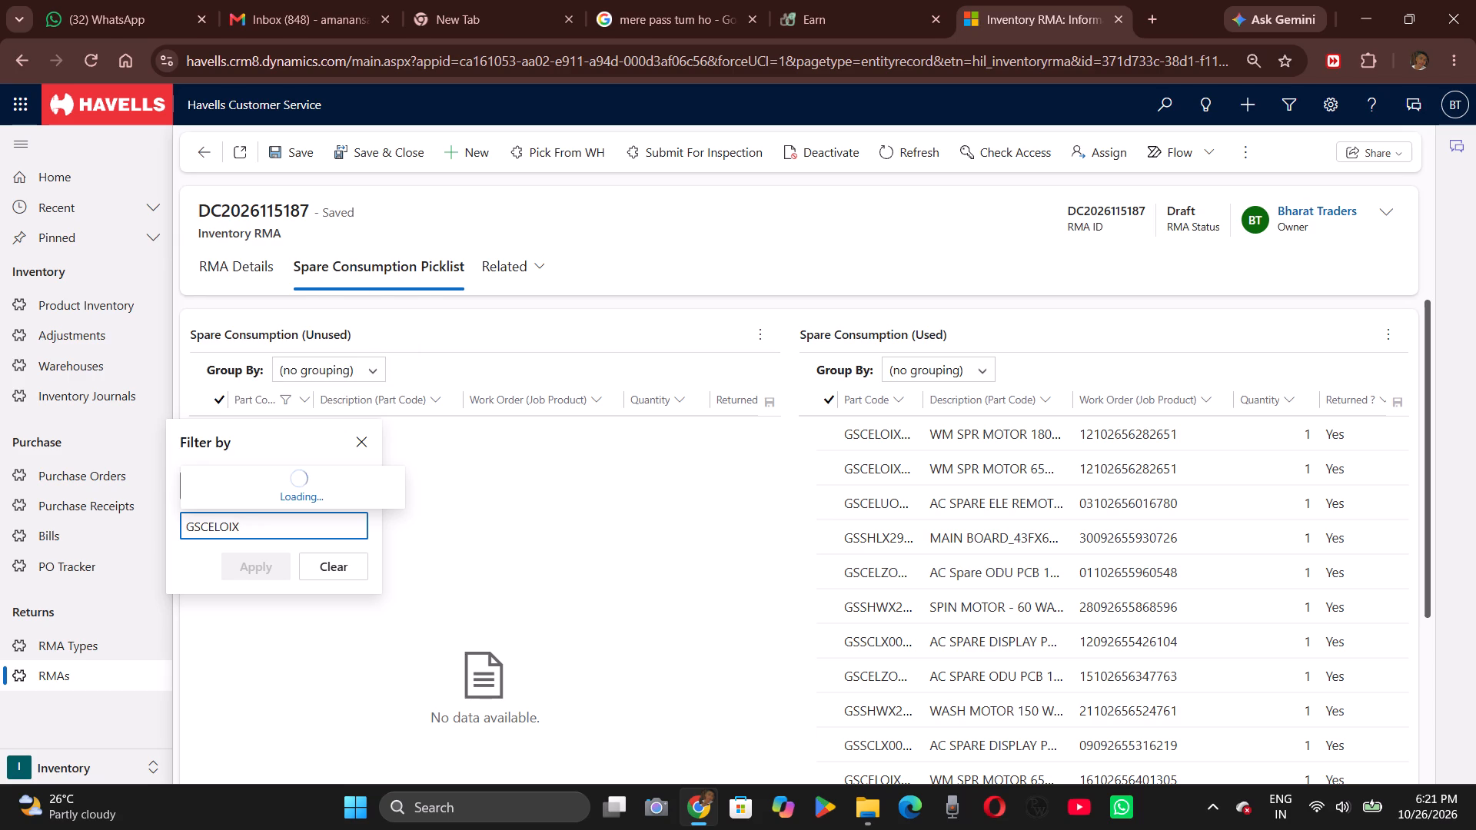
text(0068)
click(251, 506)
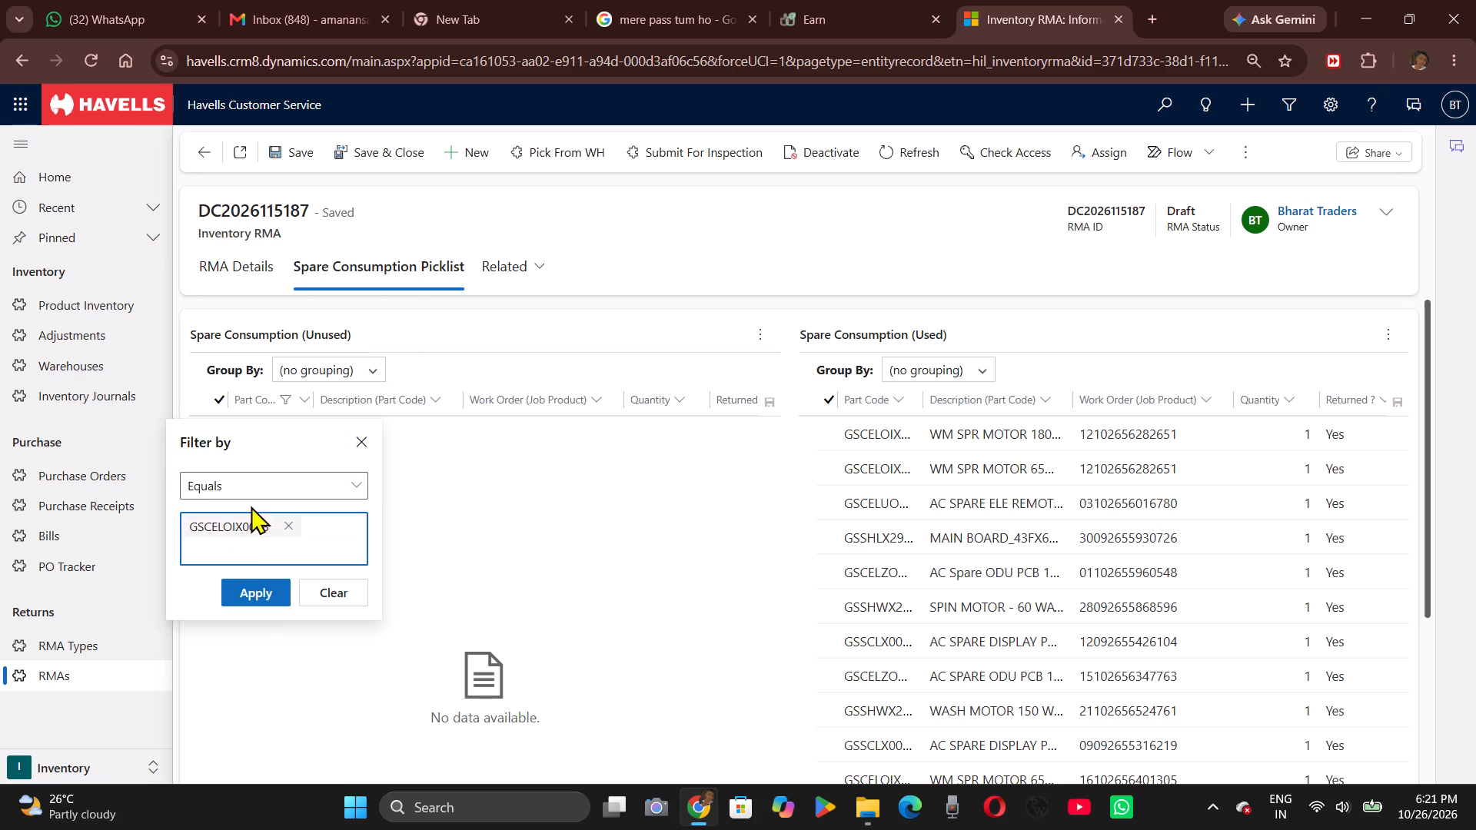
click(256, 601)
scroll(489, 545, up, 1)
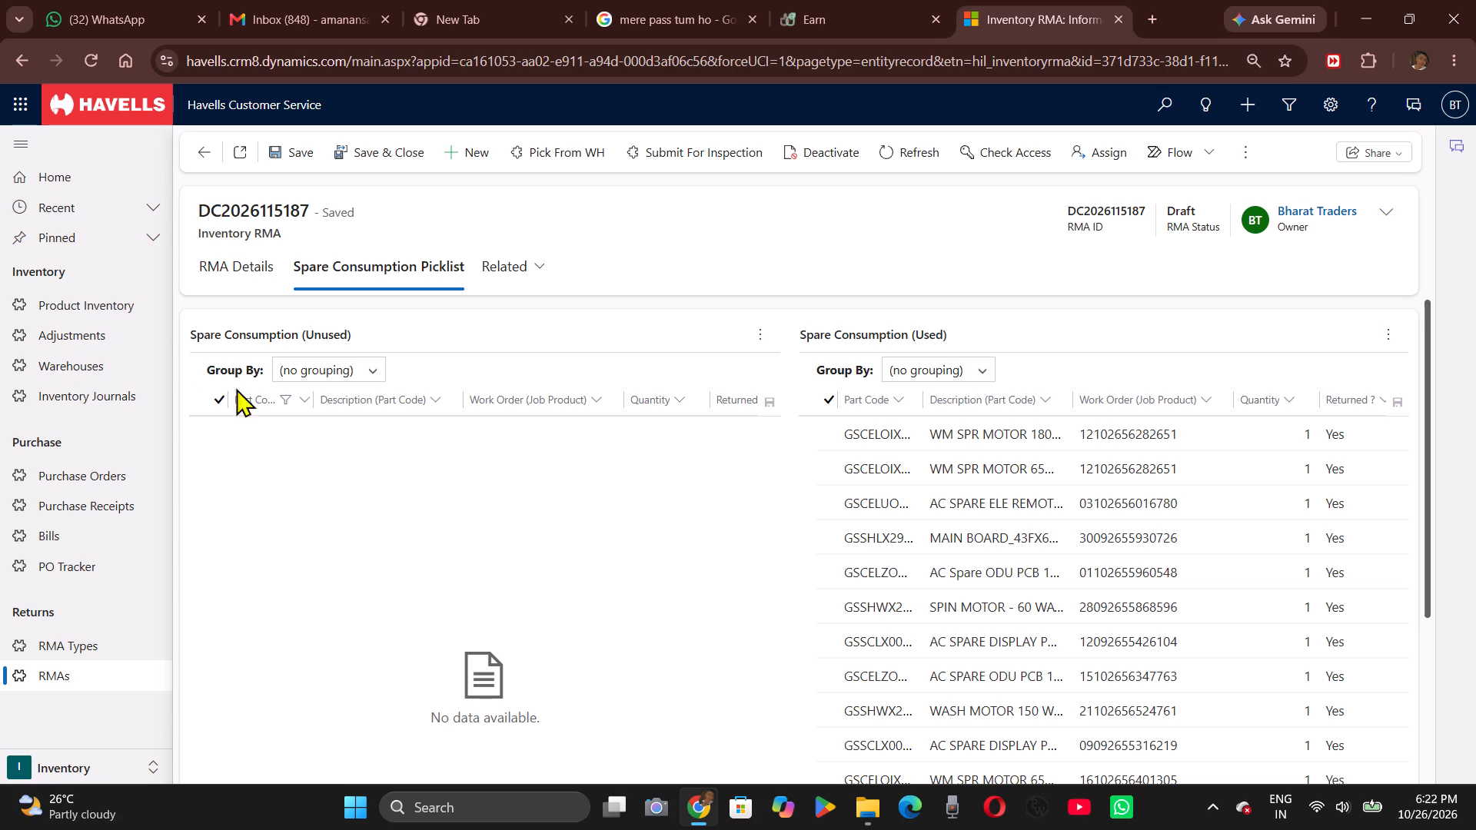
Replace the part code in the unused spares' filter with GSSHAX5073 and apply it.
click(251, 405)
click(316, 501)
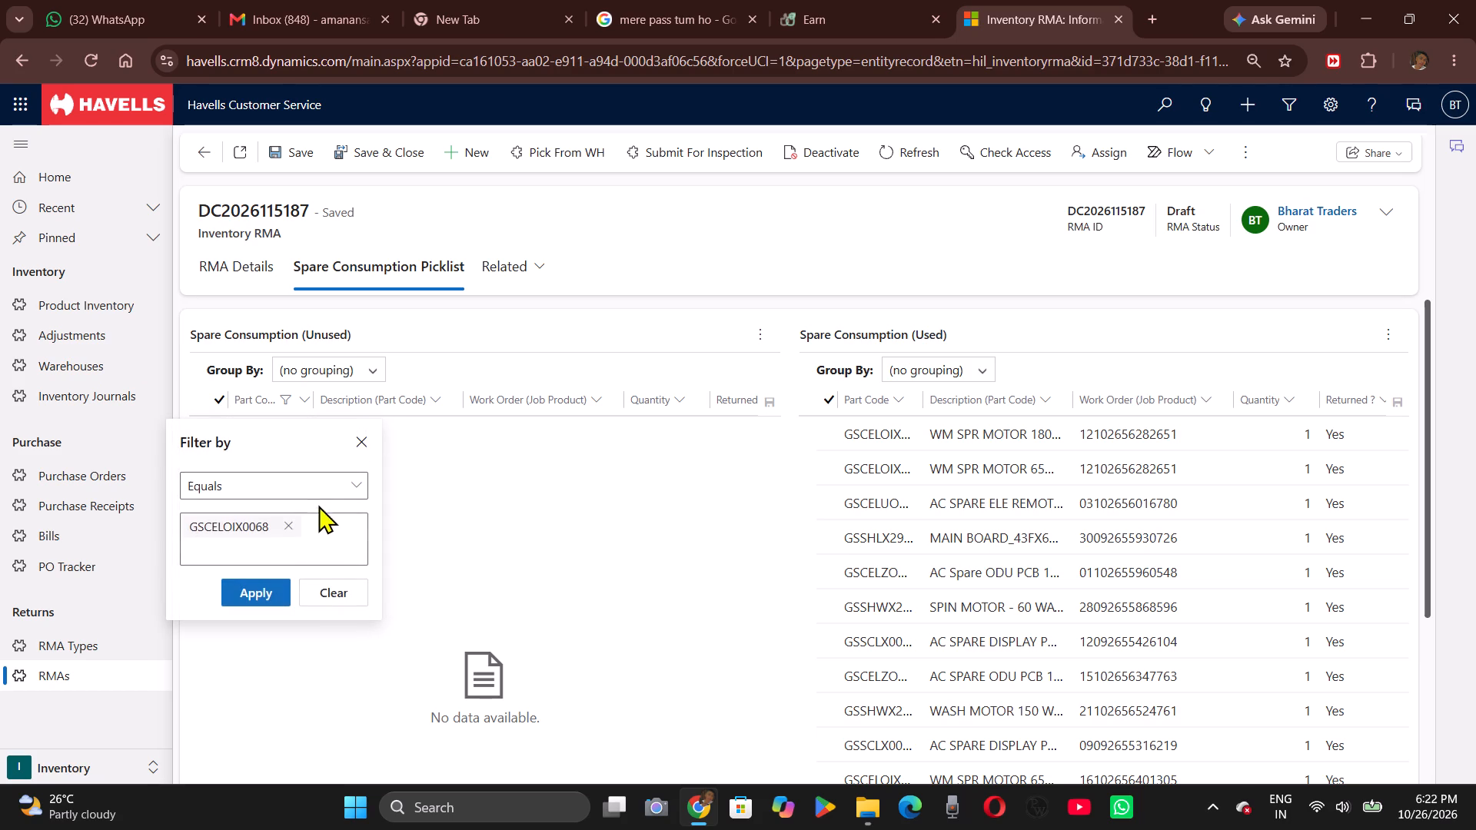
click(295, 522)
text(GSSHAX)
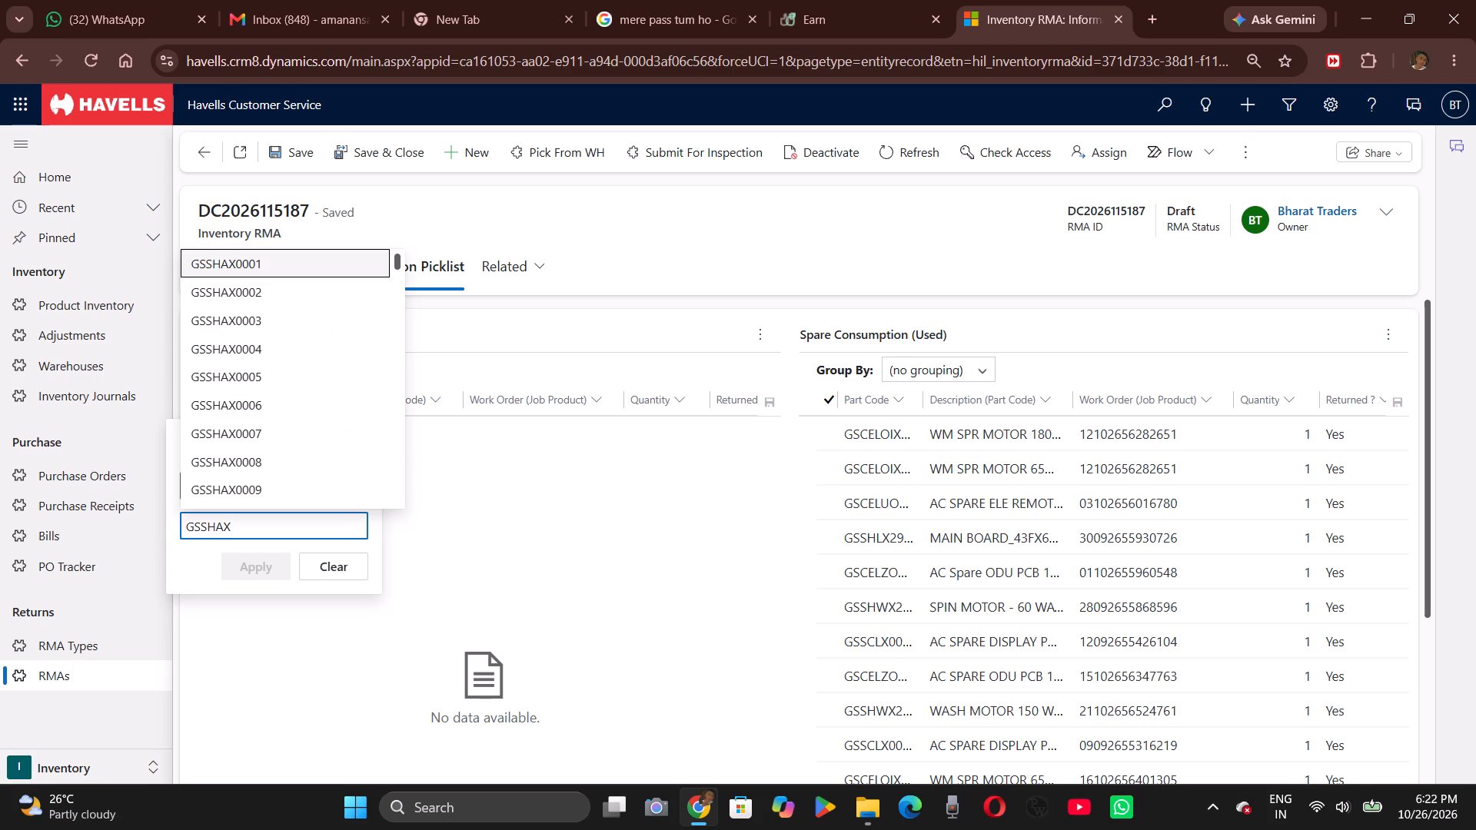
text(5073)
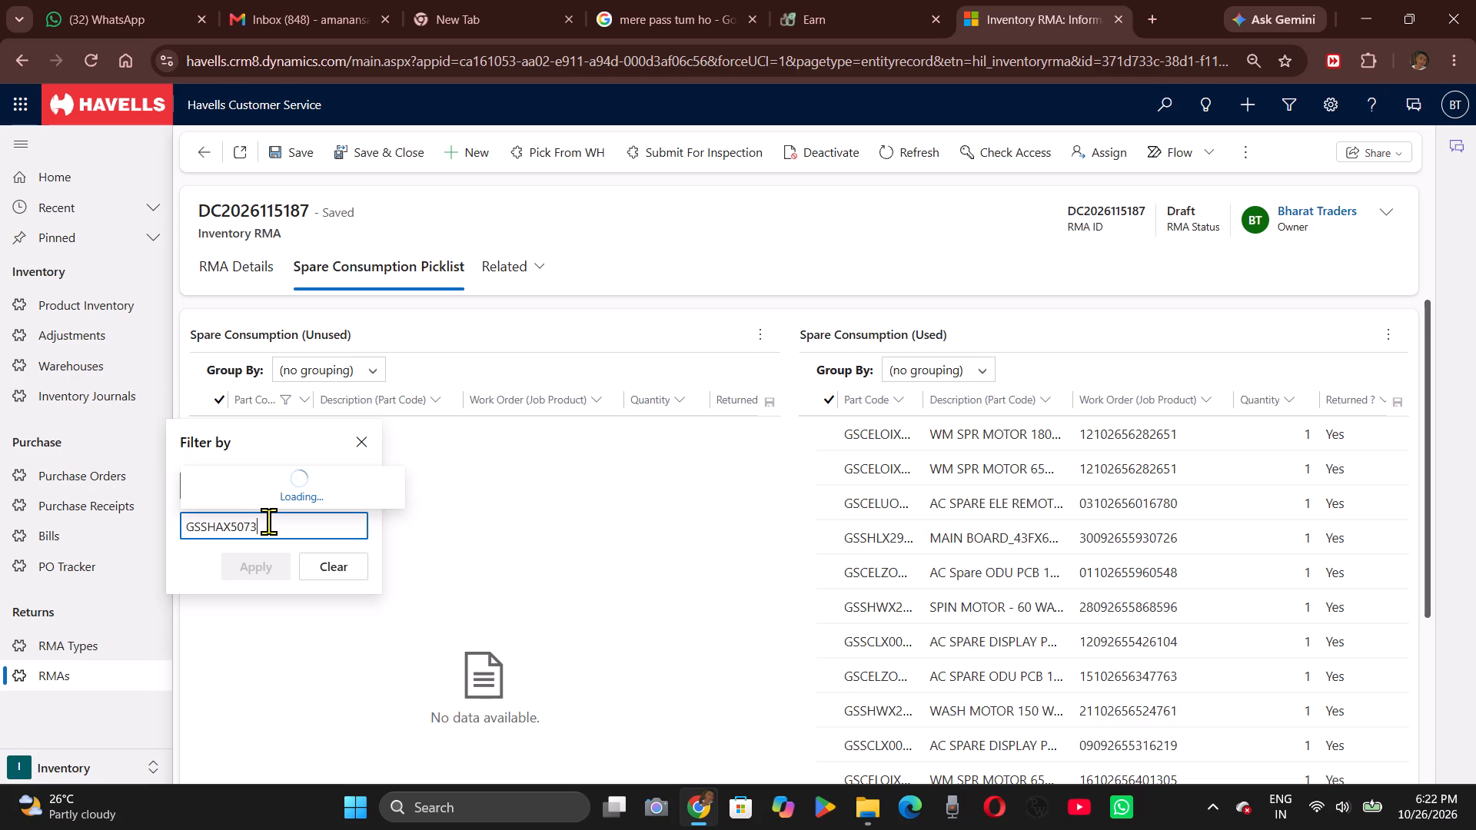
click(244, 499)
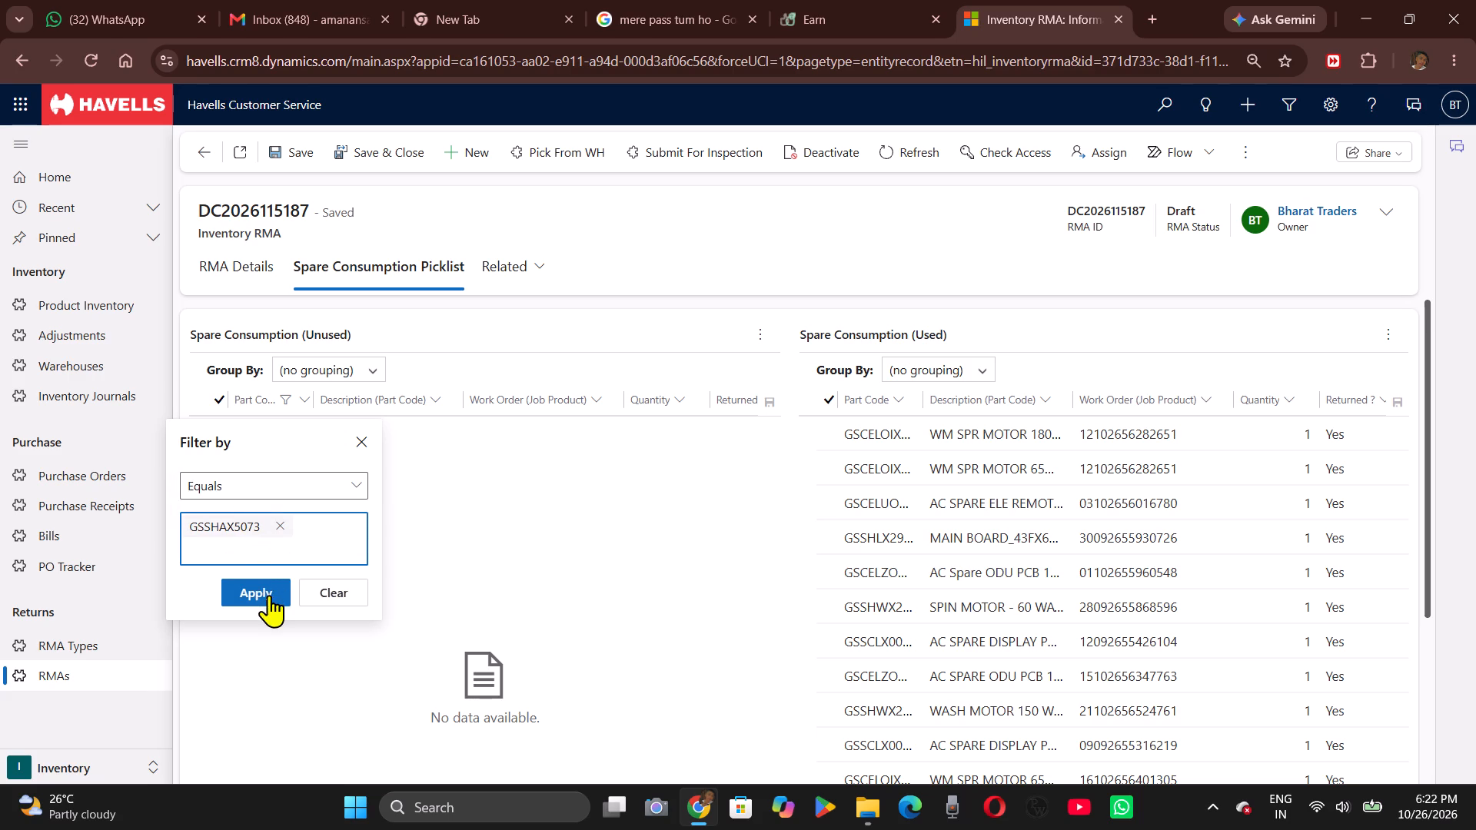
click(269, 595)
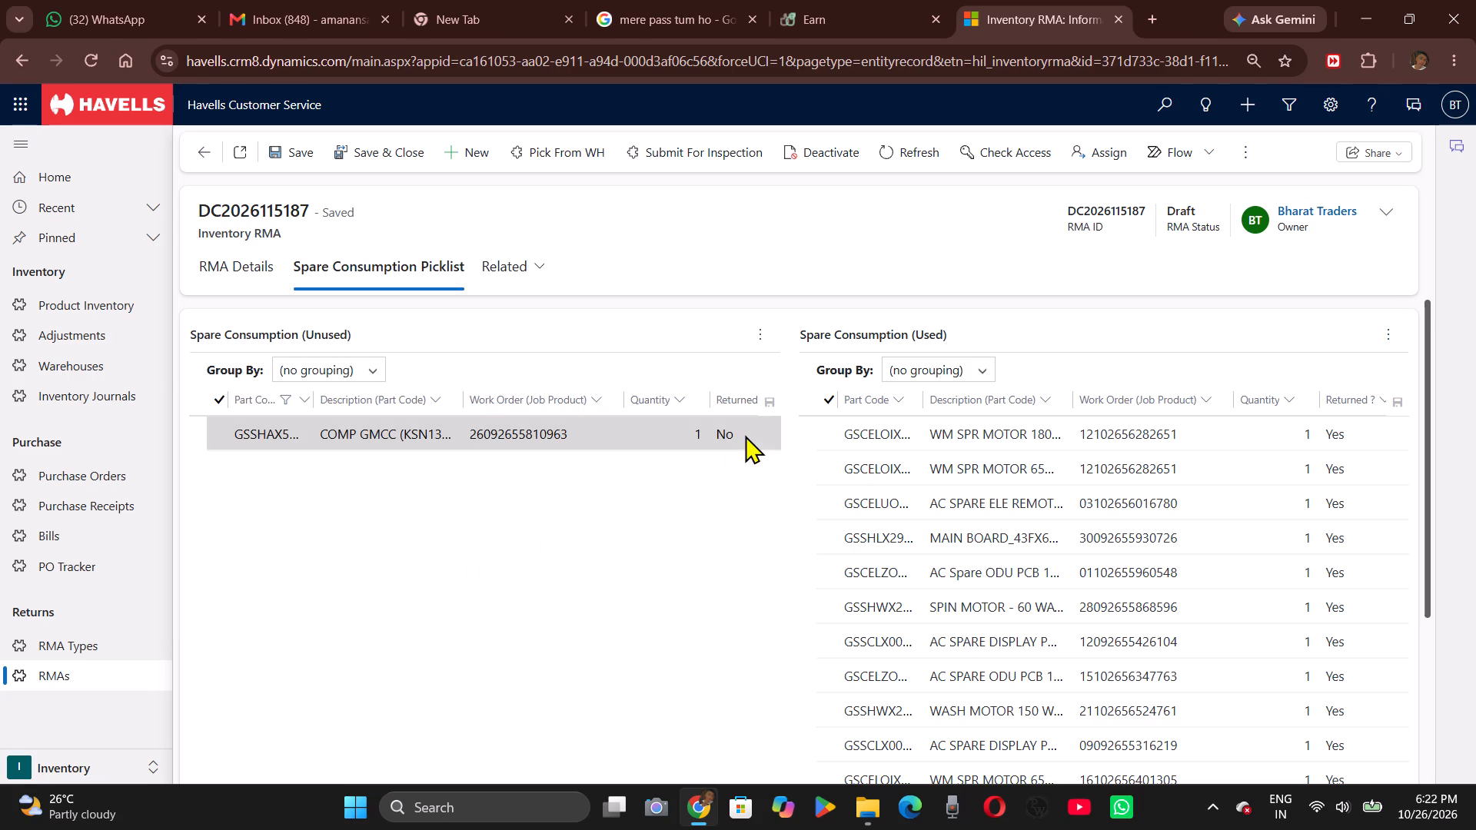
click(745, 435)
click(767, 436)
click(752, 480)
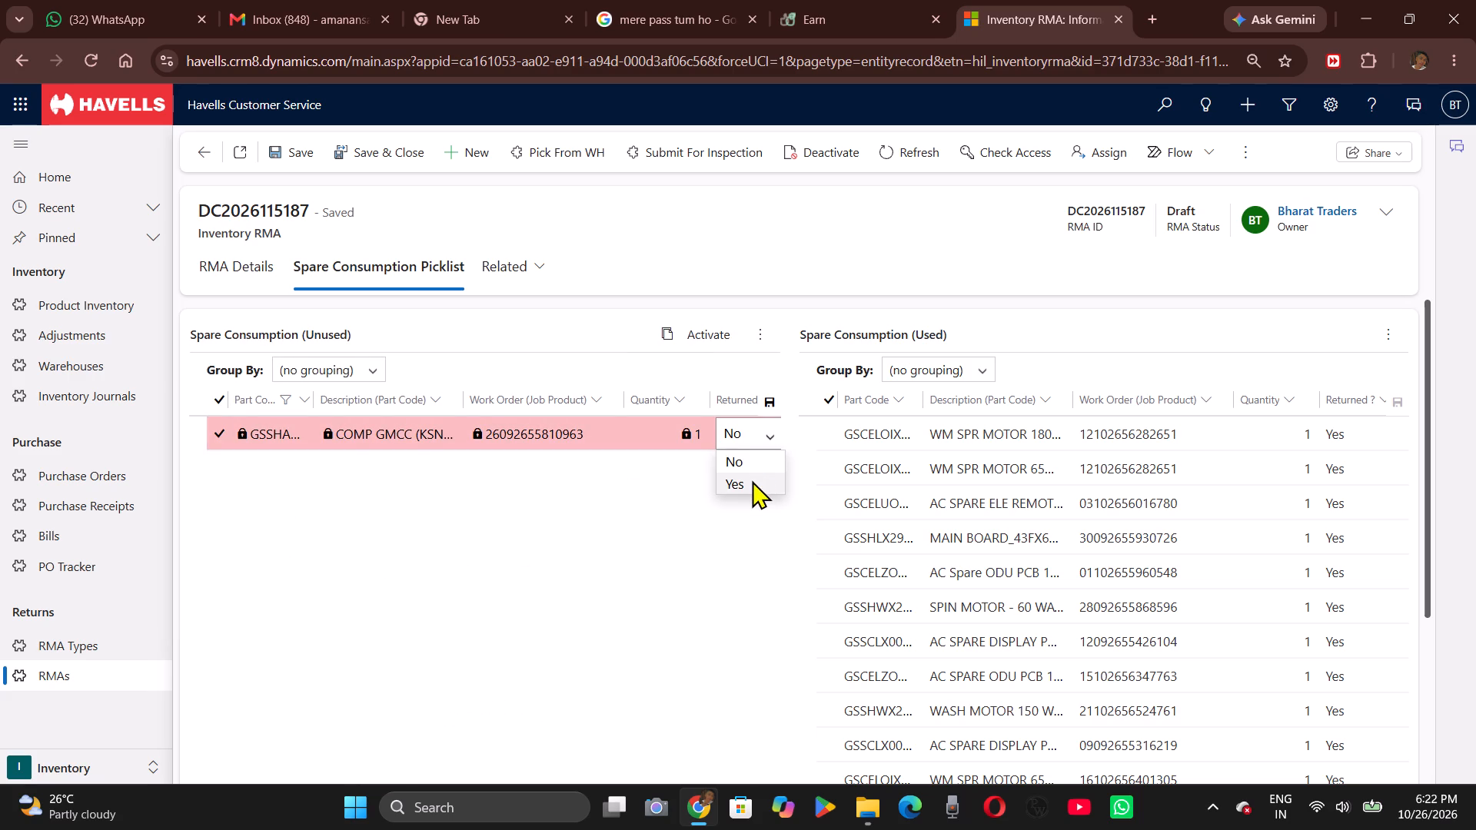
click(286, 151)
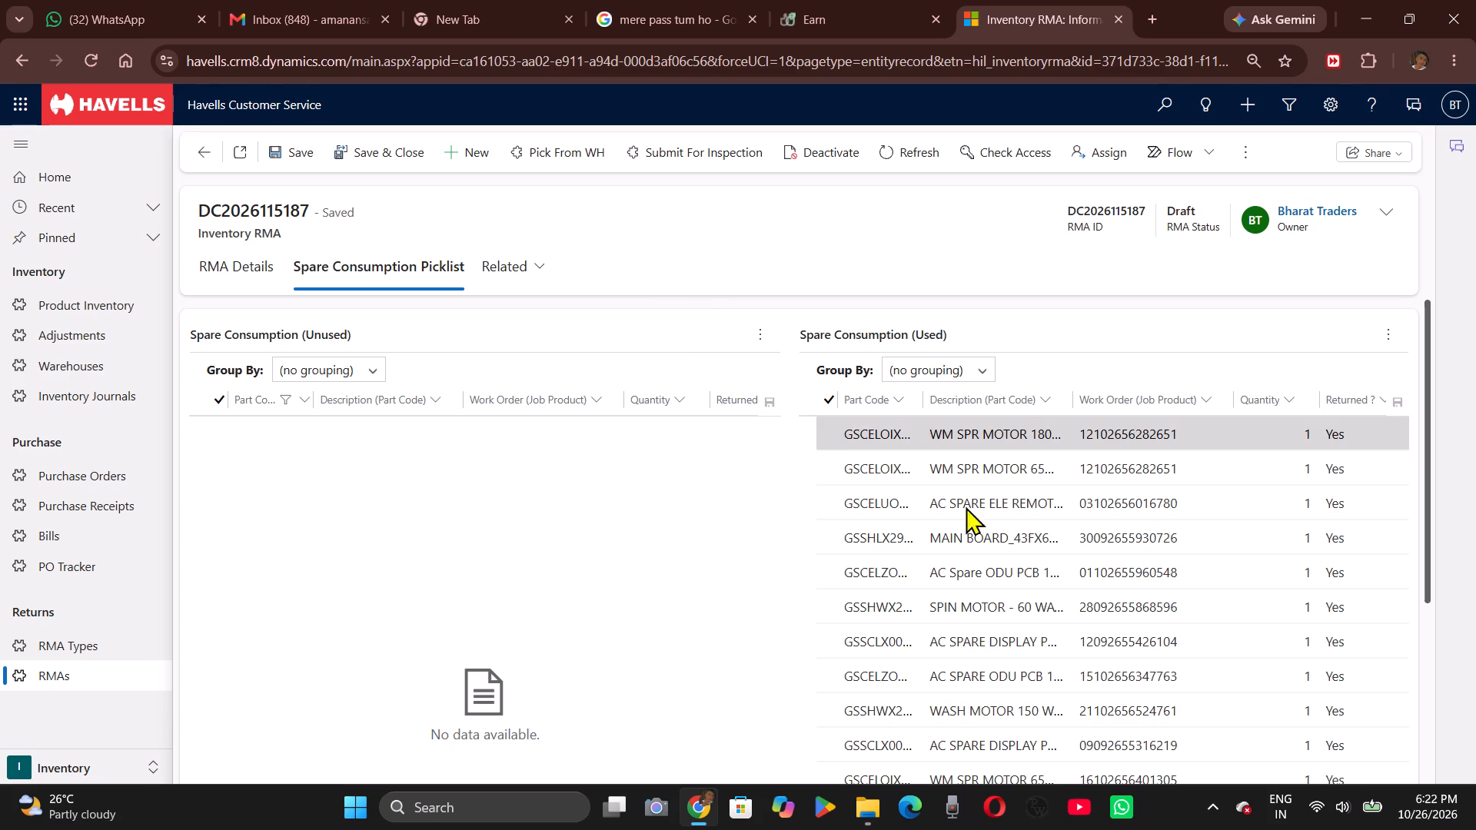
Filter the list of used spares by part code GSSHAX6406.
click(884, 397)
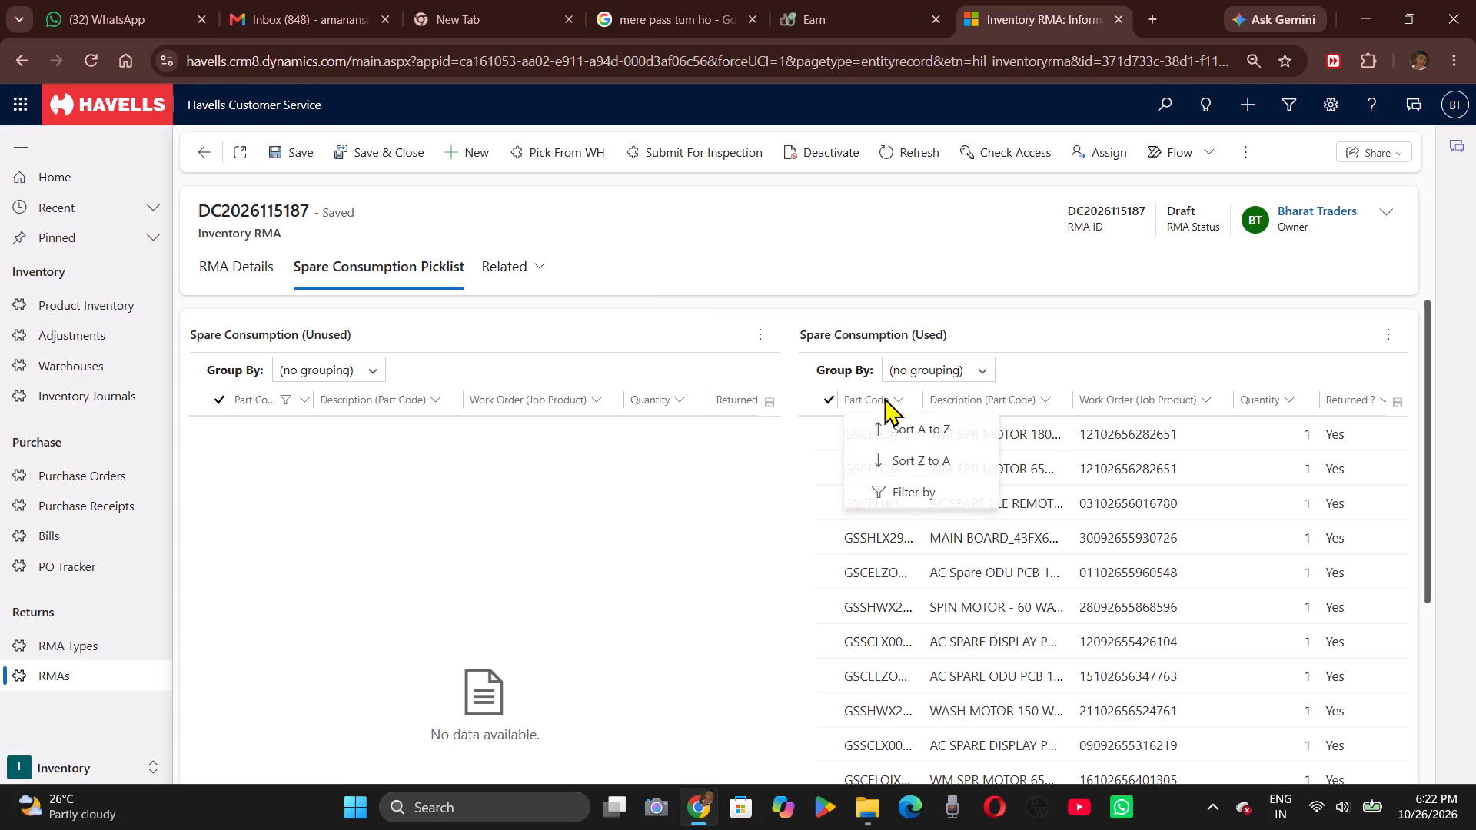
click(924, 493)
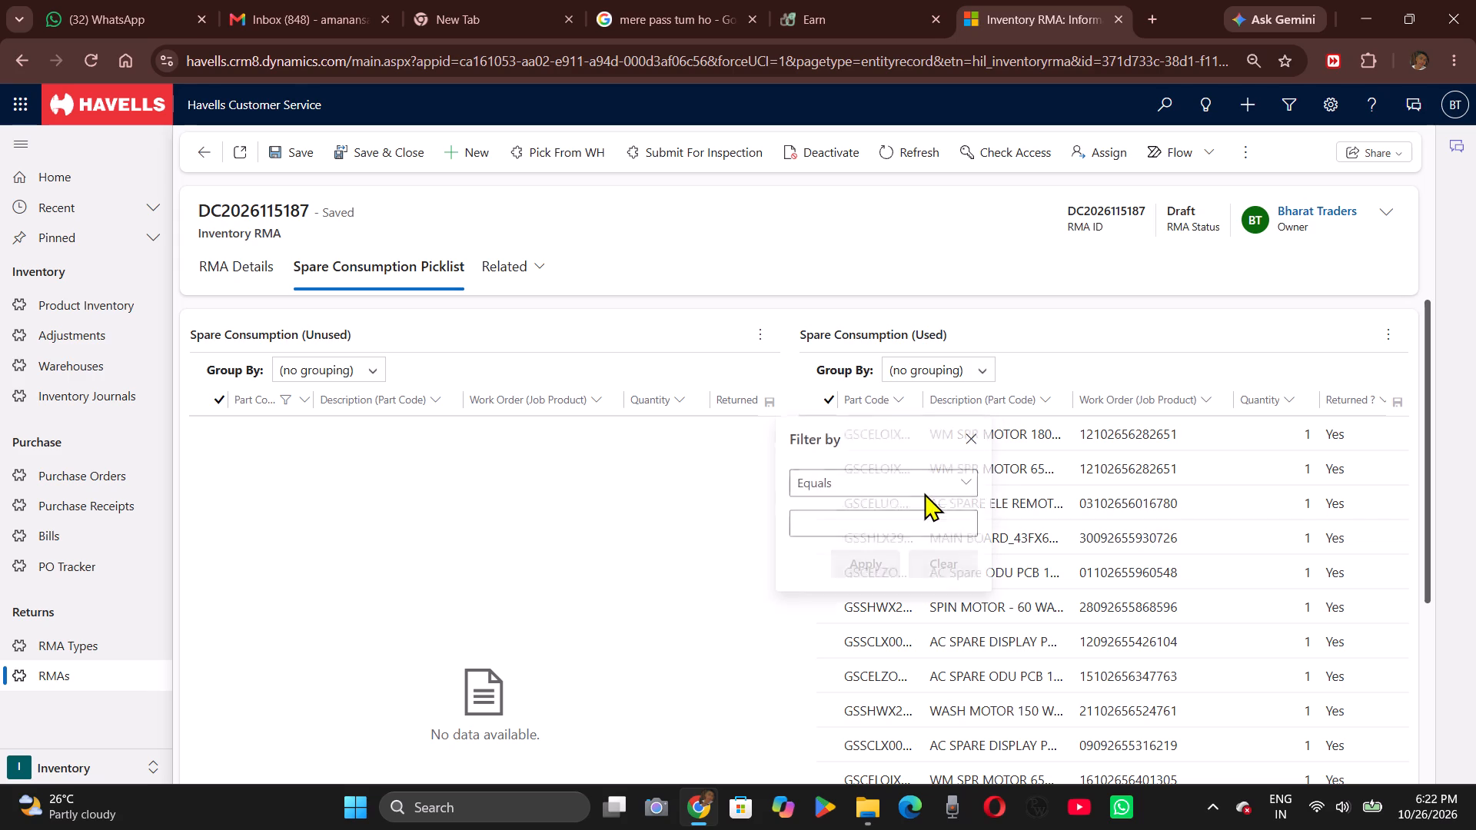
click(879, 526)
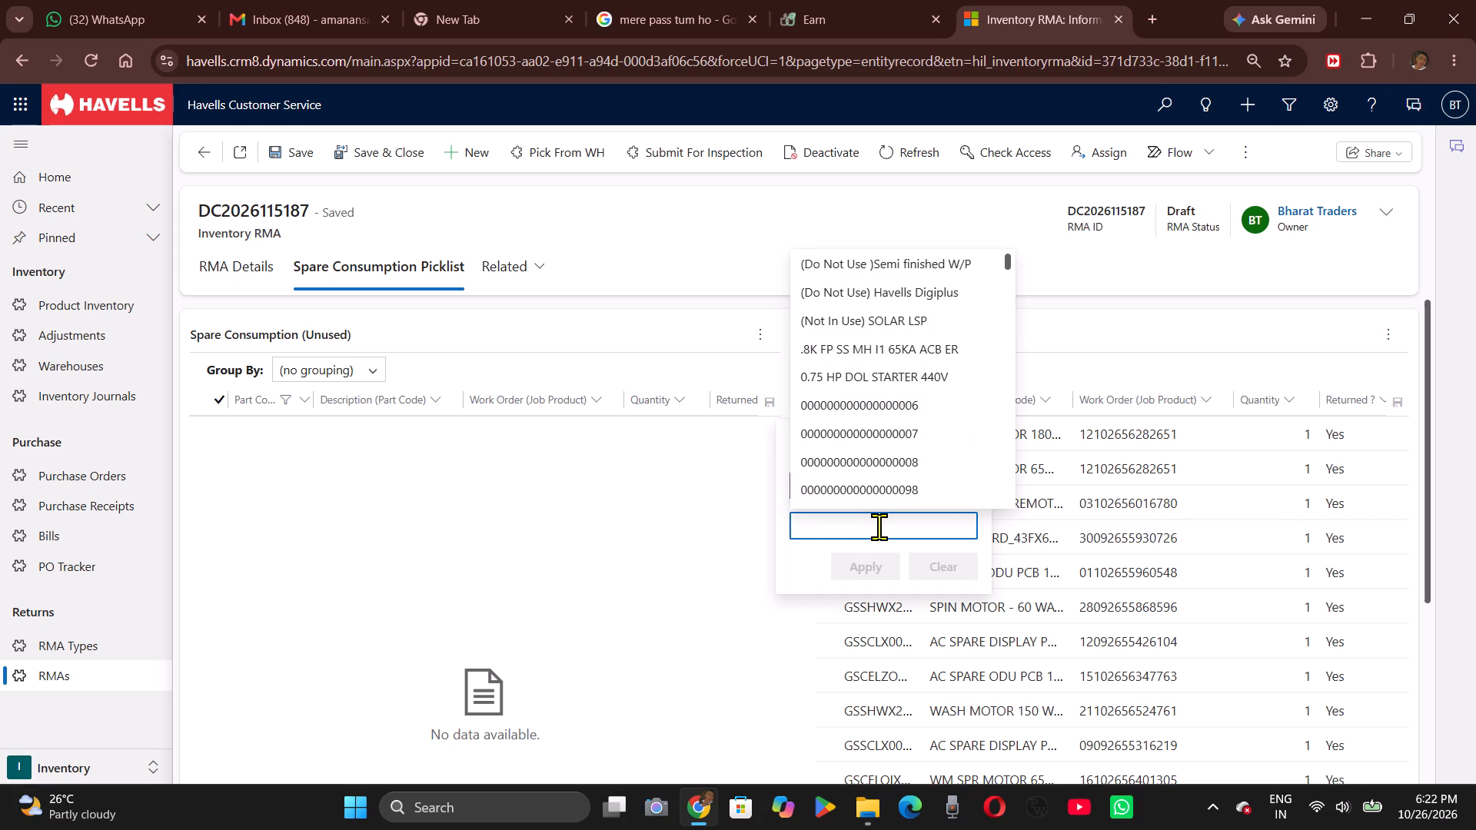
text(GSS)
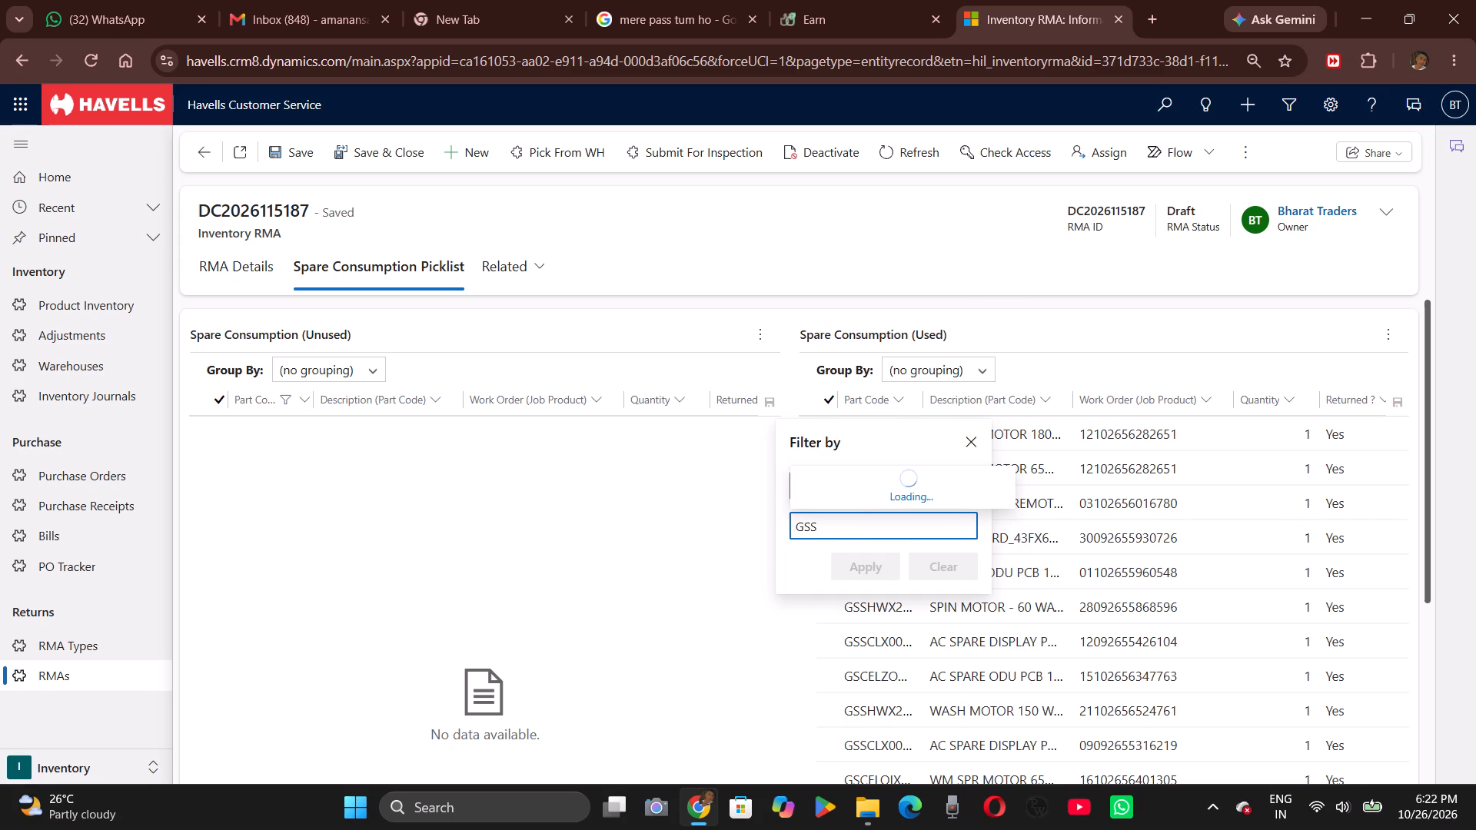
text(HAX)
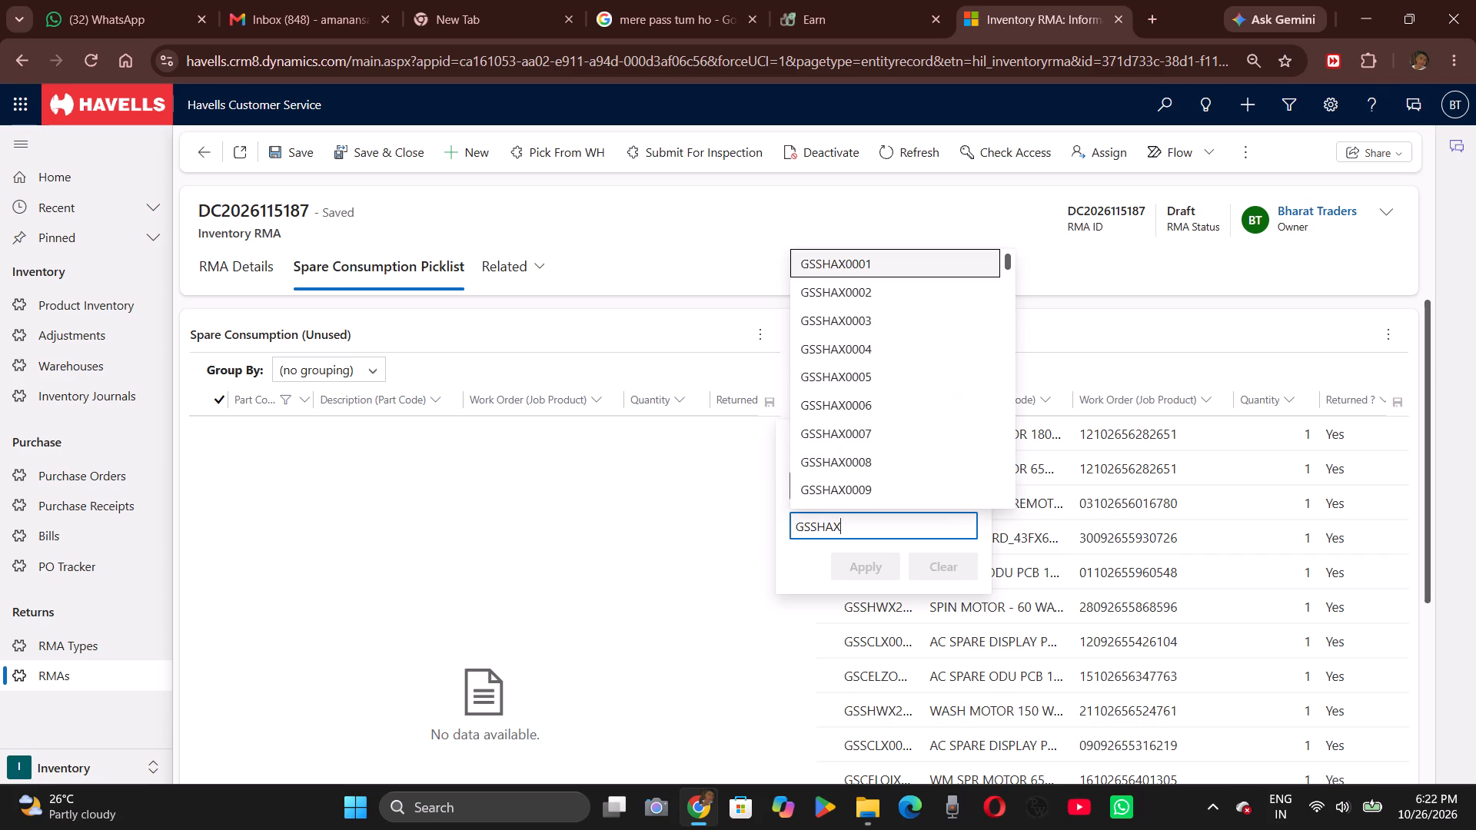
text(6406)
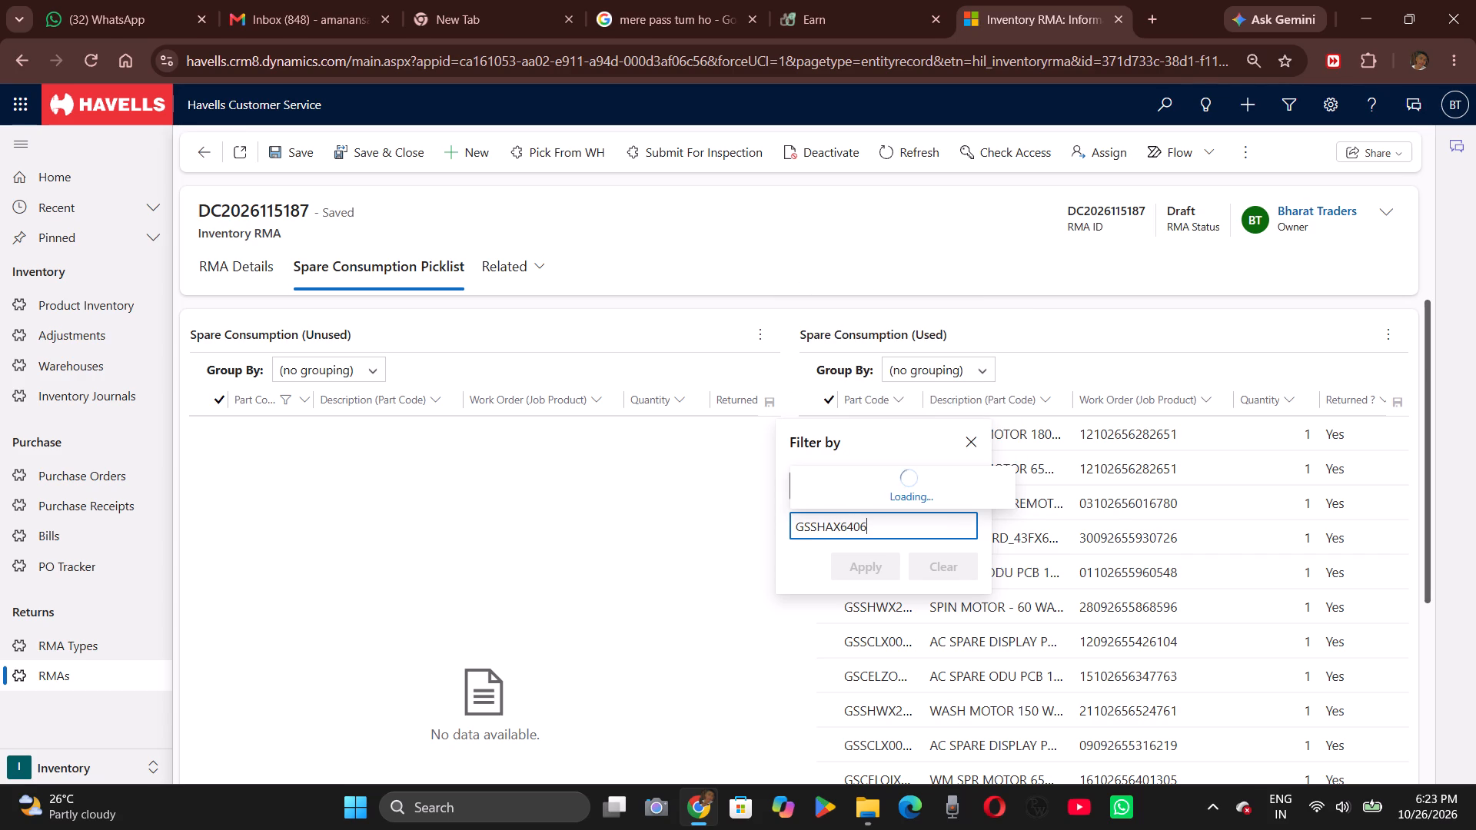
click(883, 507)
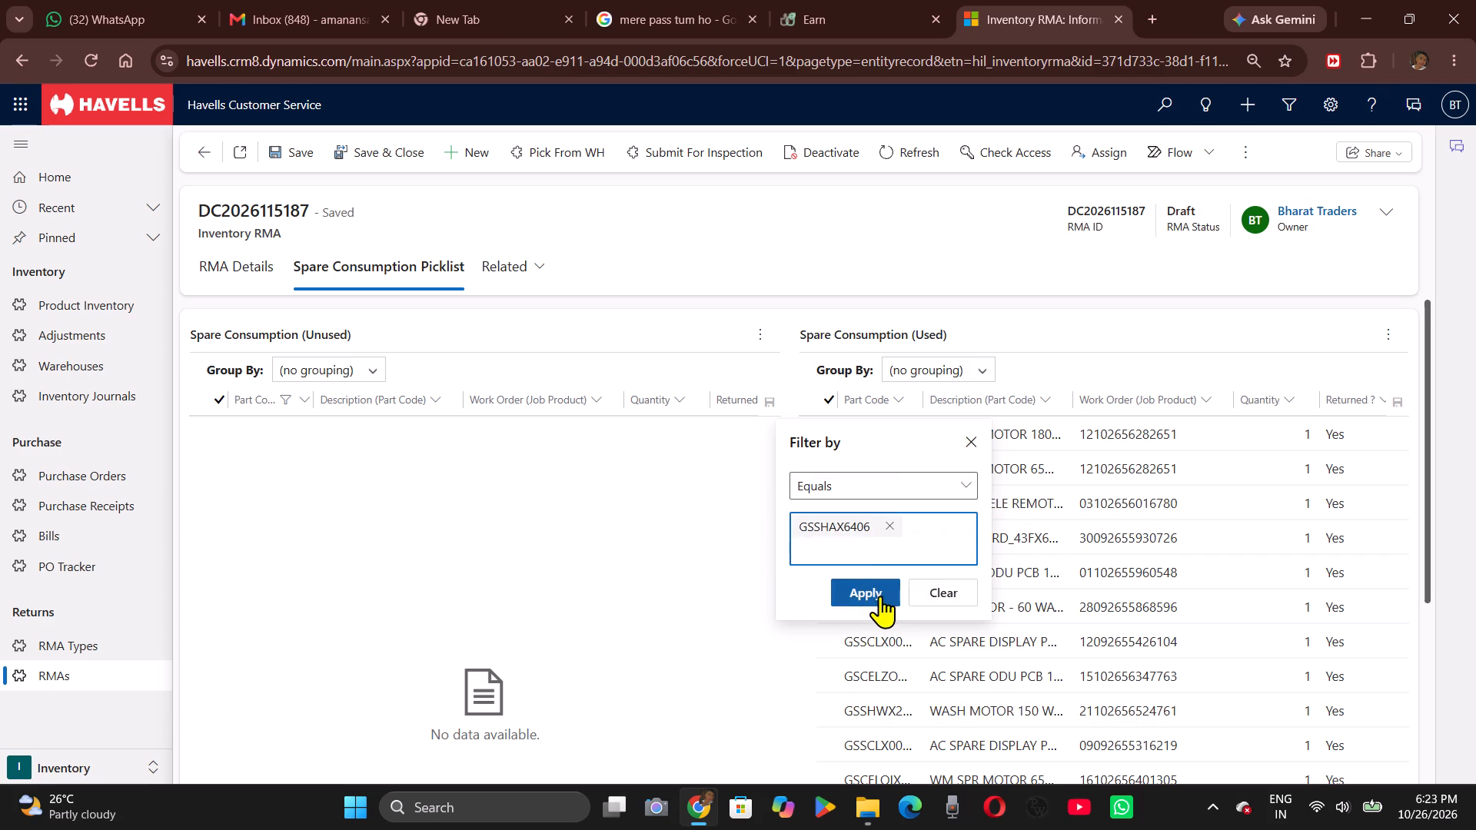
click(880, 596)
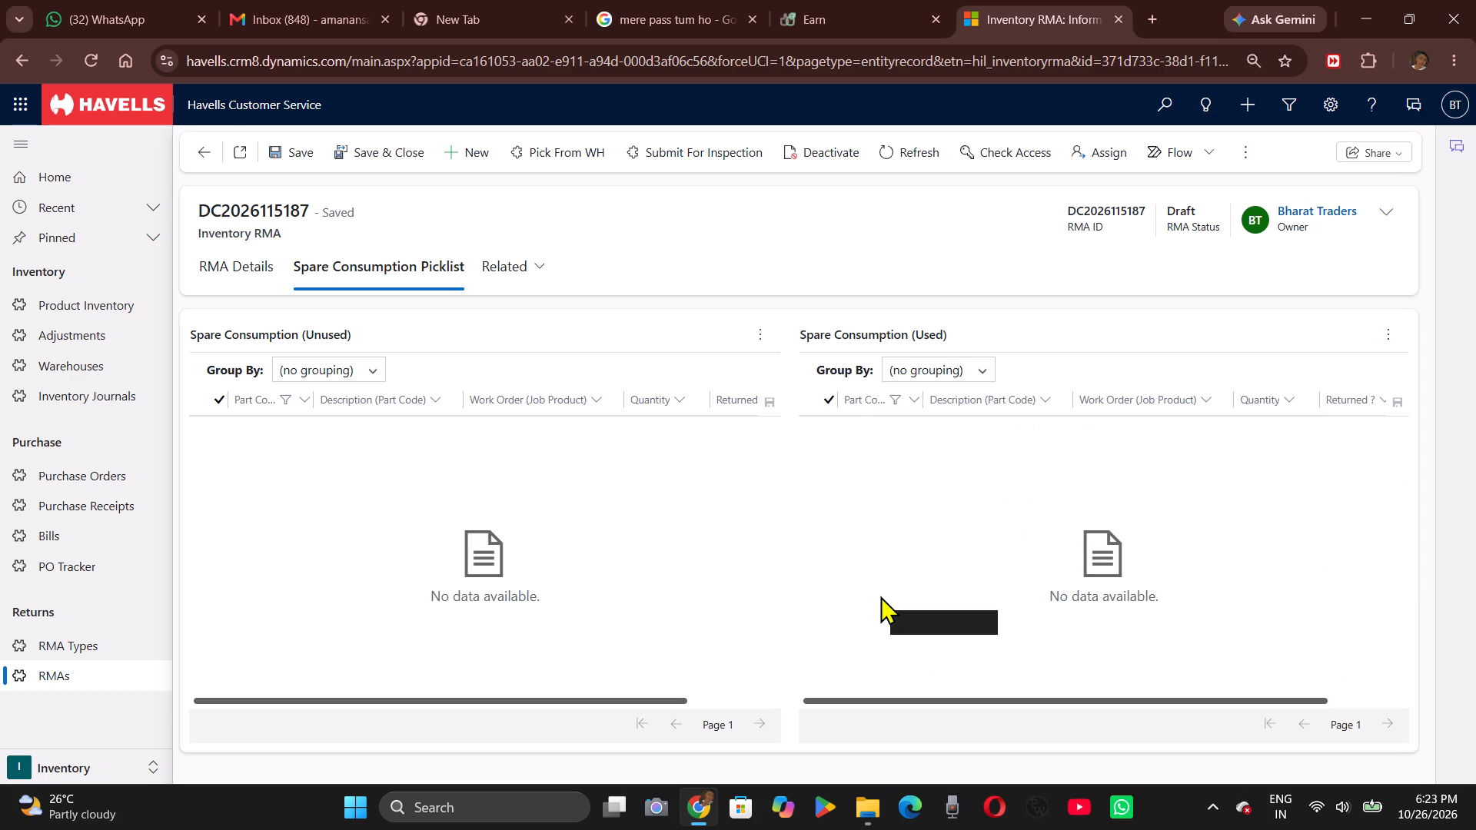
scroll(950, 543, up, 1)
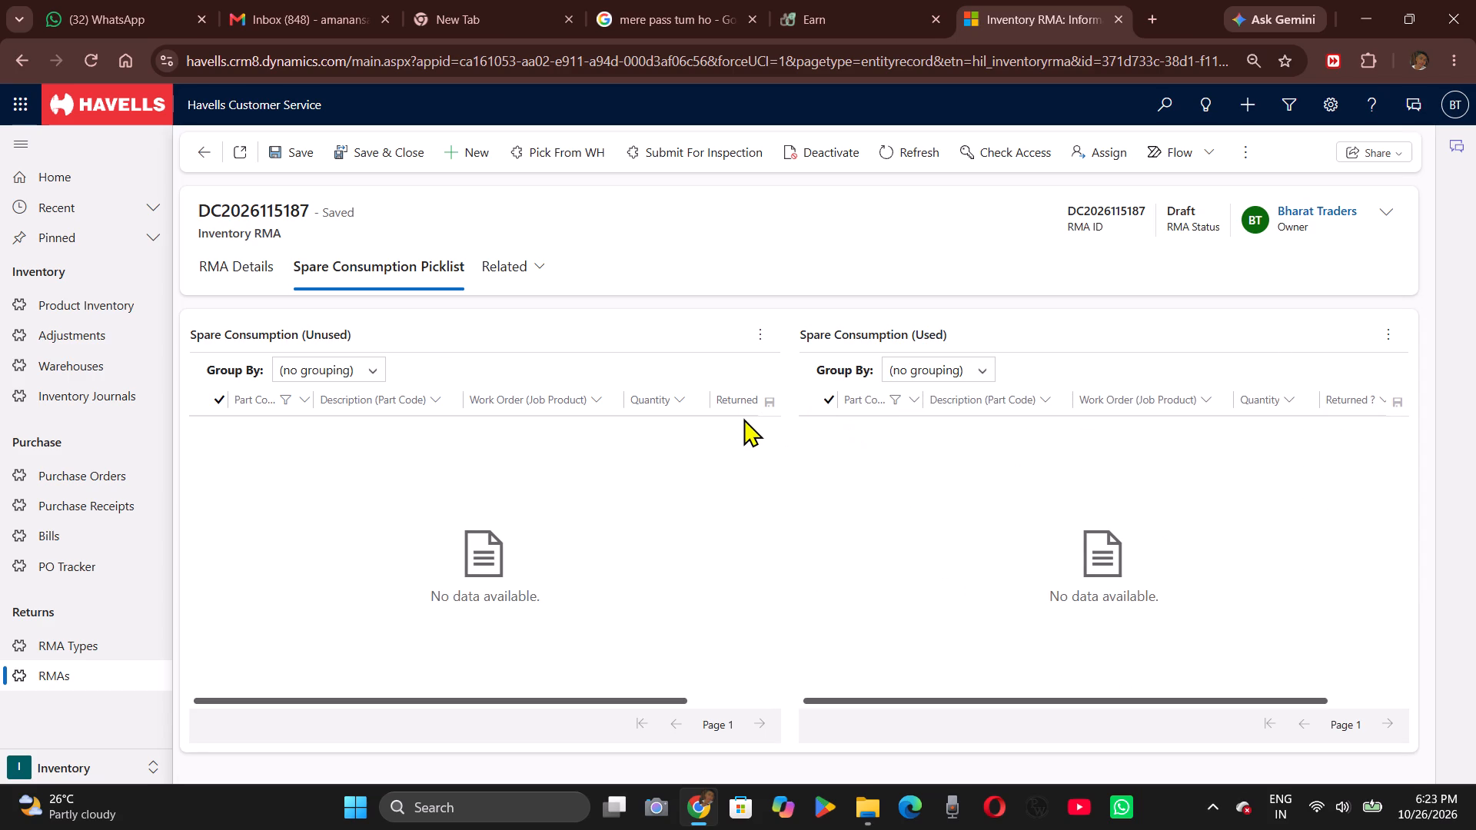
Refresh the RMA record to clear the part code filters and reopen its Spare Consumption Picklist.
click(891, 138)
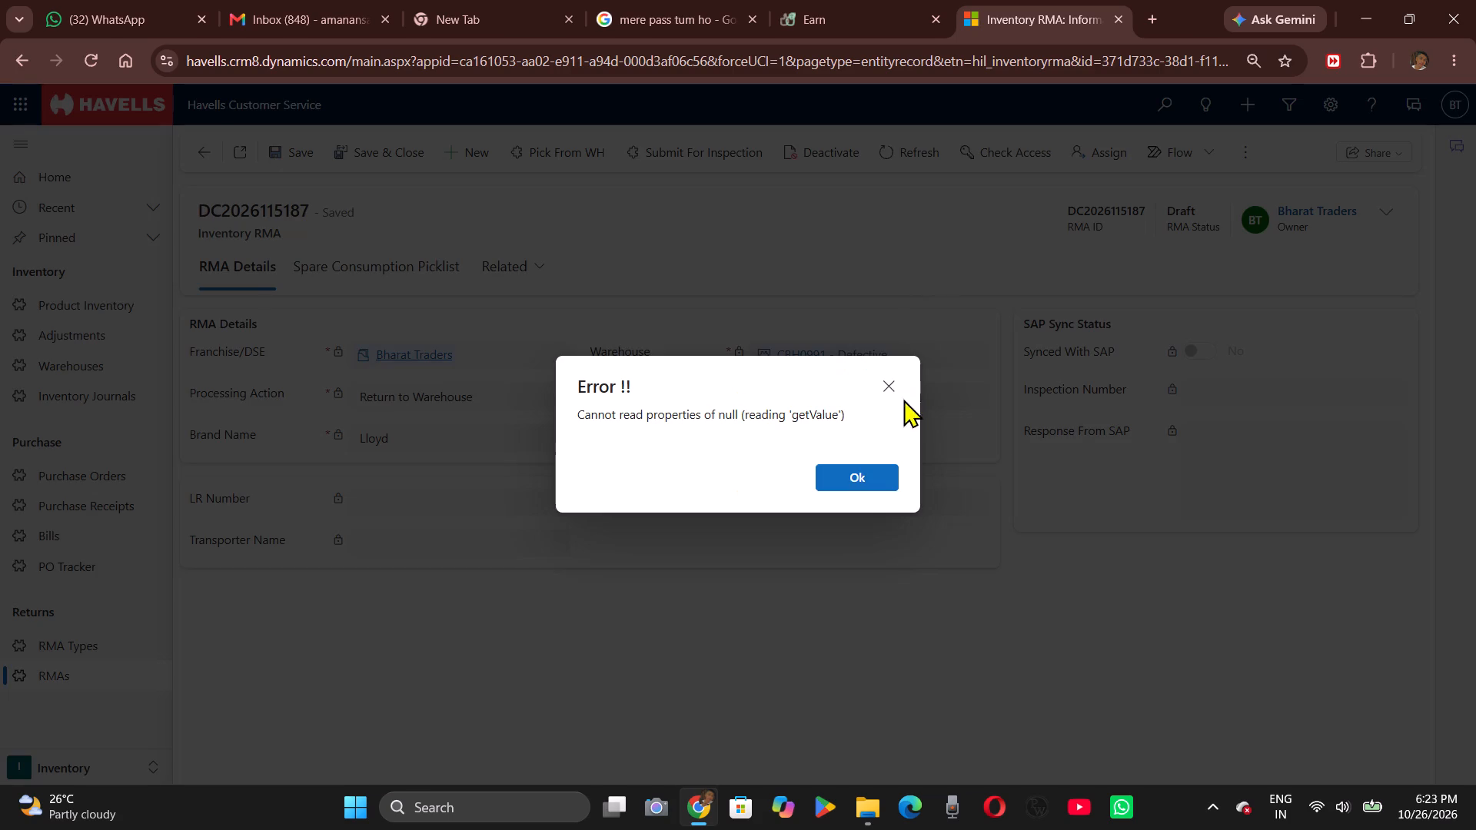
click(863, 476)
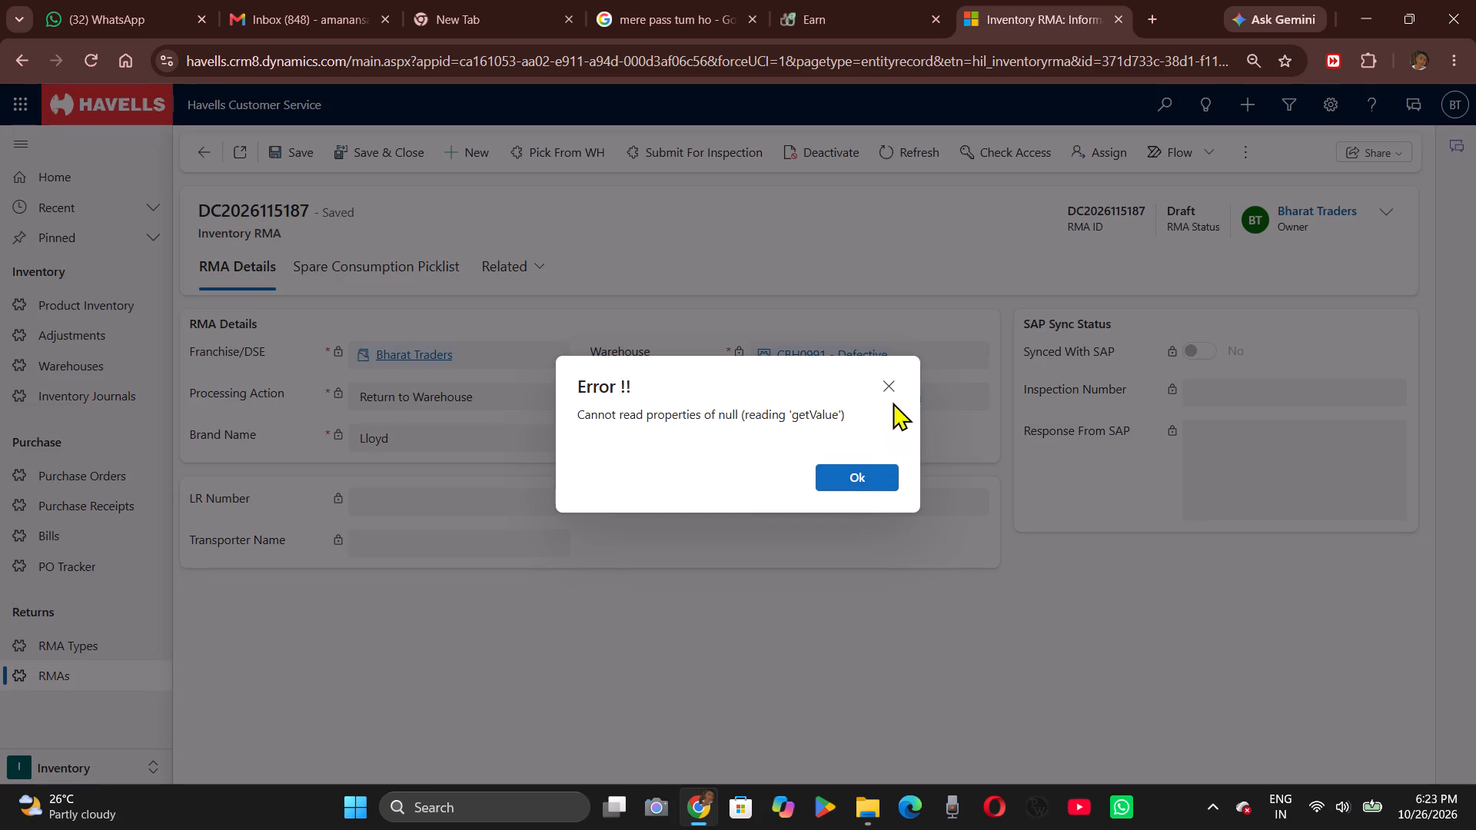
click(889, 392)
click(339, 261)
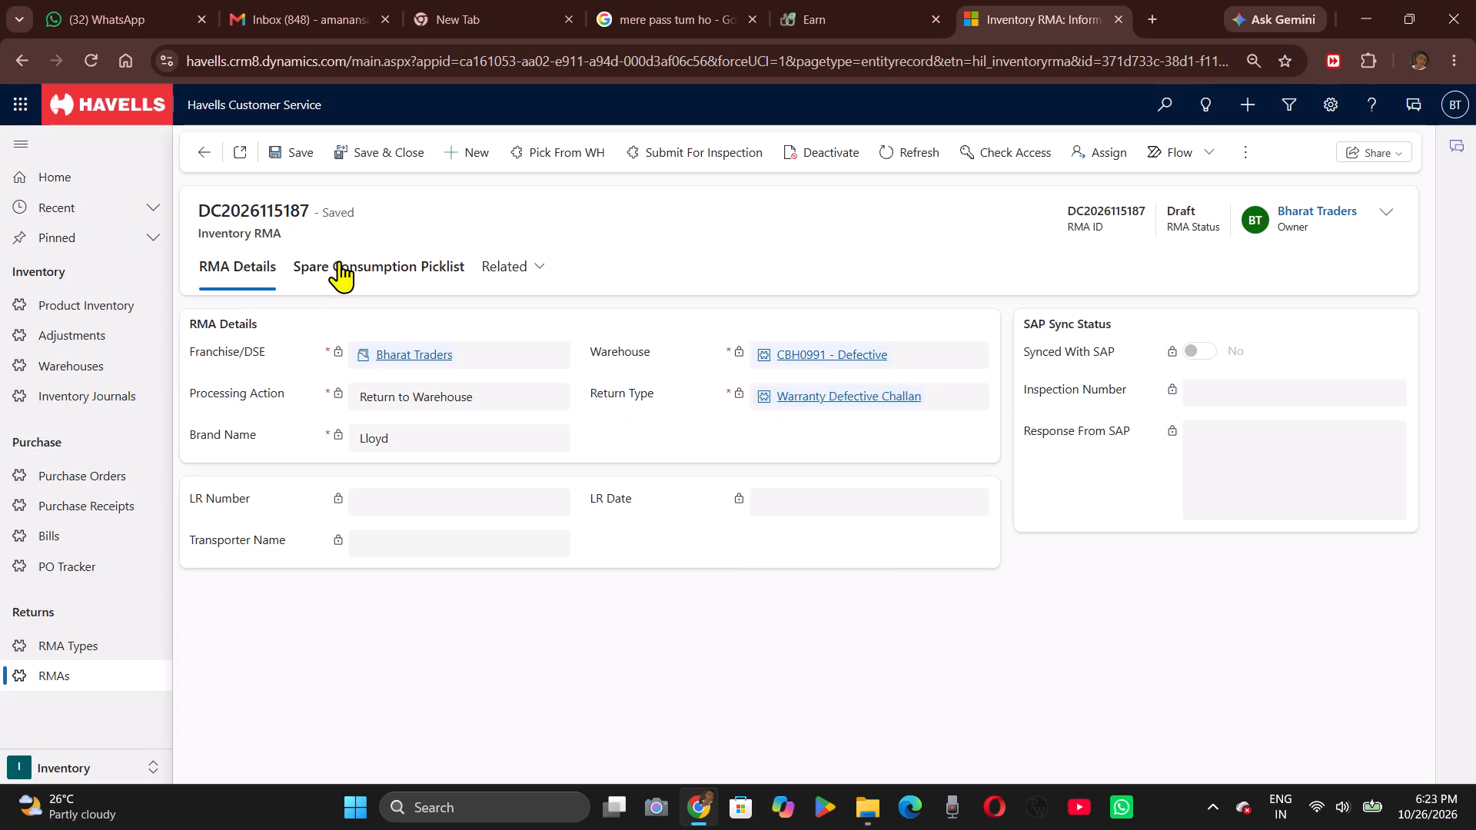
click(893, 376)
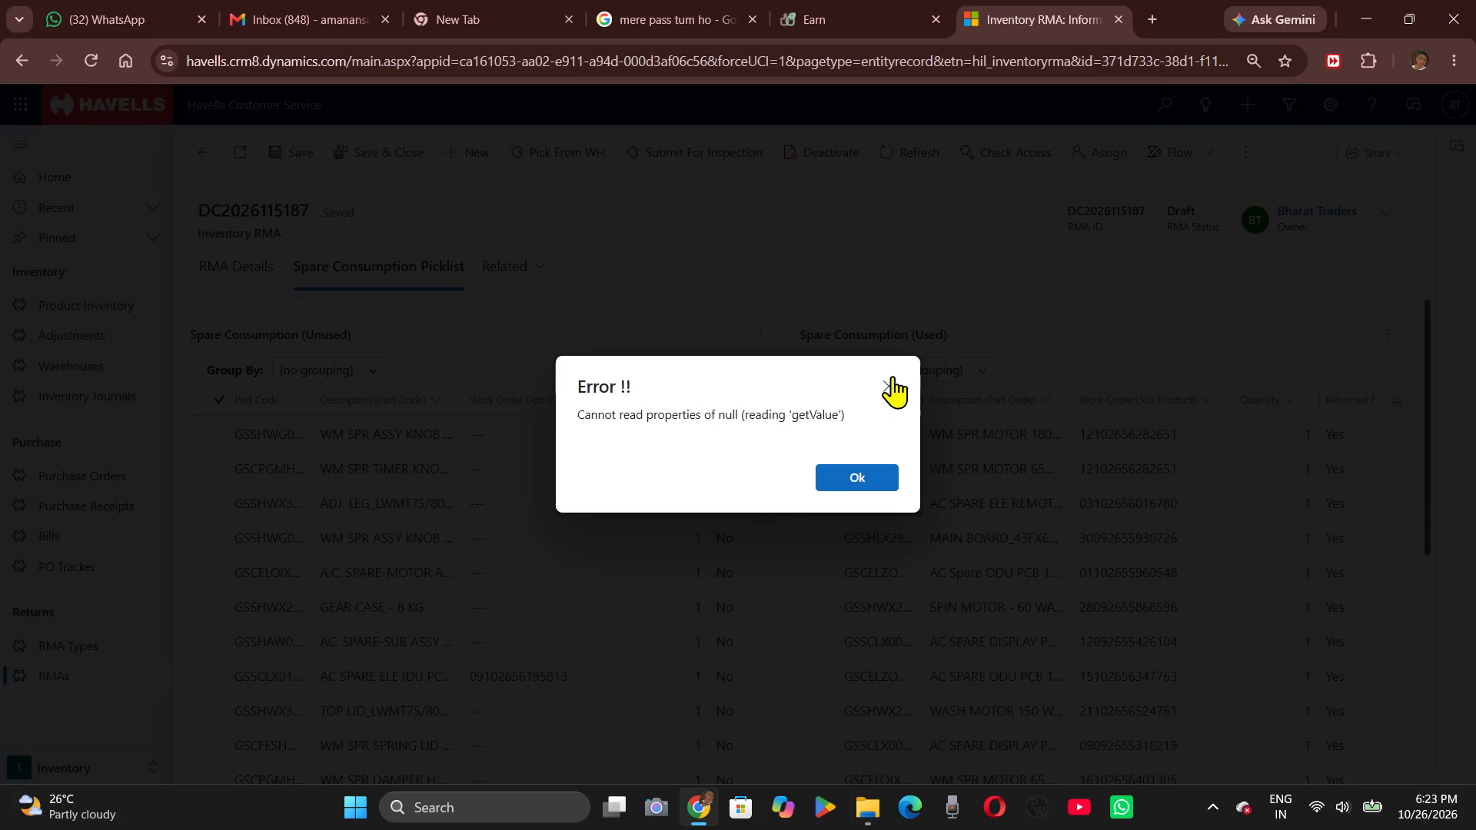
click(893, 376)
click(893, 376)
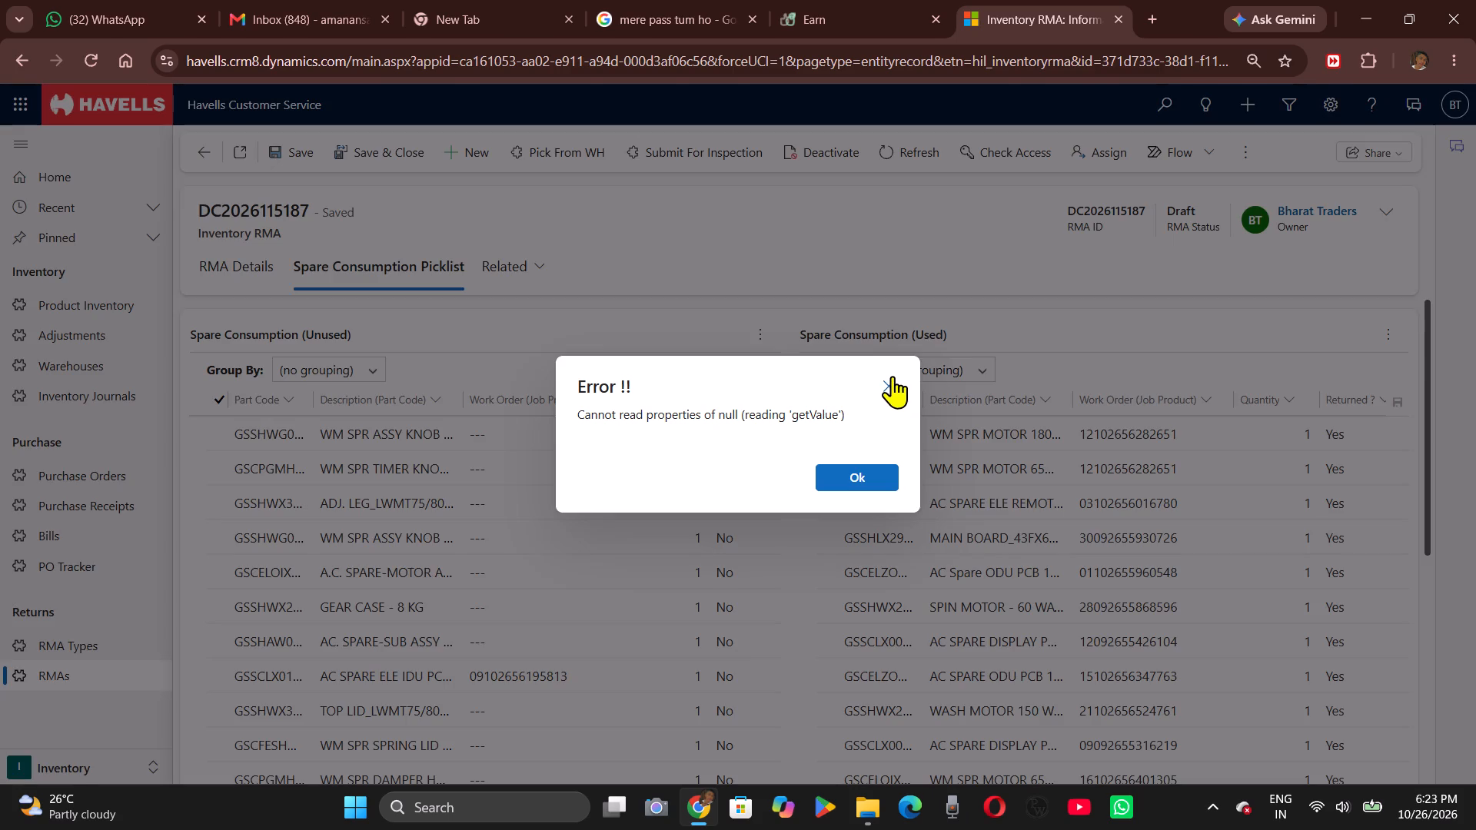
click(893, 376)
Examine the full unused and used spare lists, checking part codes, work orders and Returned values.
scroll(871, 545, down, 1)
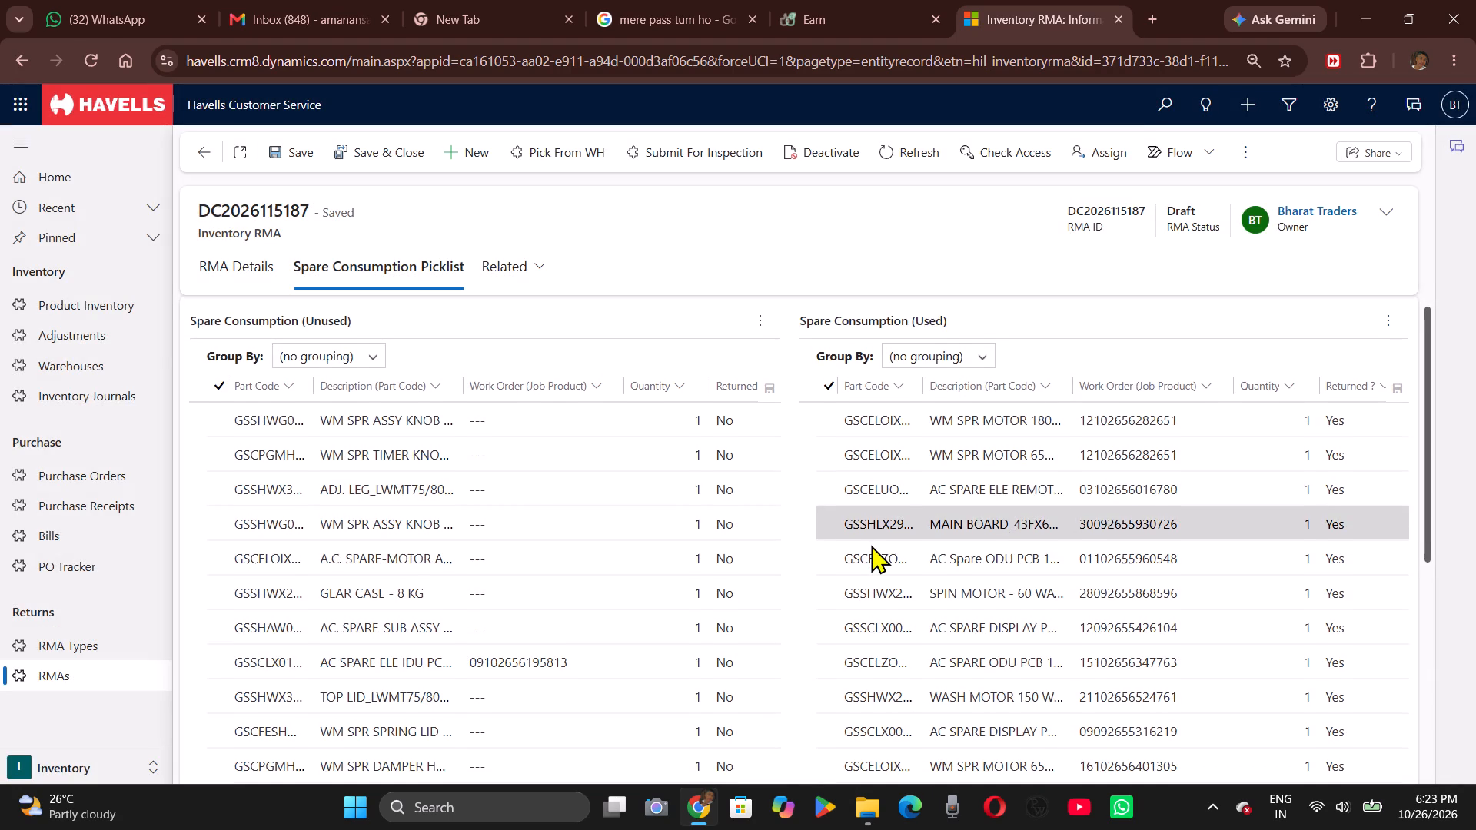
scroll(871, 545, down, 1)
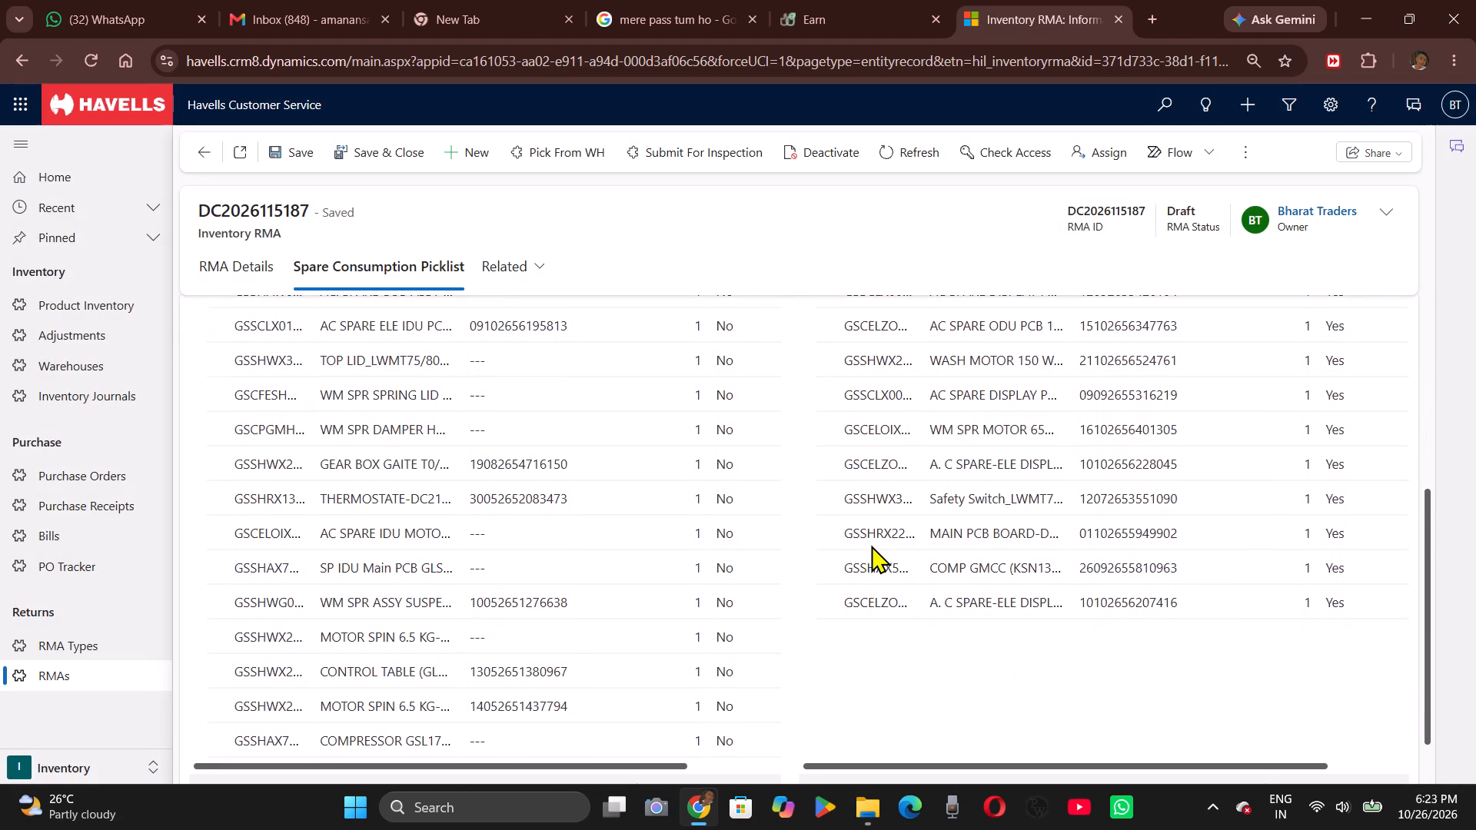
scroll(871, 545, up, 2)
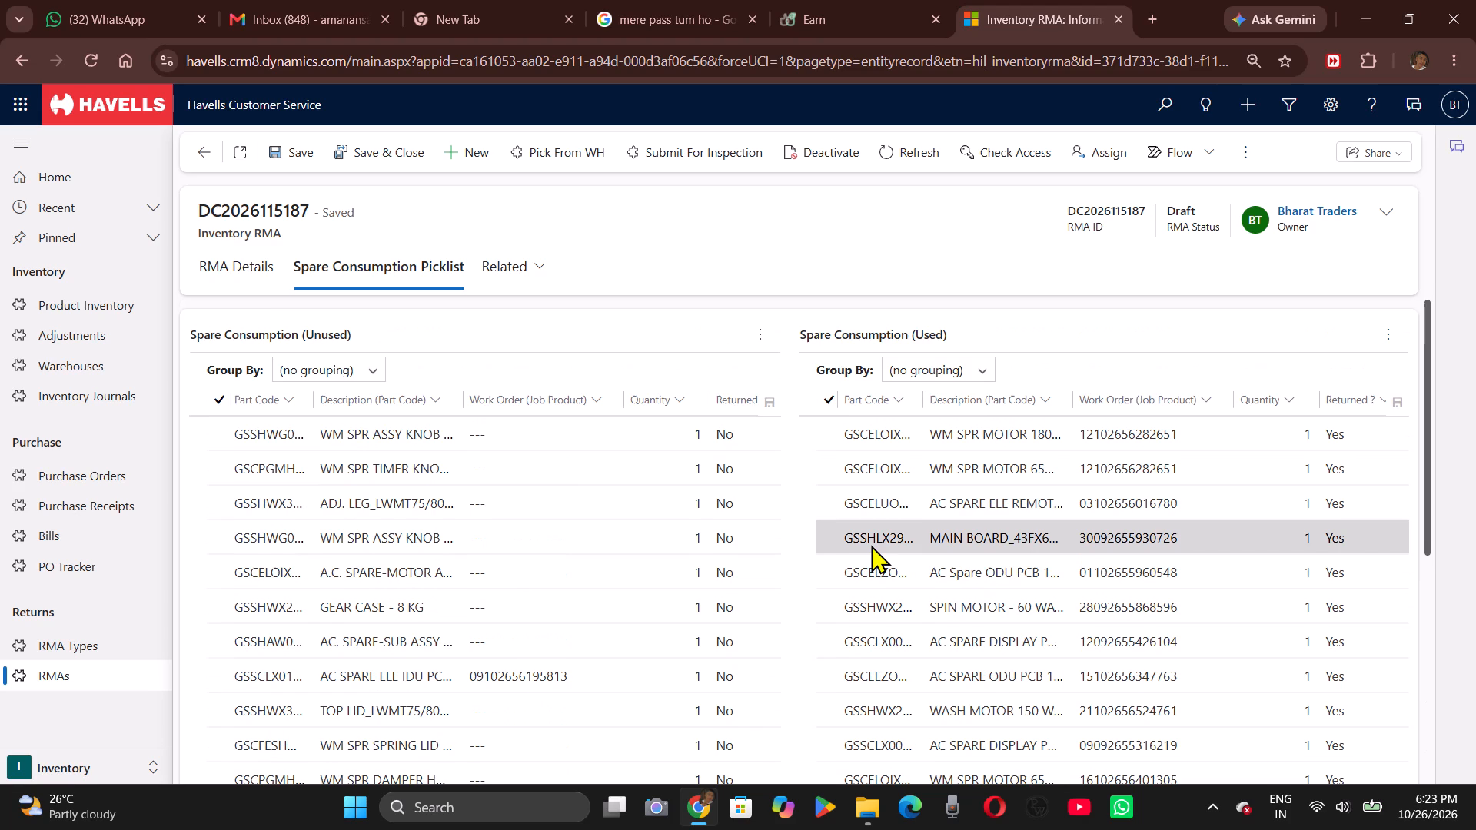
scroll(871, 545, down, 1)
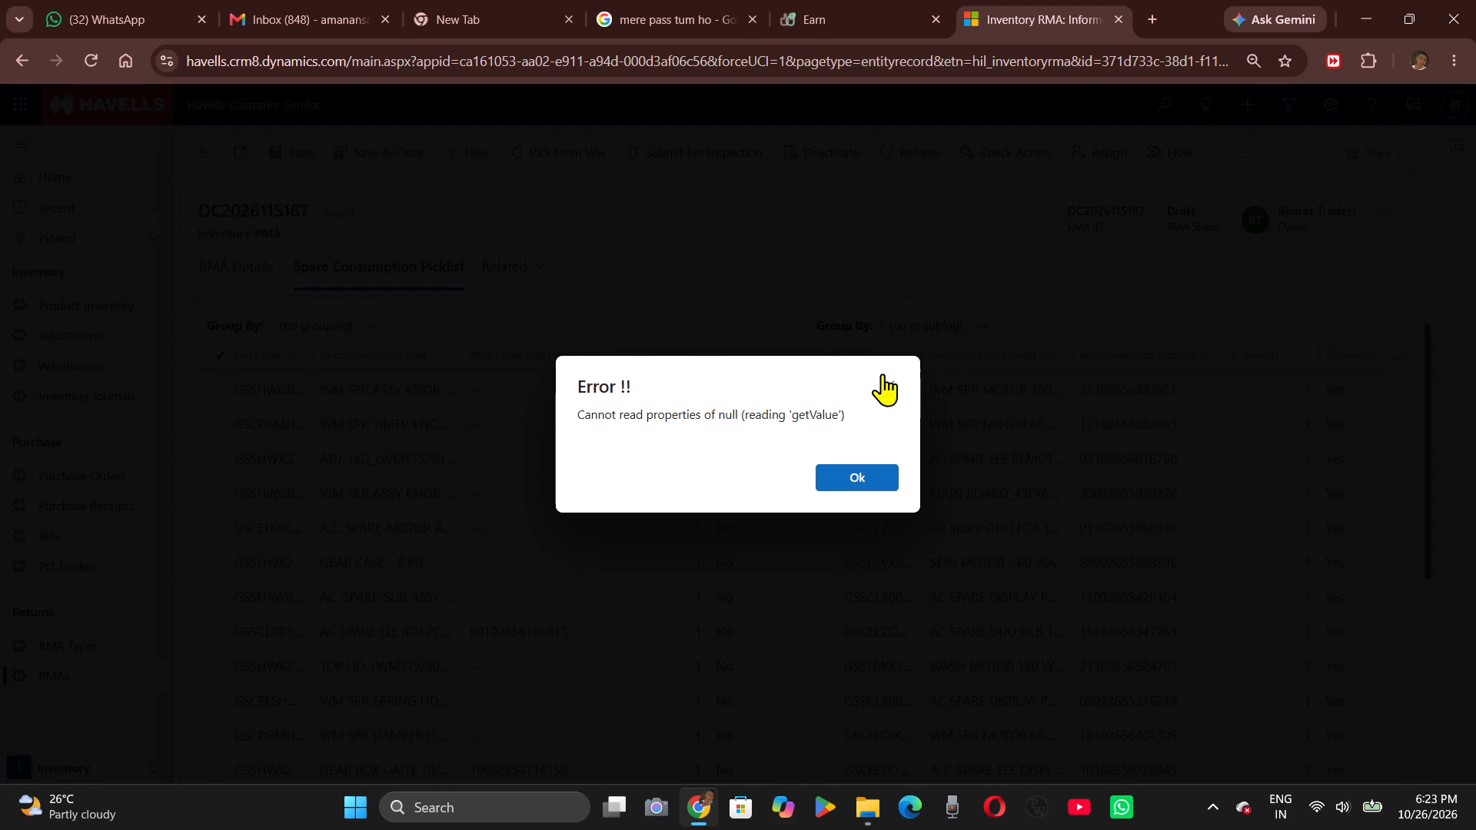
click(897, 383)
click(897, 383)
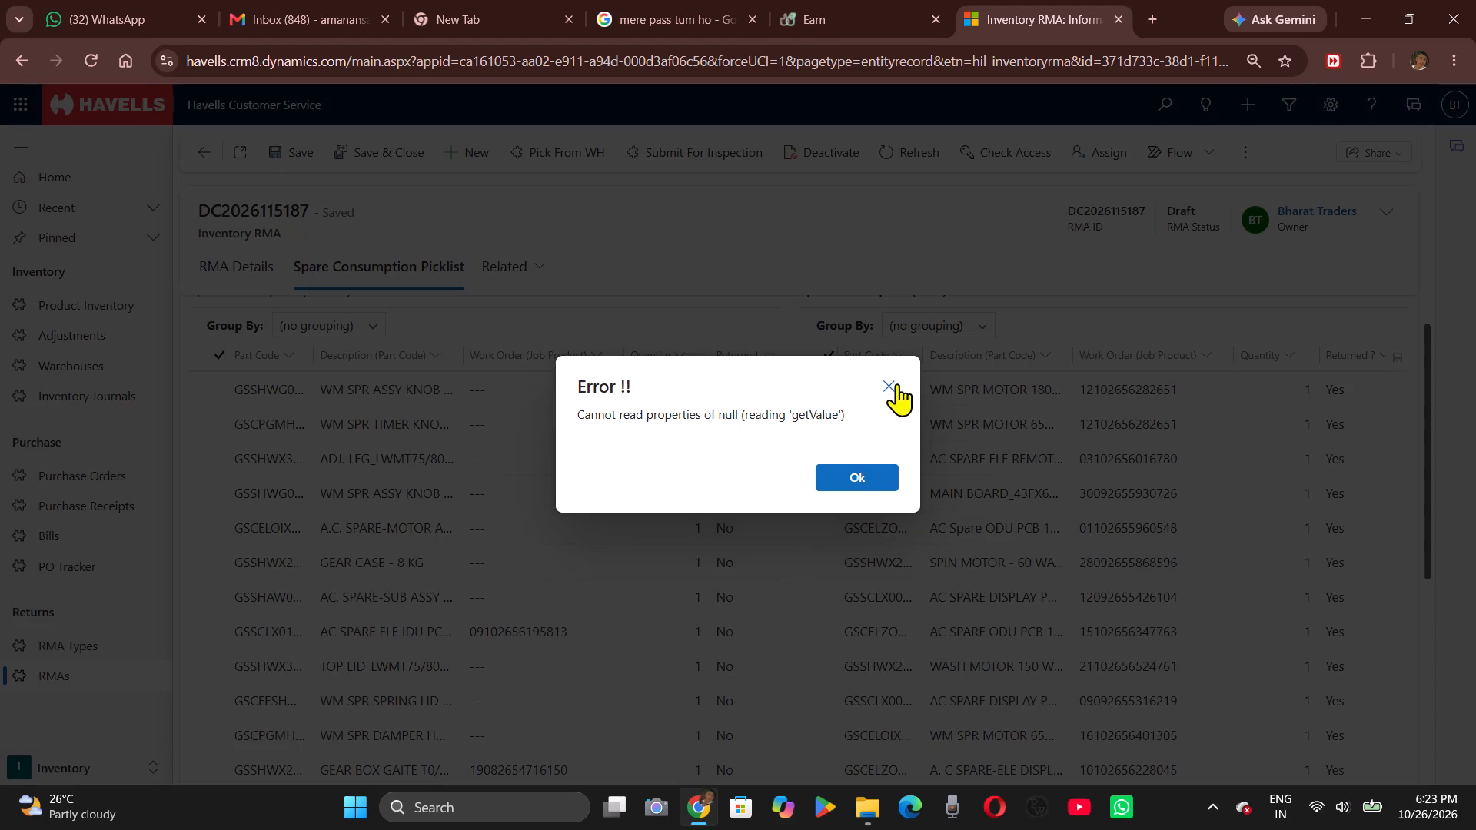
click(897, 383)
click(897, 383)
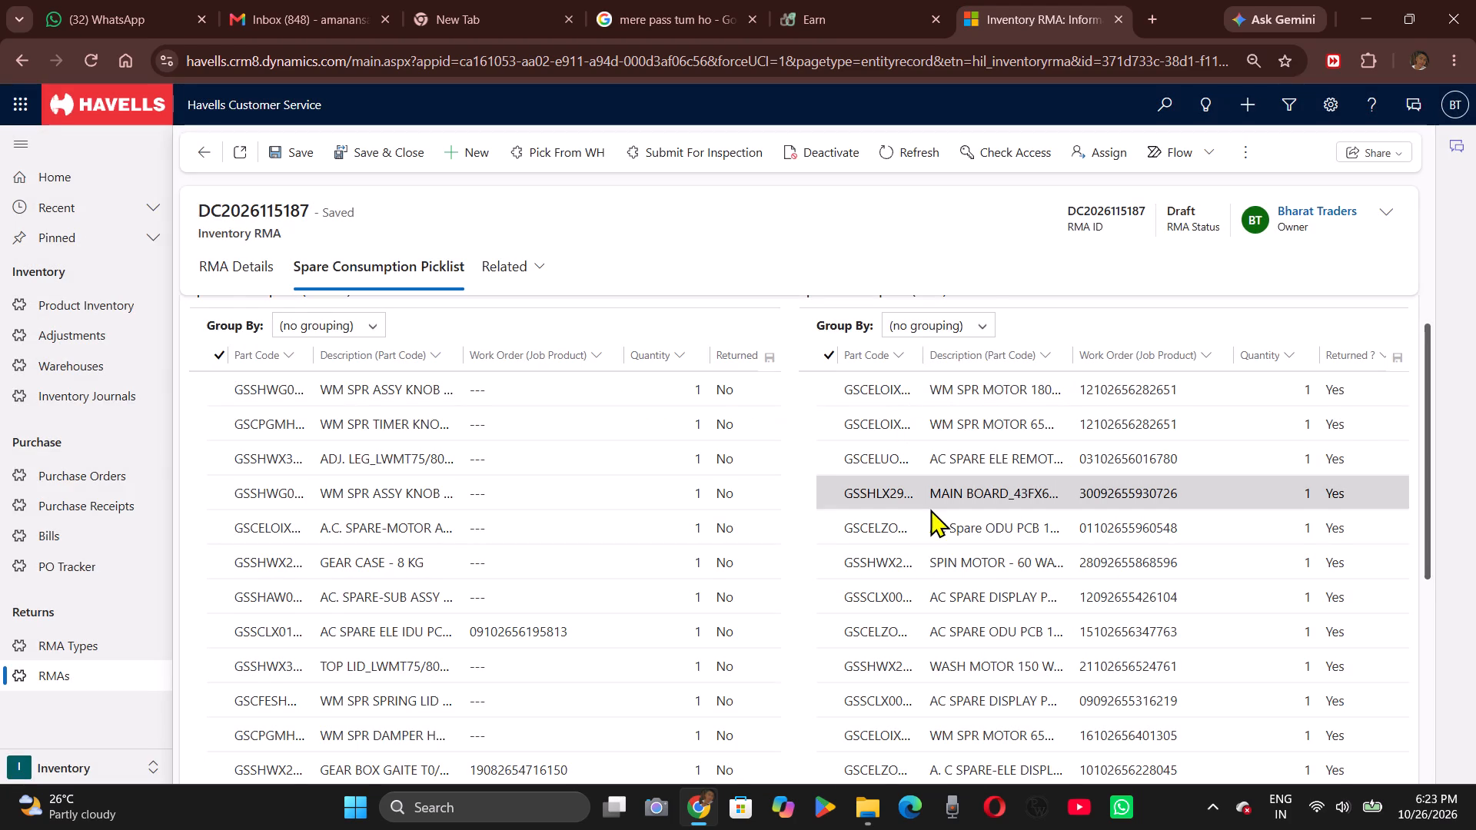
scroll(930, 509, down, 2)
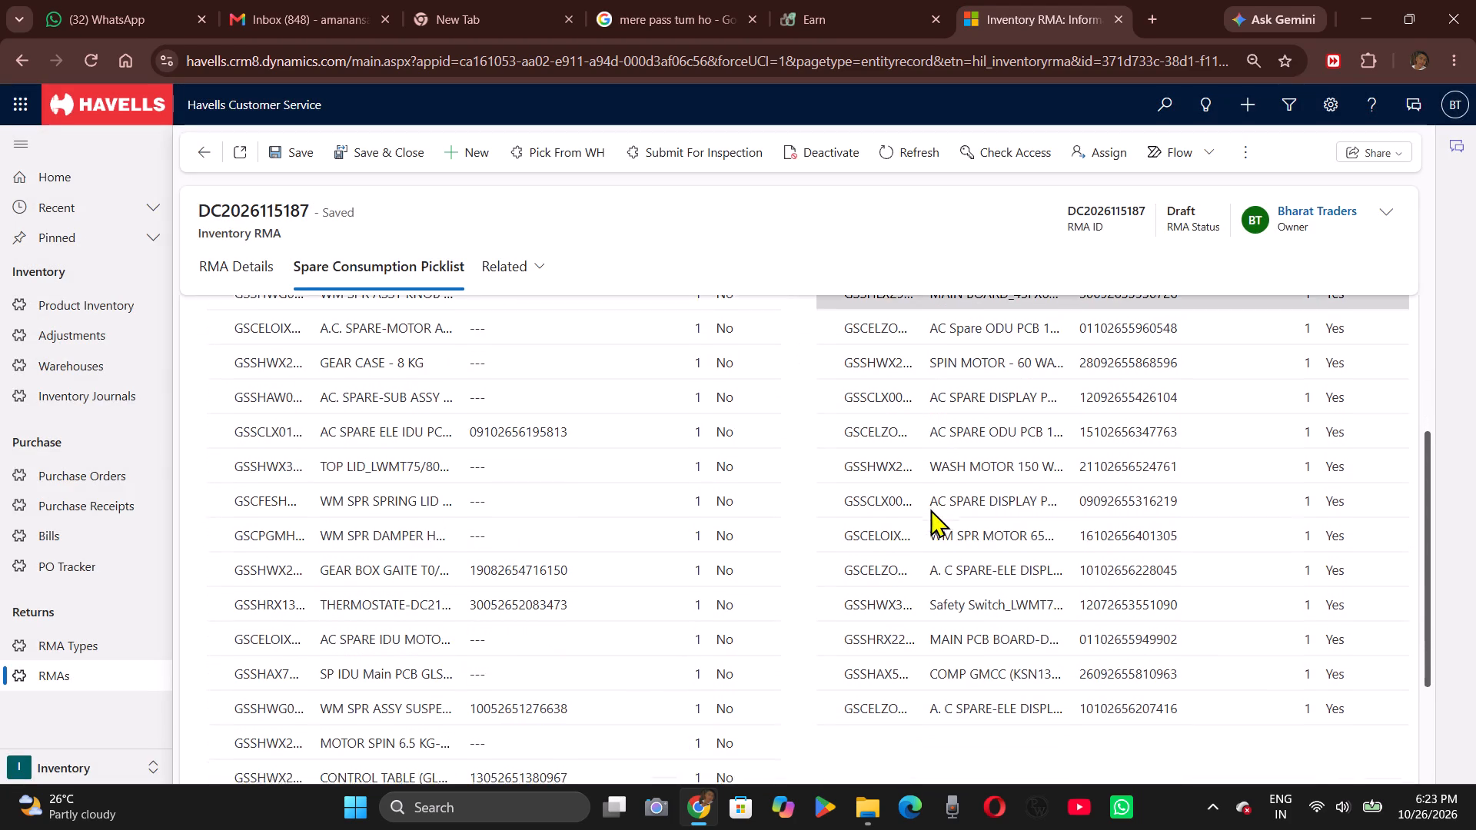
scroll(975, 593, down, 1)
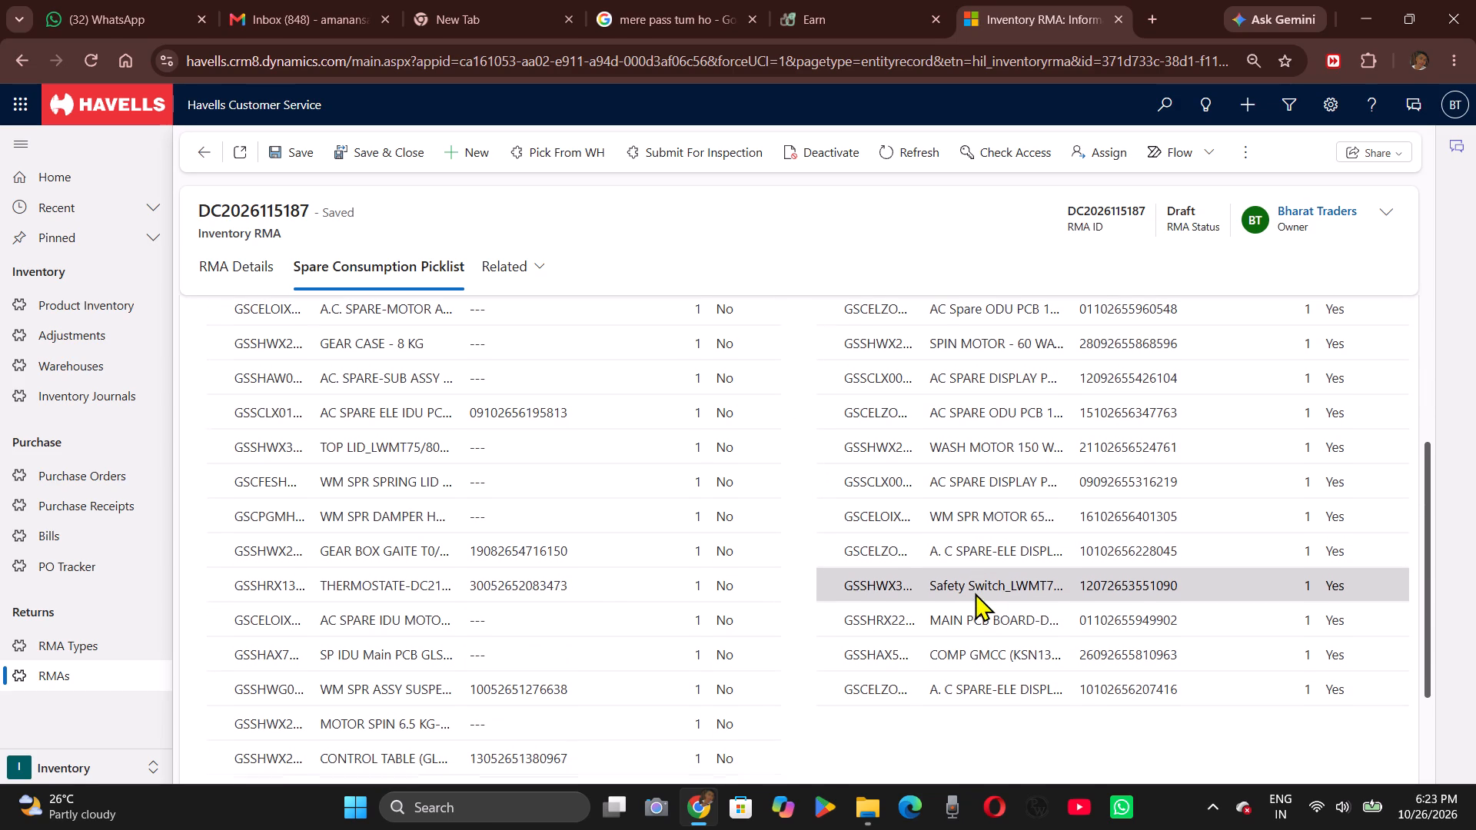
scroll(975, 593, down, 1)
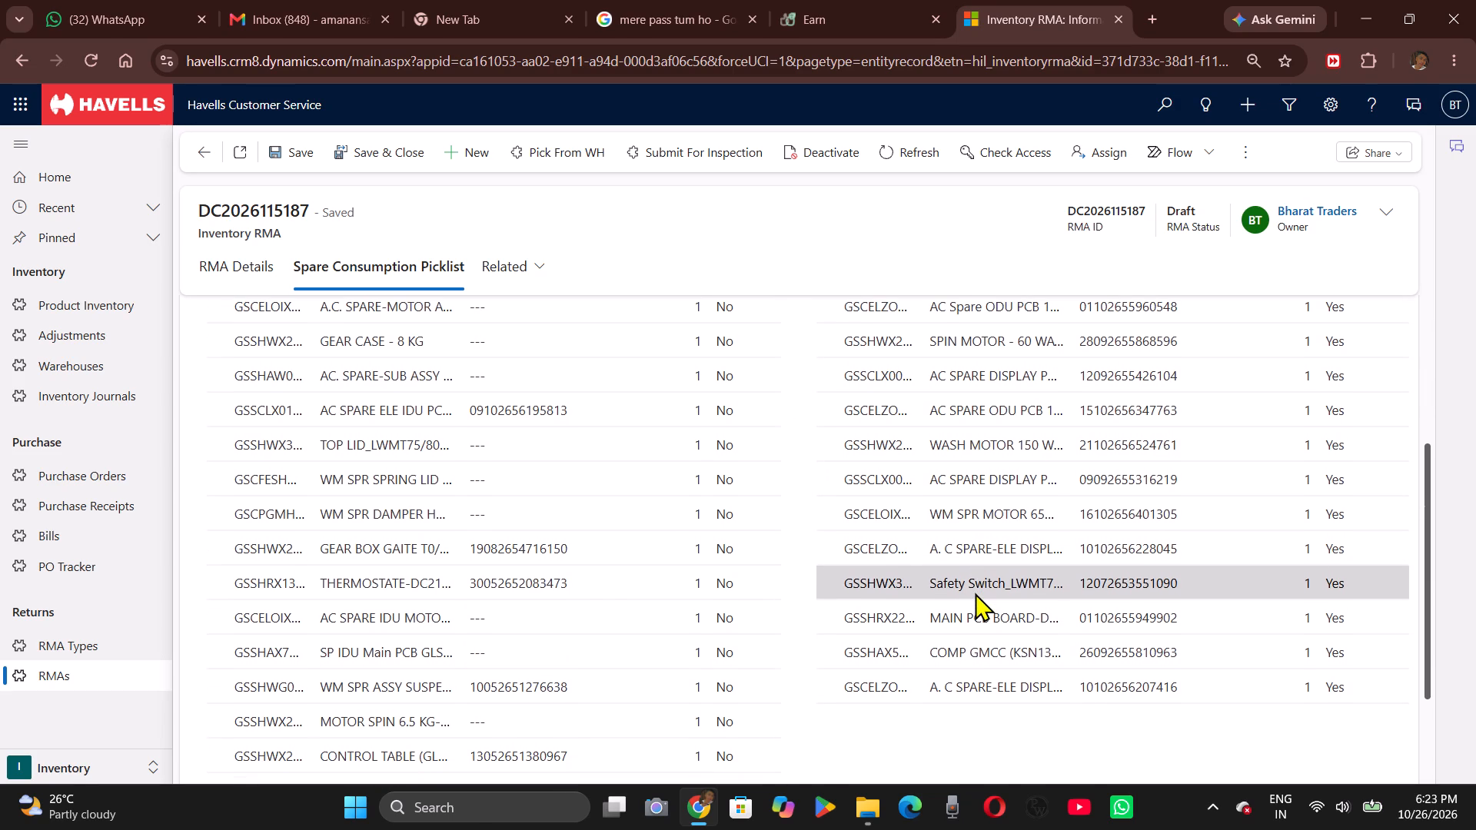
scroll(1015, 576, up, 1)
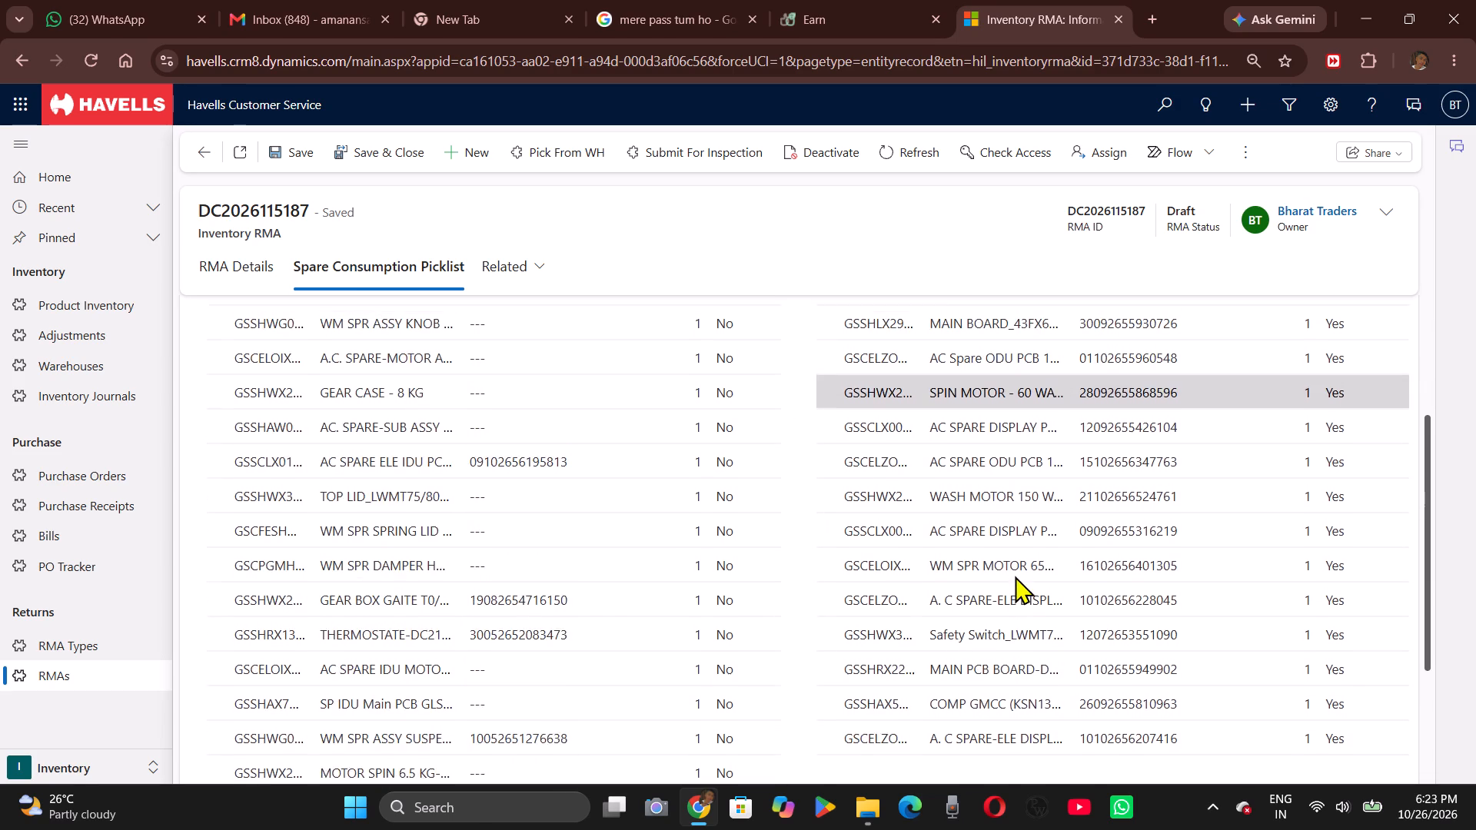
scroll(1015, 576, up, 4)
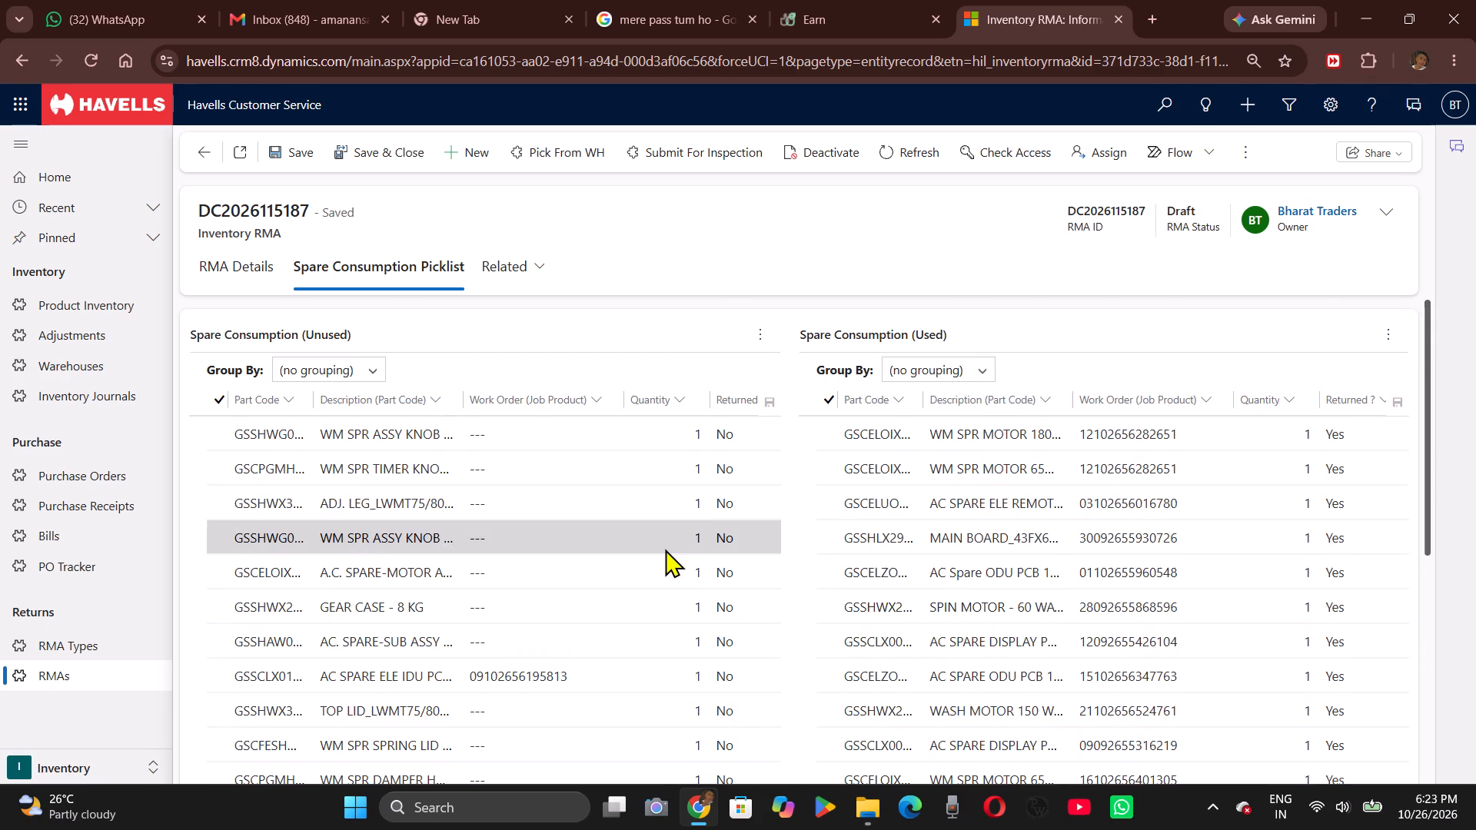
scroll(665, 549, down, 2)
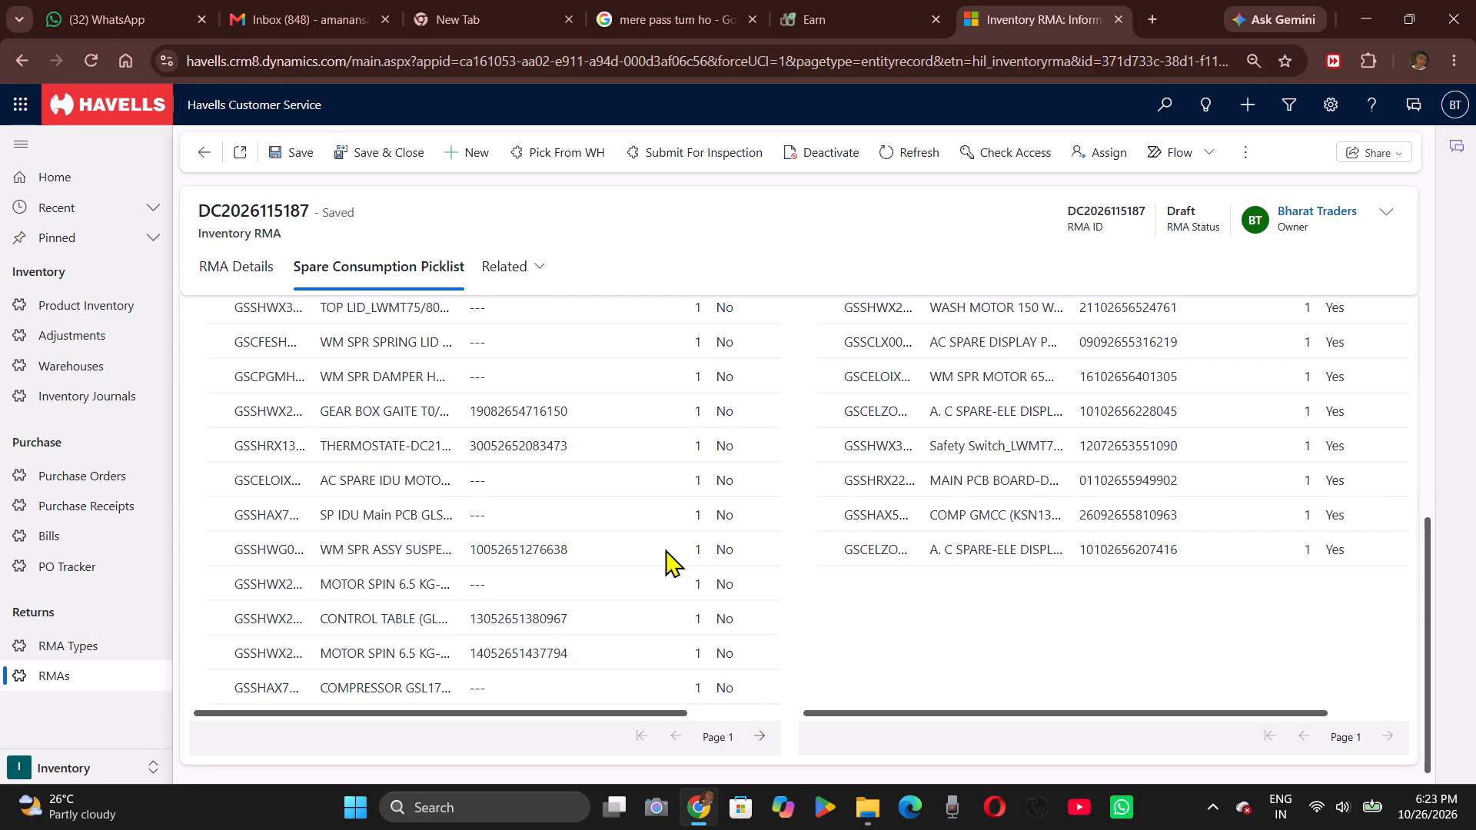
scroll(665, 549, up, 2)
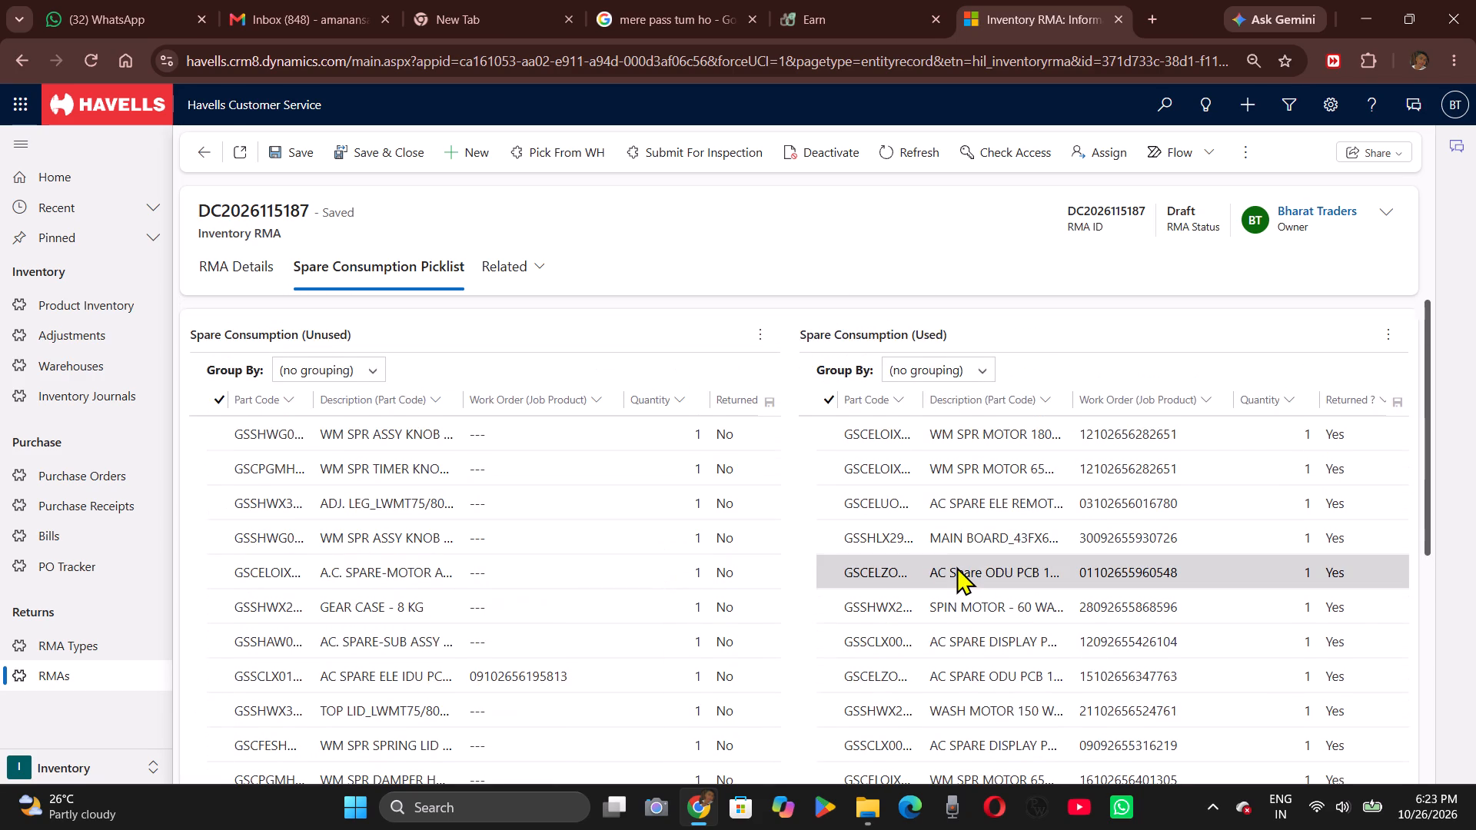
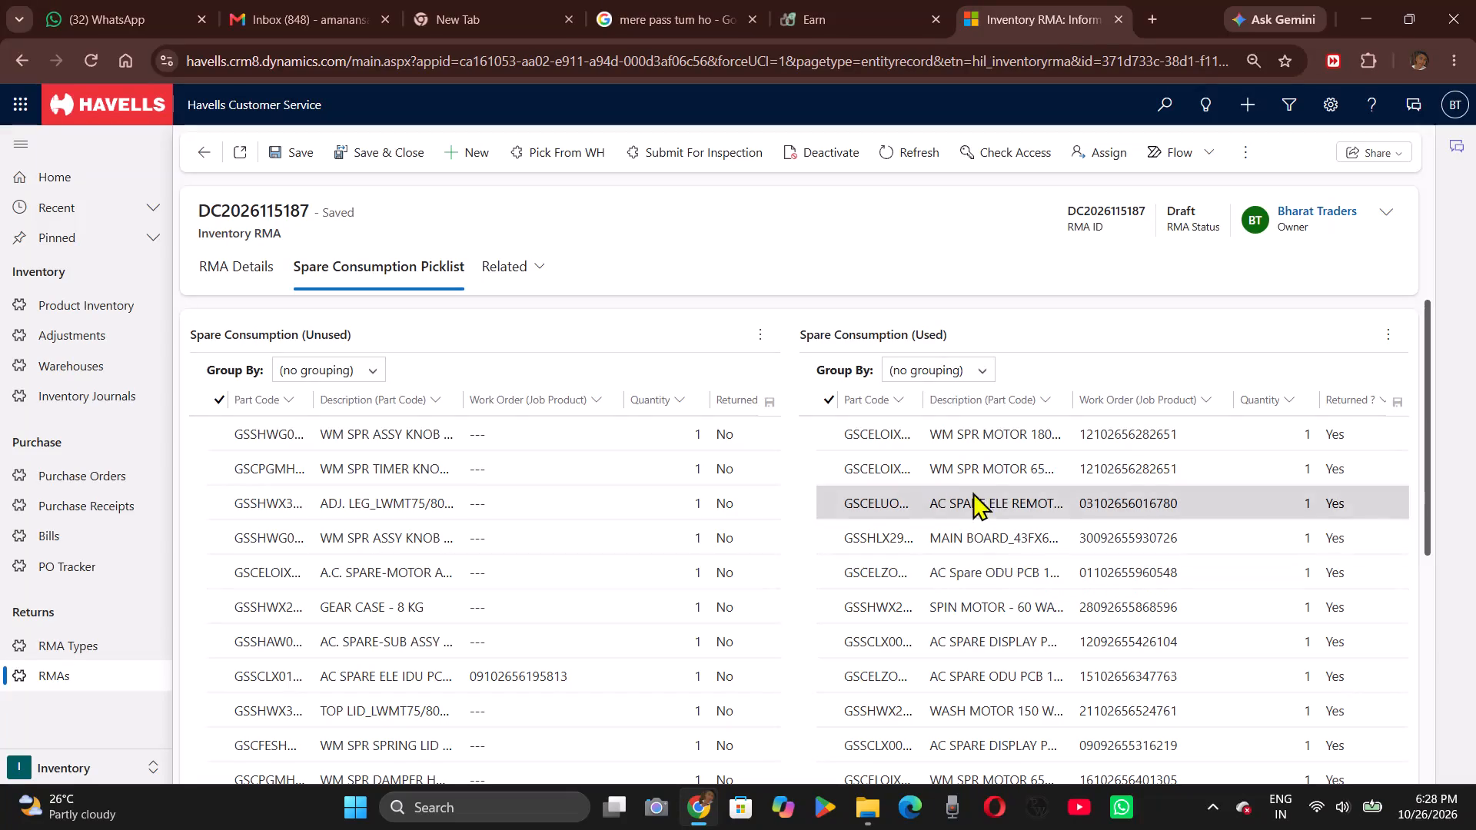
Review the used spares list through to its last row, checking each spare's work order and Returned value against the unused list.
scroll(972, 522, down, 1)
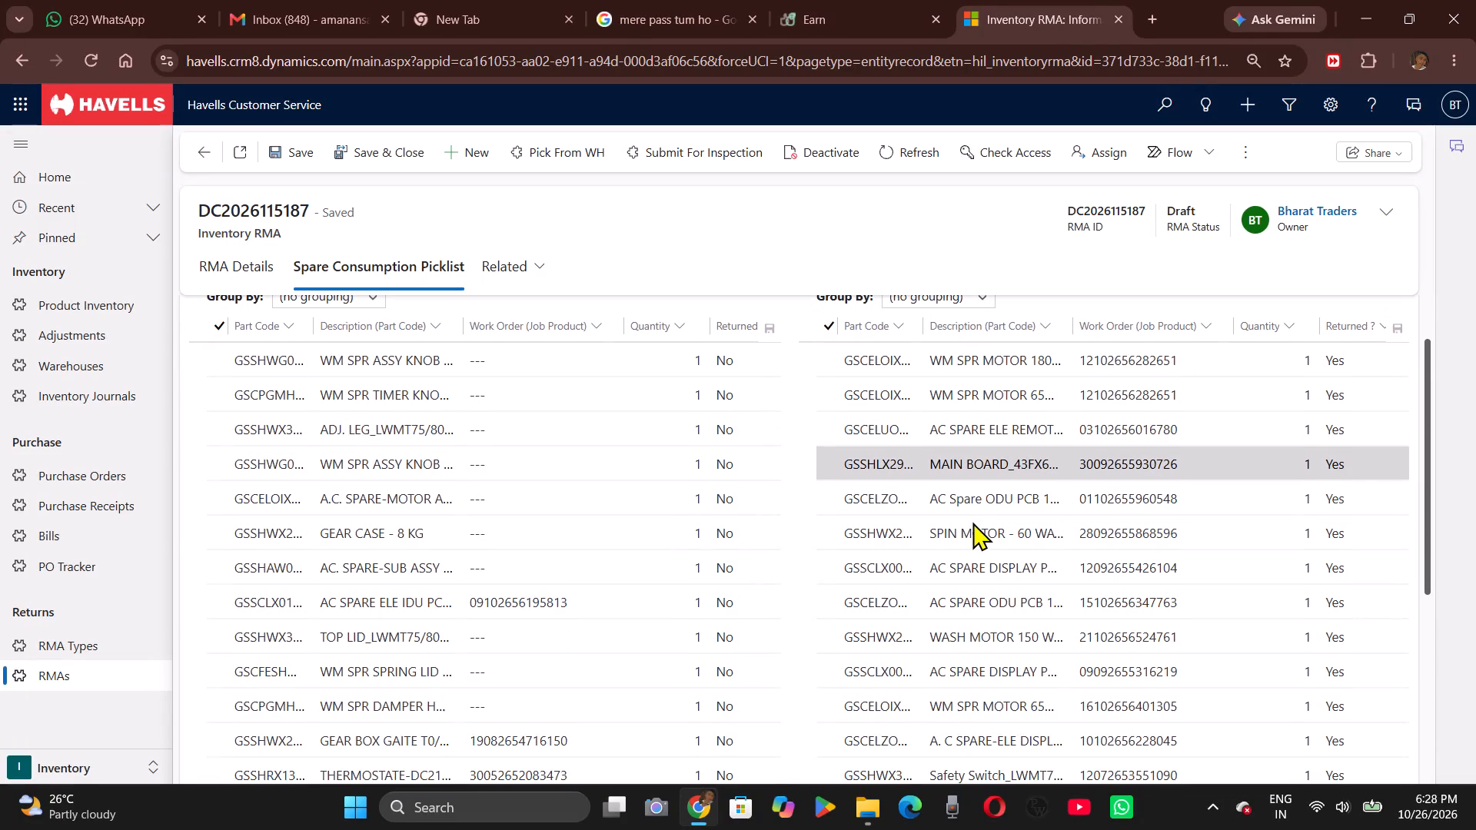
scroll(972, 522, down, 3)
scroll(972, 522, up, 1)
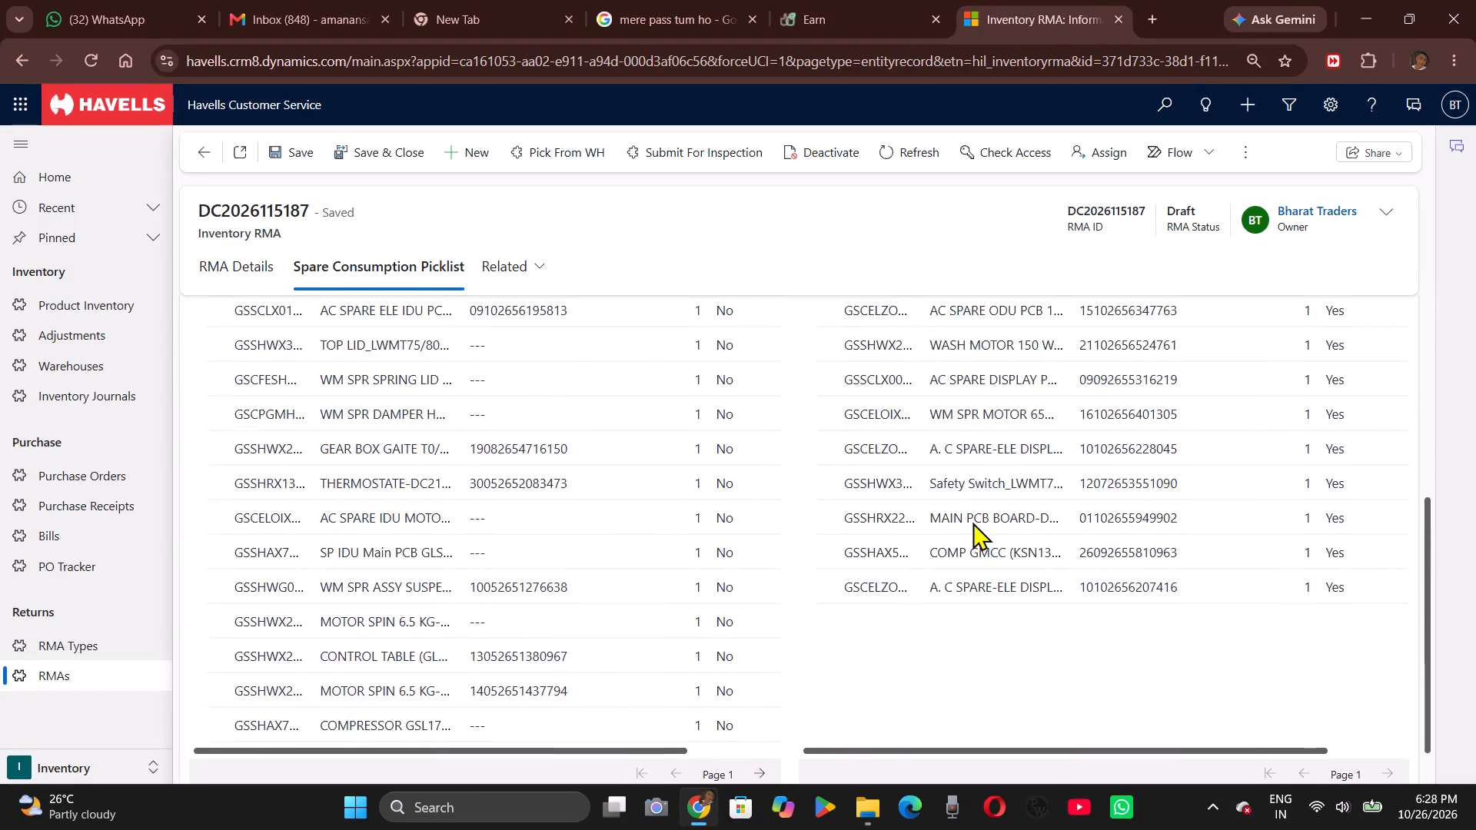
scroll(972, 522, up, 3)
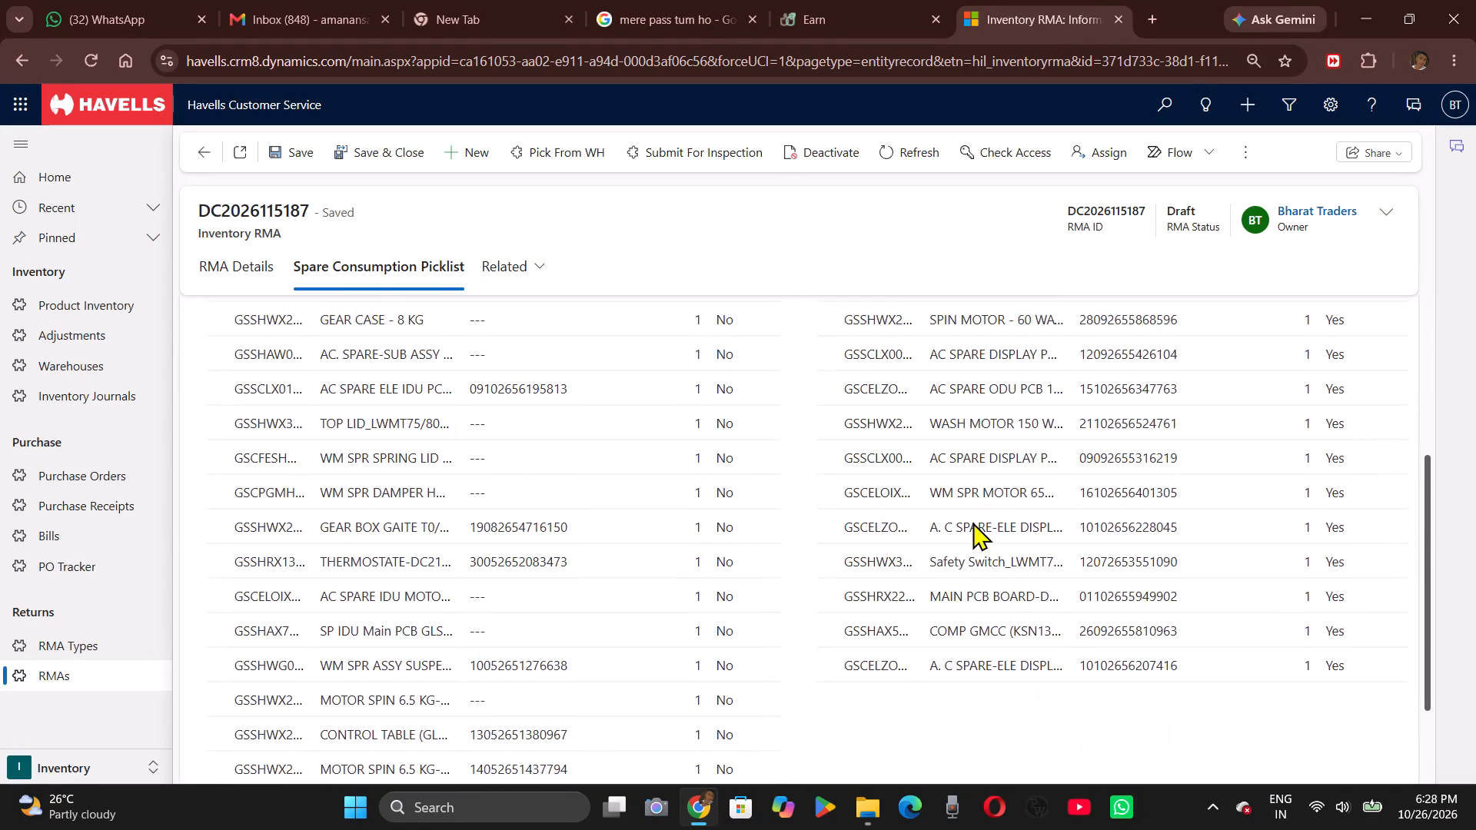
scroll(972, 522, up, 1)
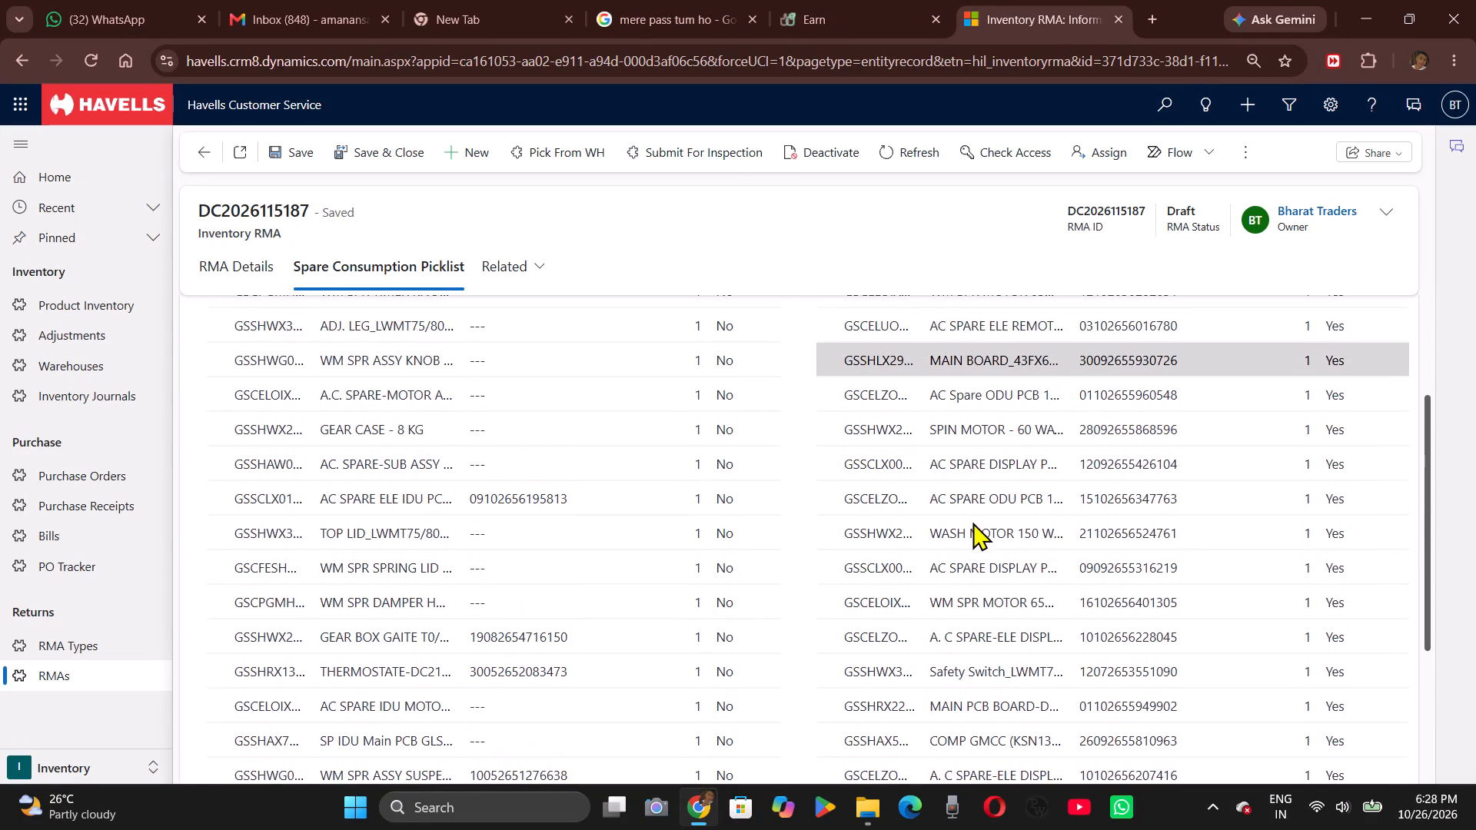
scroll(972, 522, up, 3)
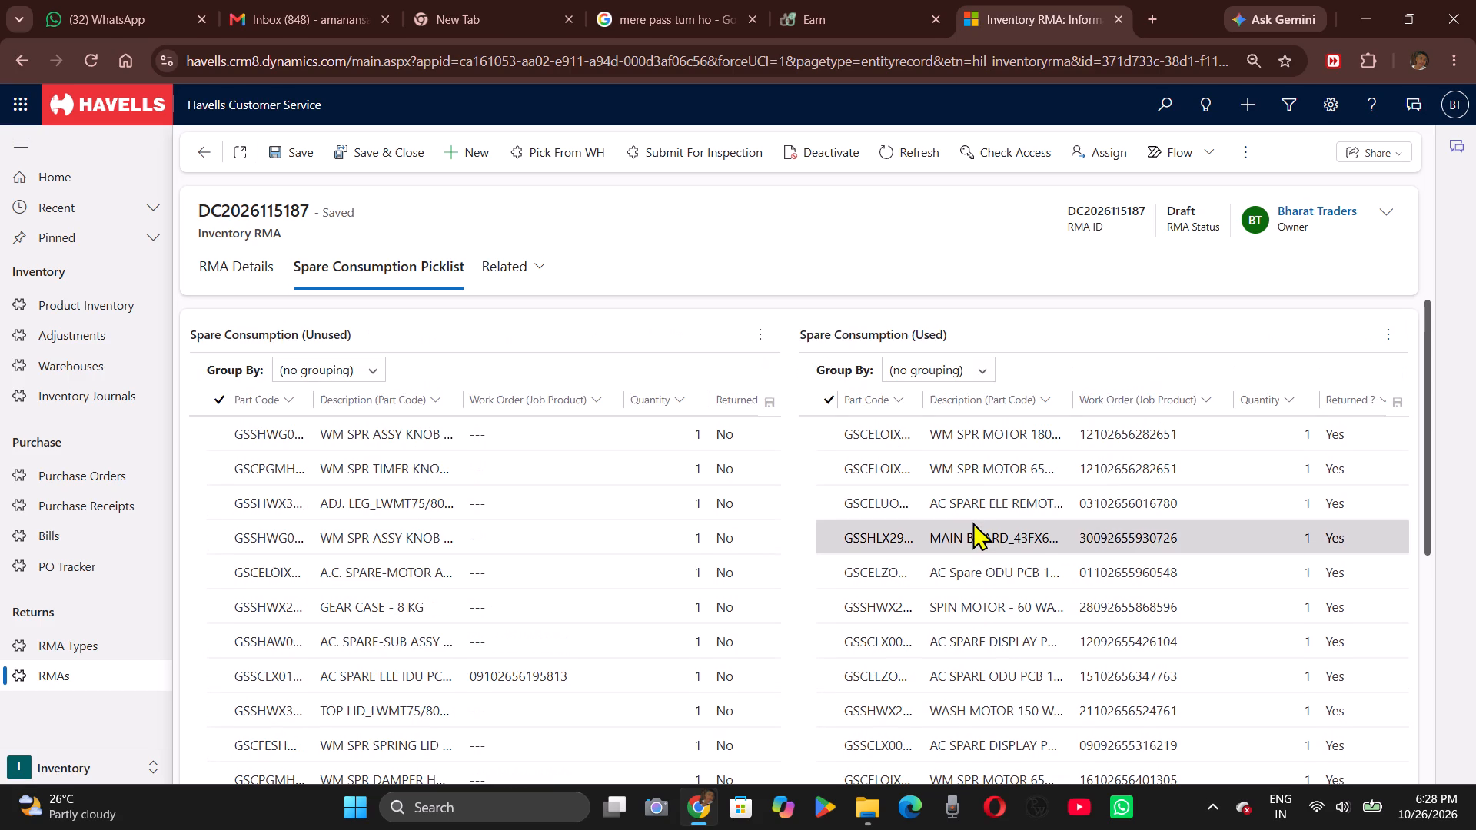